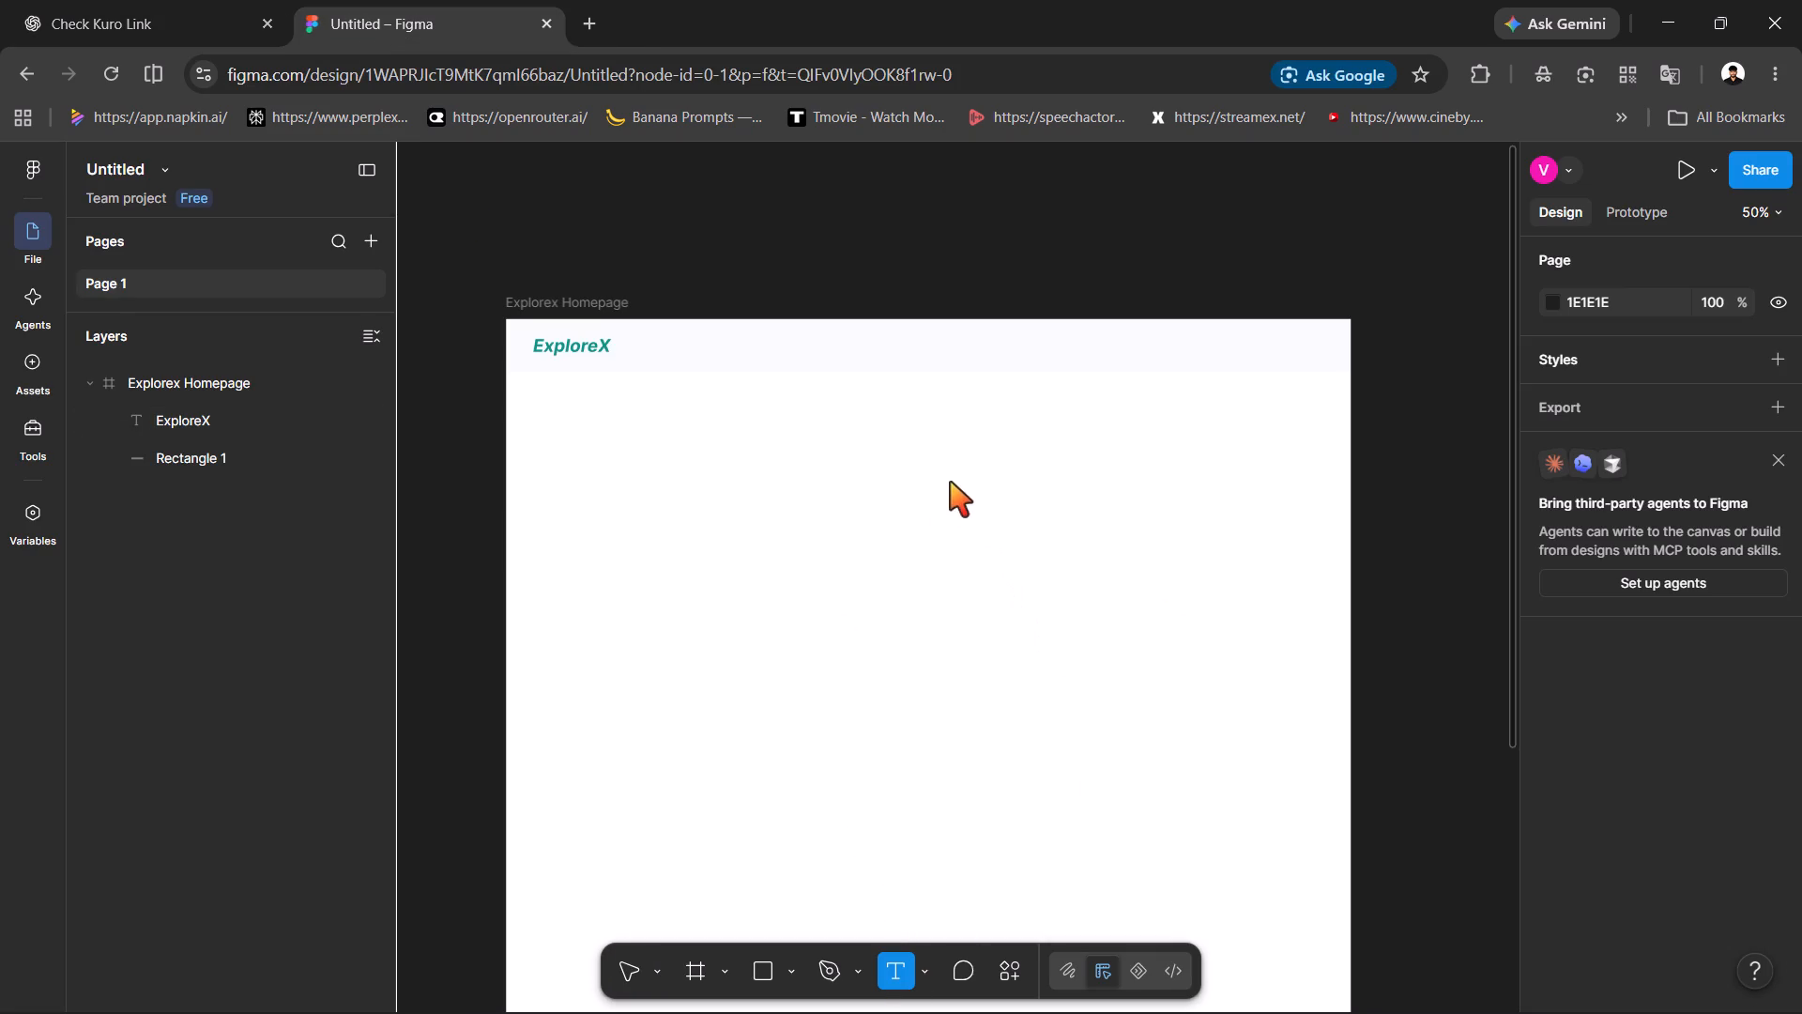
{"action": "left_click", "coordinate": [931, 346]}
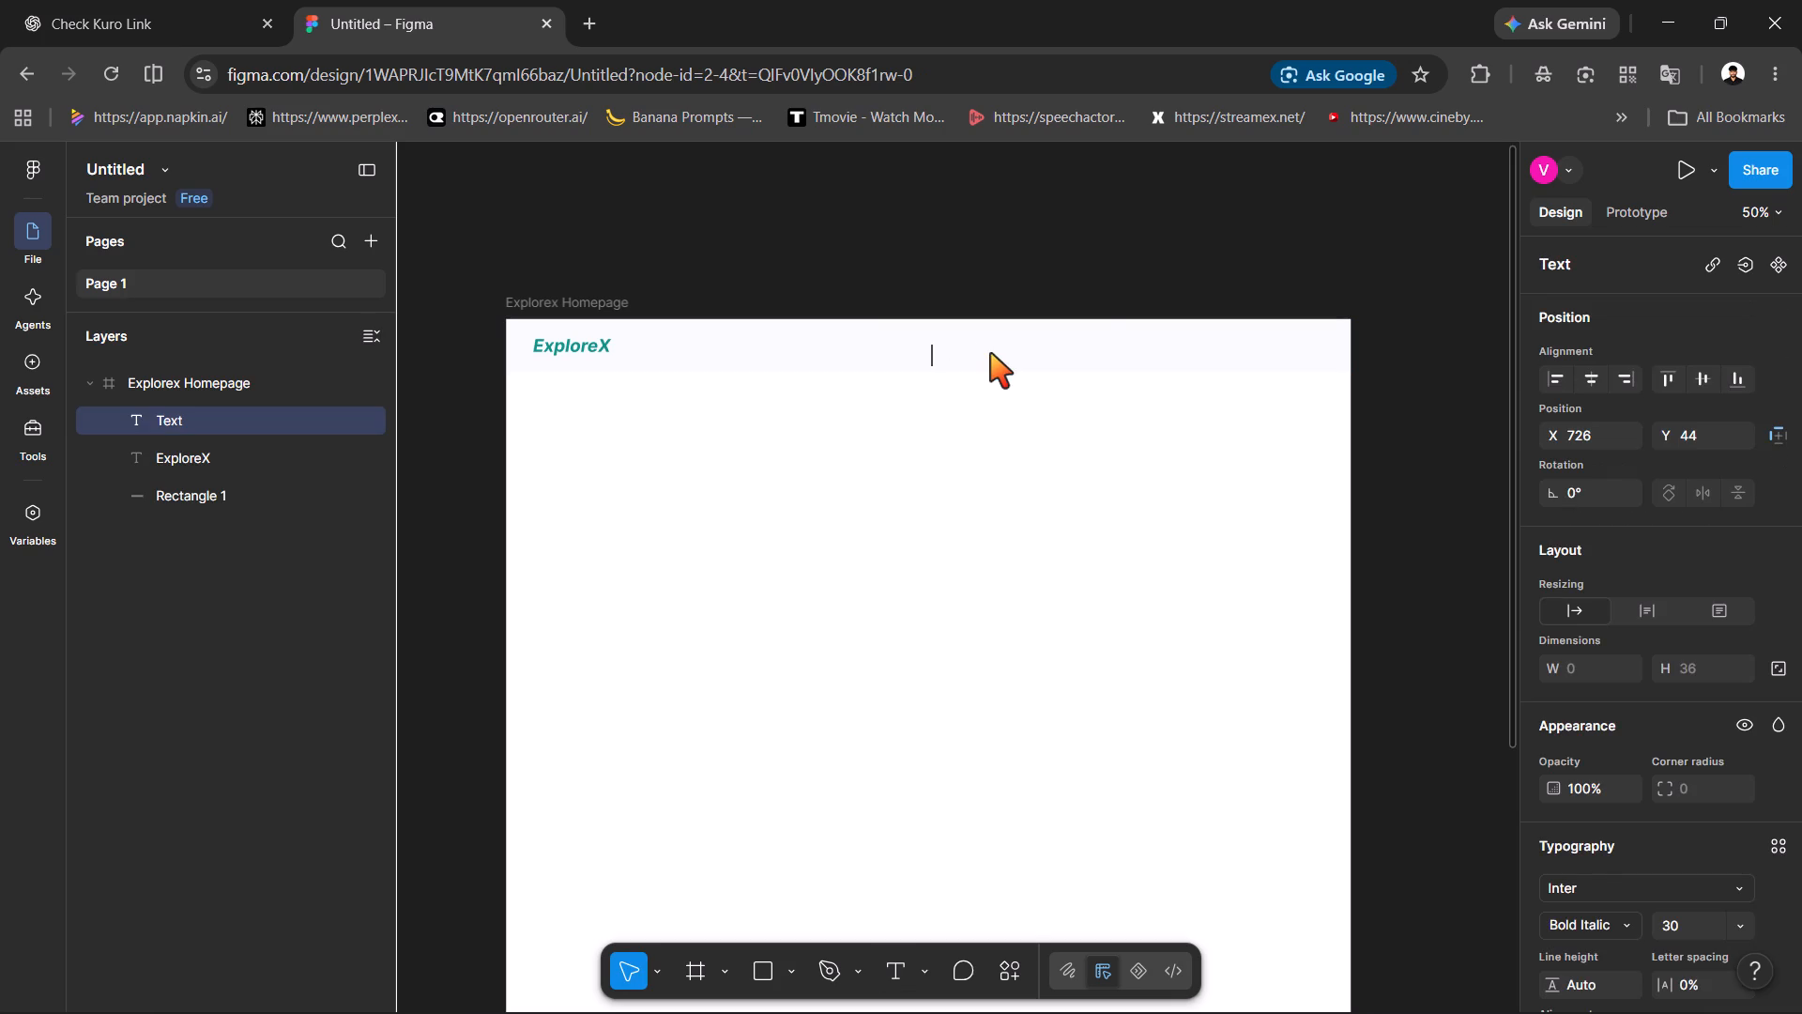
{"action": "key", "text": "h"}
{"action": "key", "text": "BackSpace"}
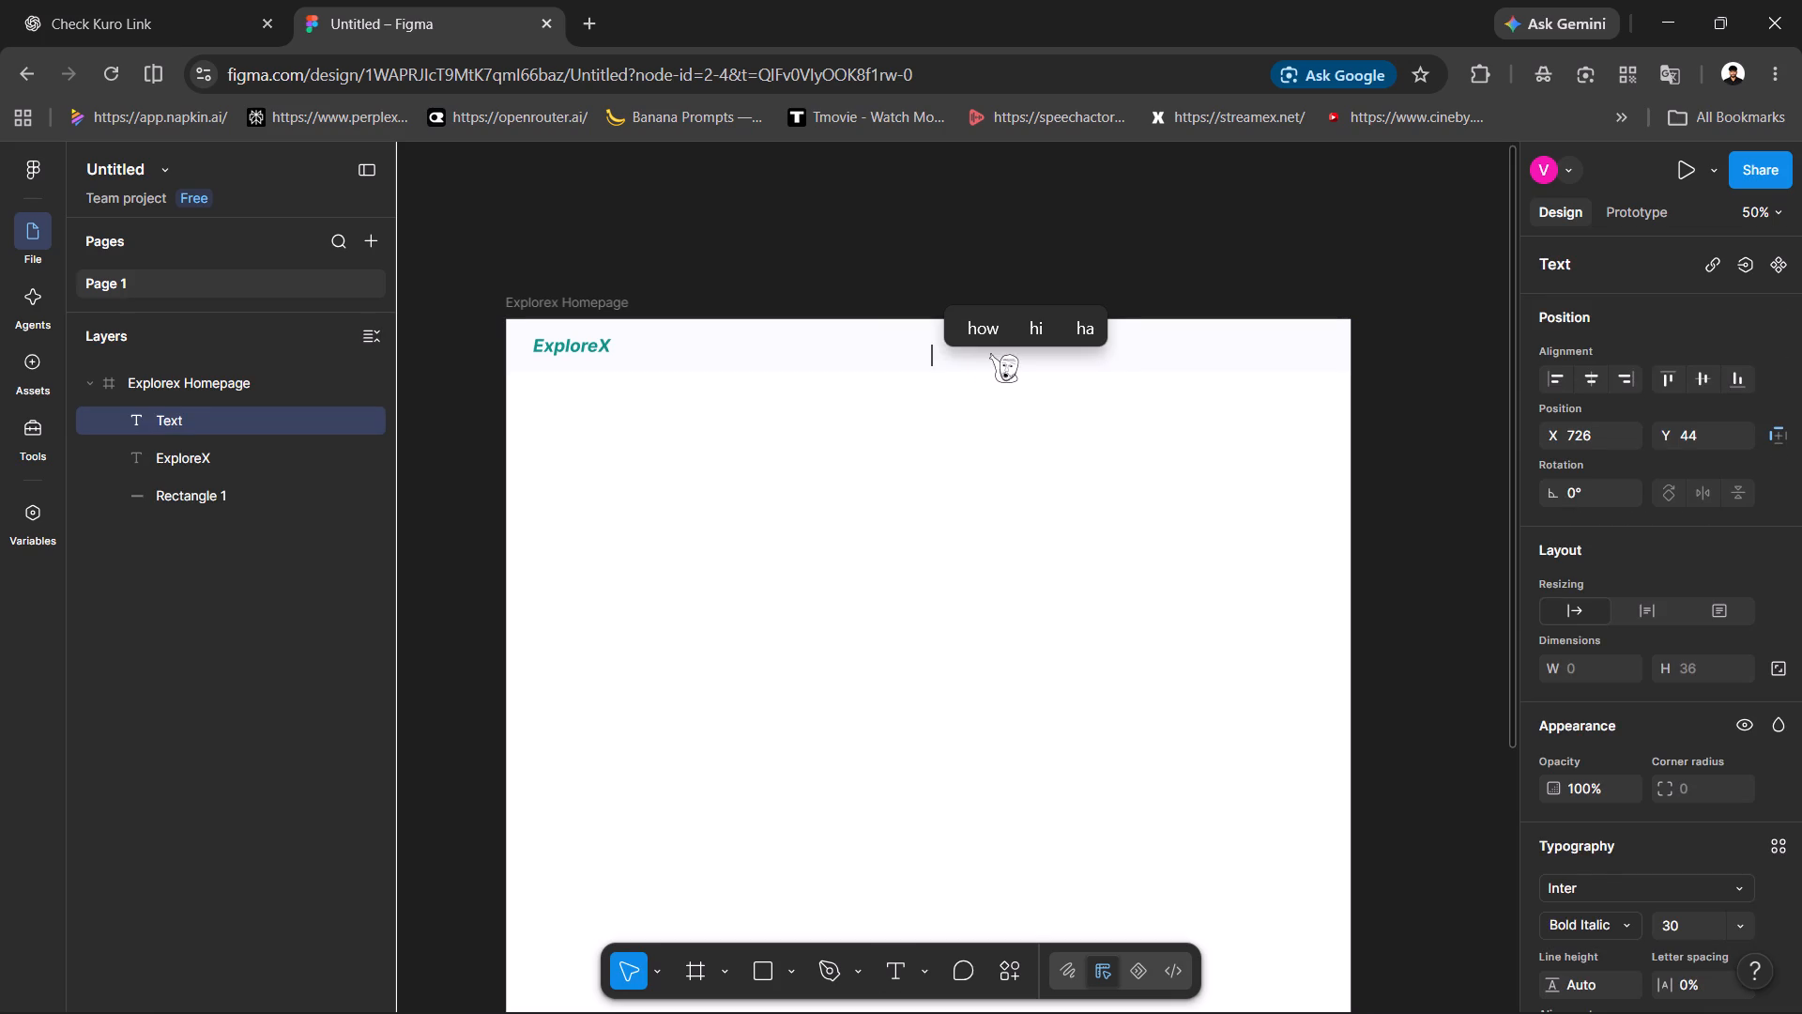
{"action": "type", "text": "Home"}
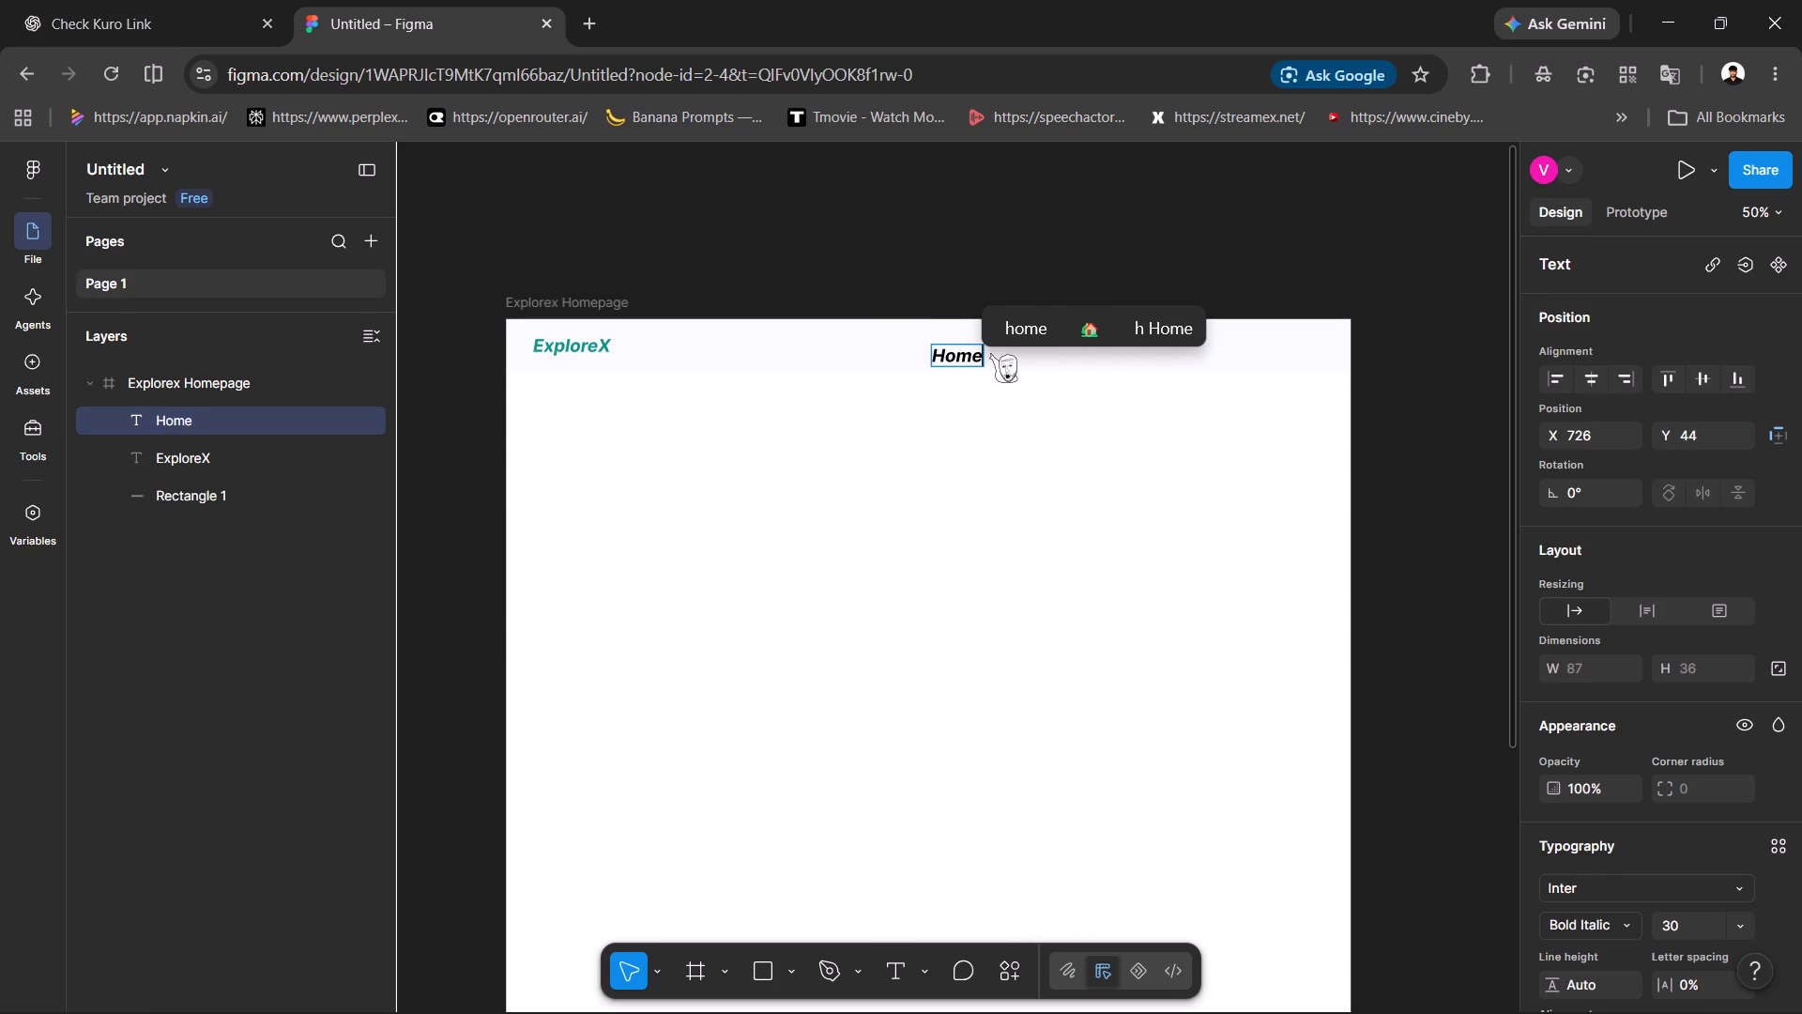
{"action": "left_click", "coordinate": [998, 361]}
{"action": "left_click", "coordinate": [952, 413]}
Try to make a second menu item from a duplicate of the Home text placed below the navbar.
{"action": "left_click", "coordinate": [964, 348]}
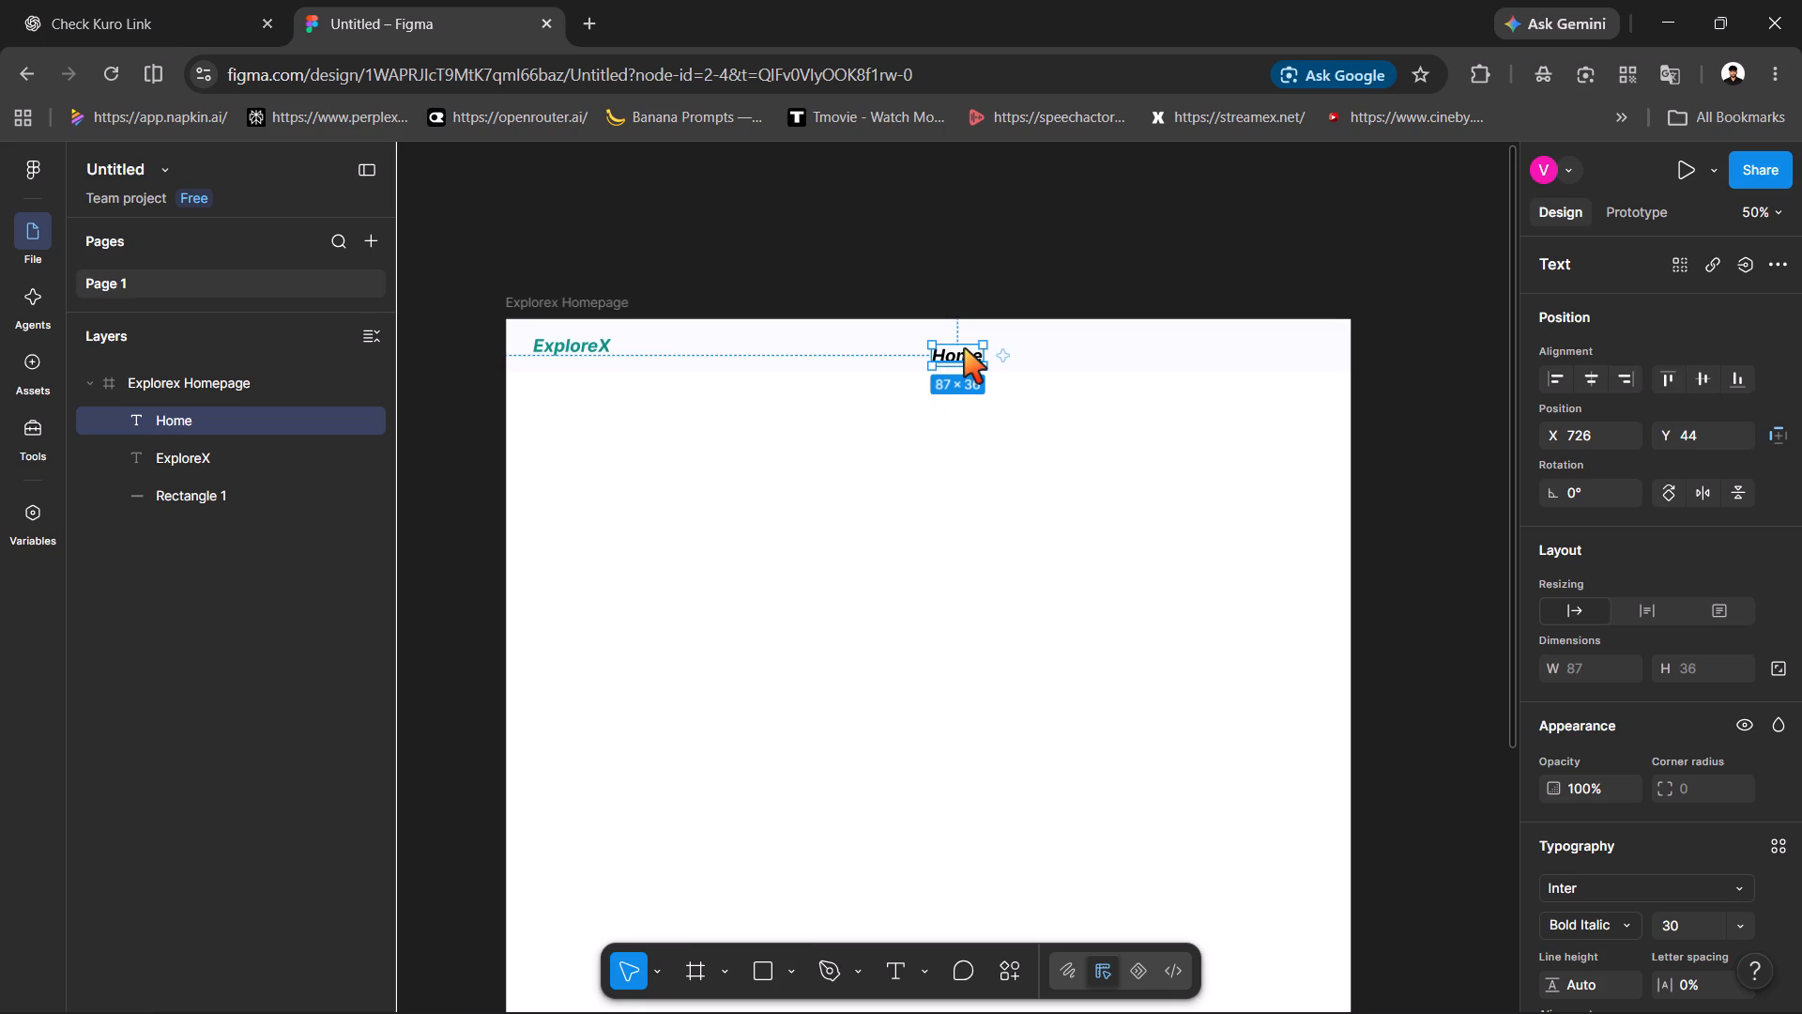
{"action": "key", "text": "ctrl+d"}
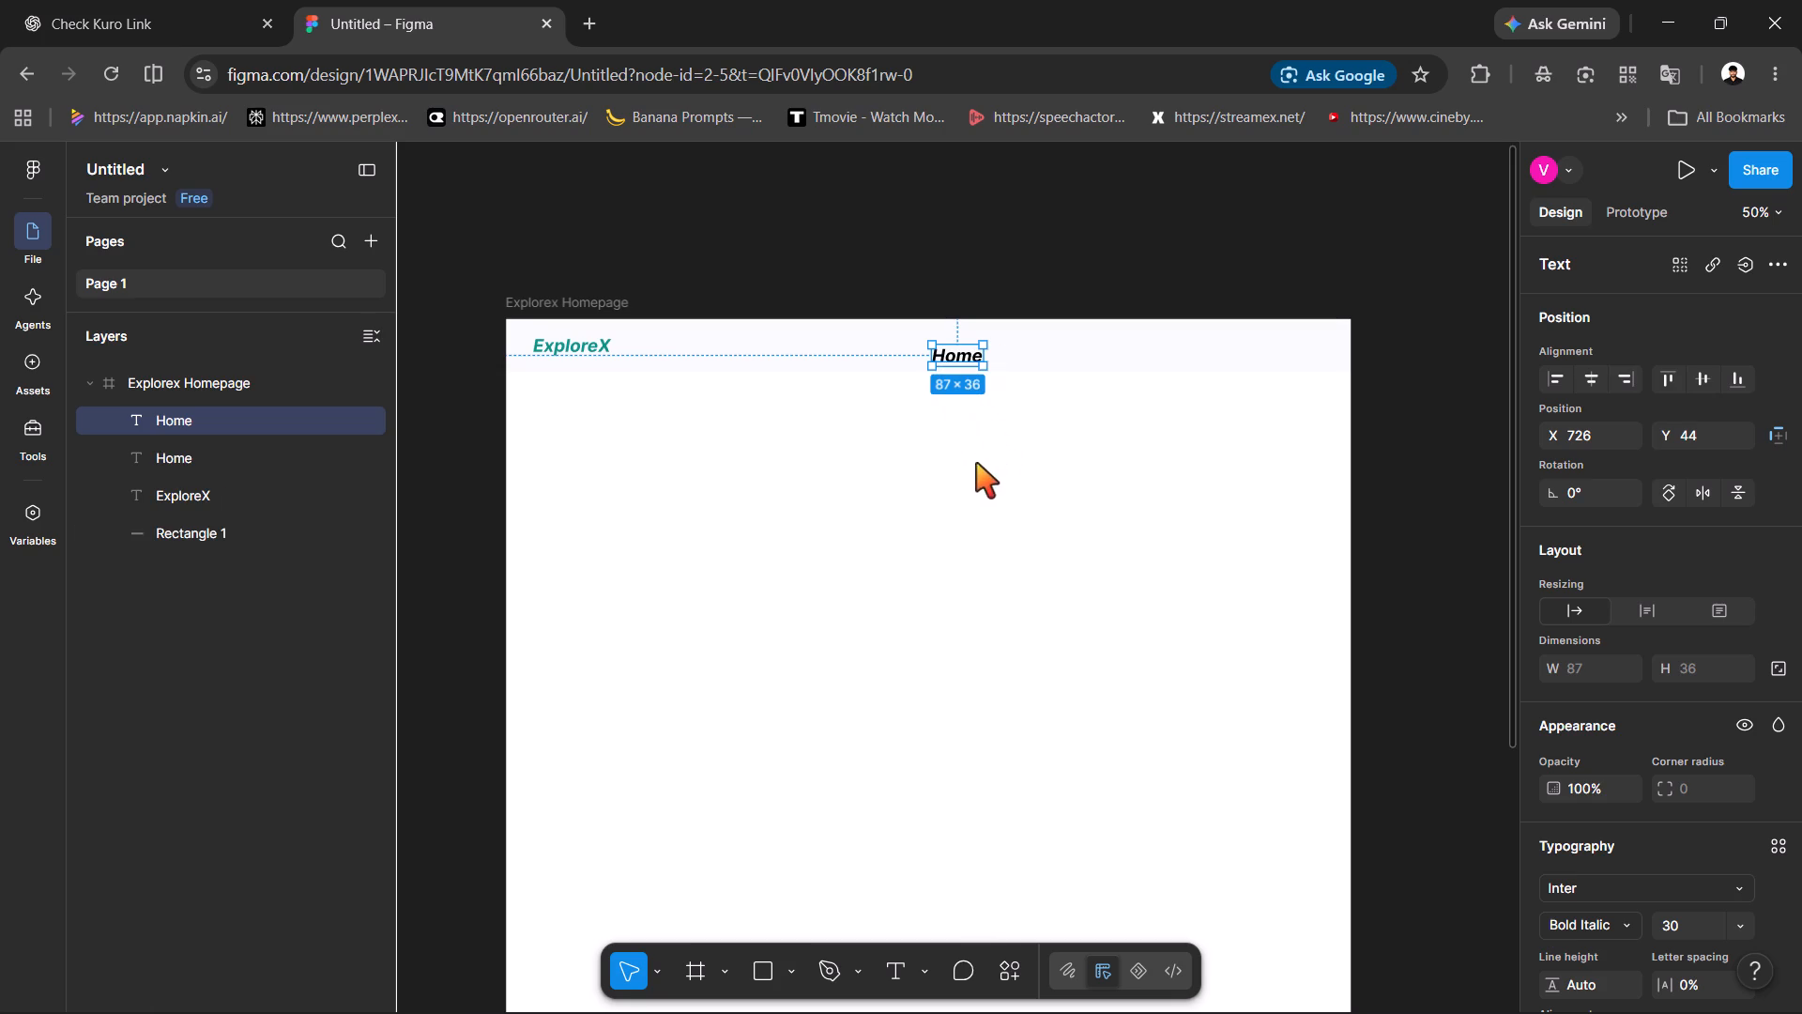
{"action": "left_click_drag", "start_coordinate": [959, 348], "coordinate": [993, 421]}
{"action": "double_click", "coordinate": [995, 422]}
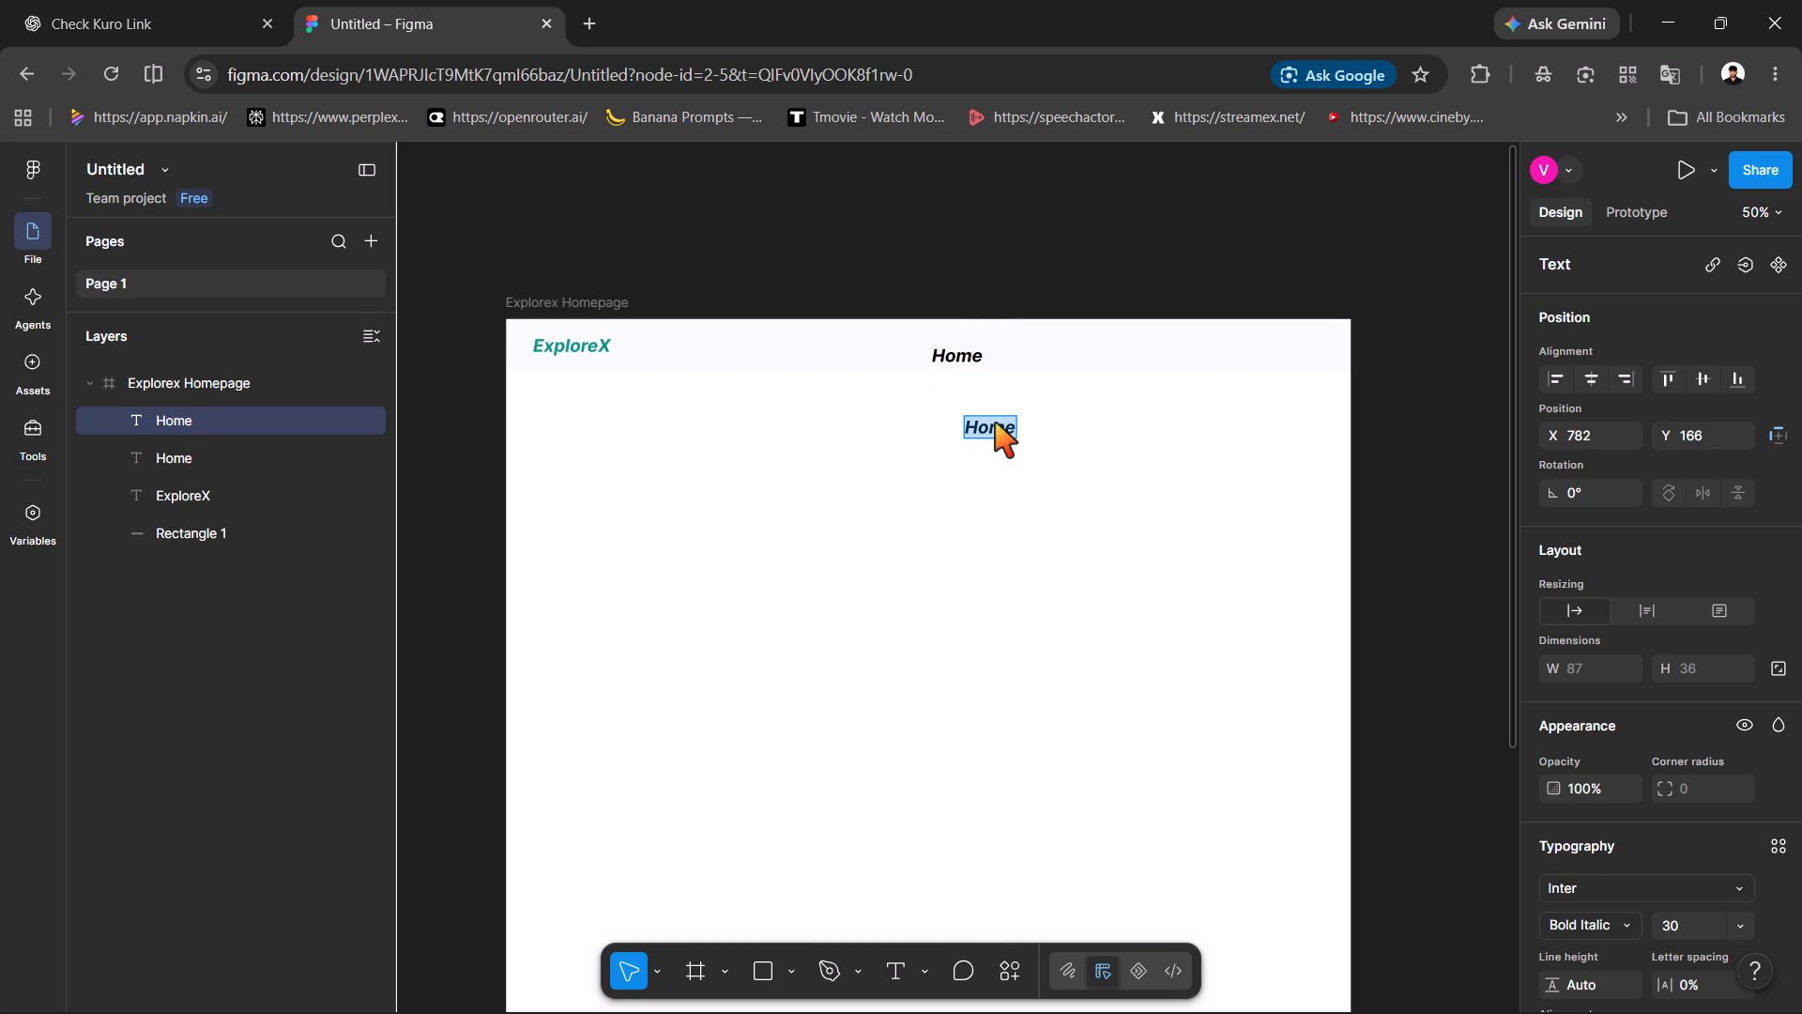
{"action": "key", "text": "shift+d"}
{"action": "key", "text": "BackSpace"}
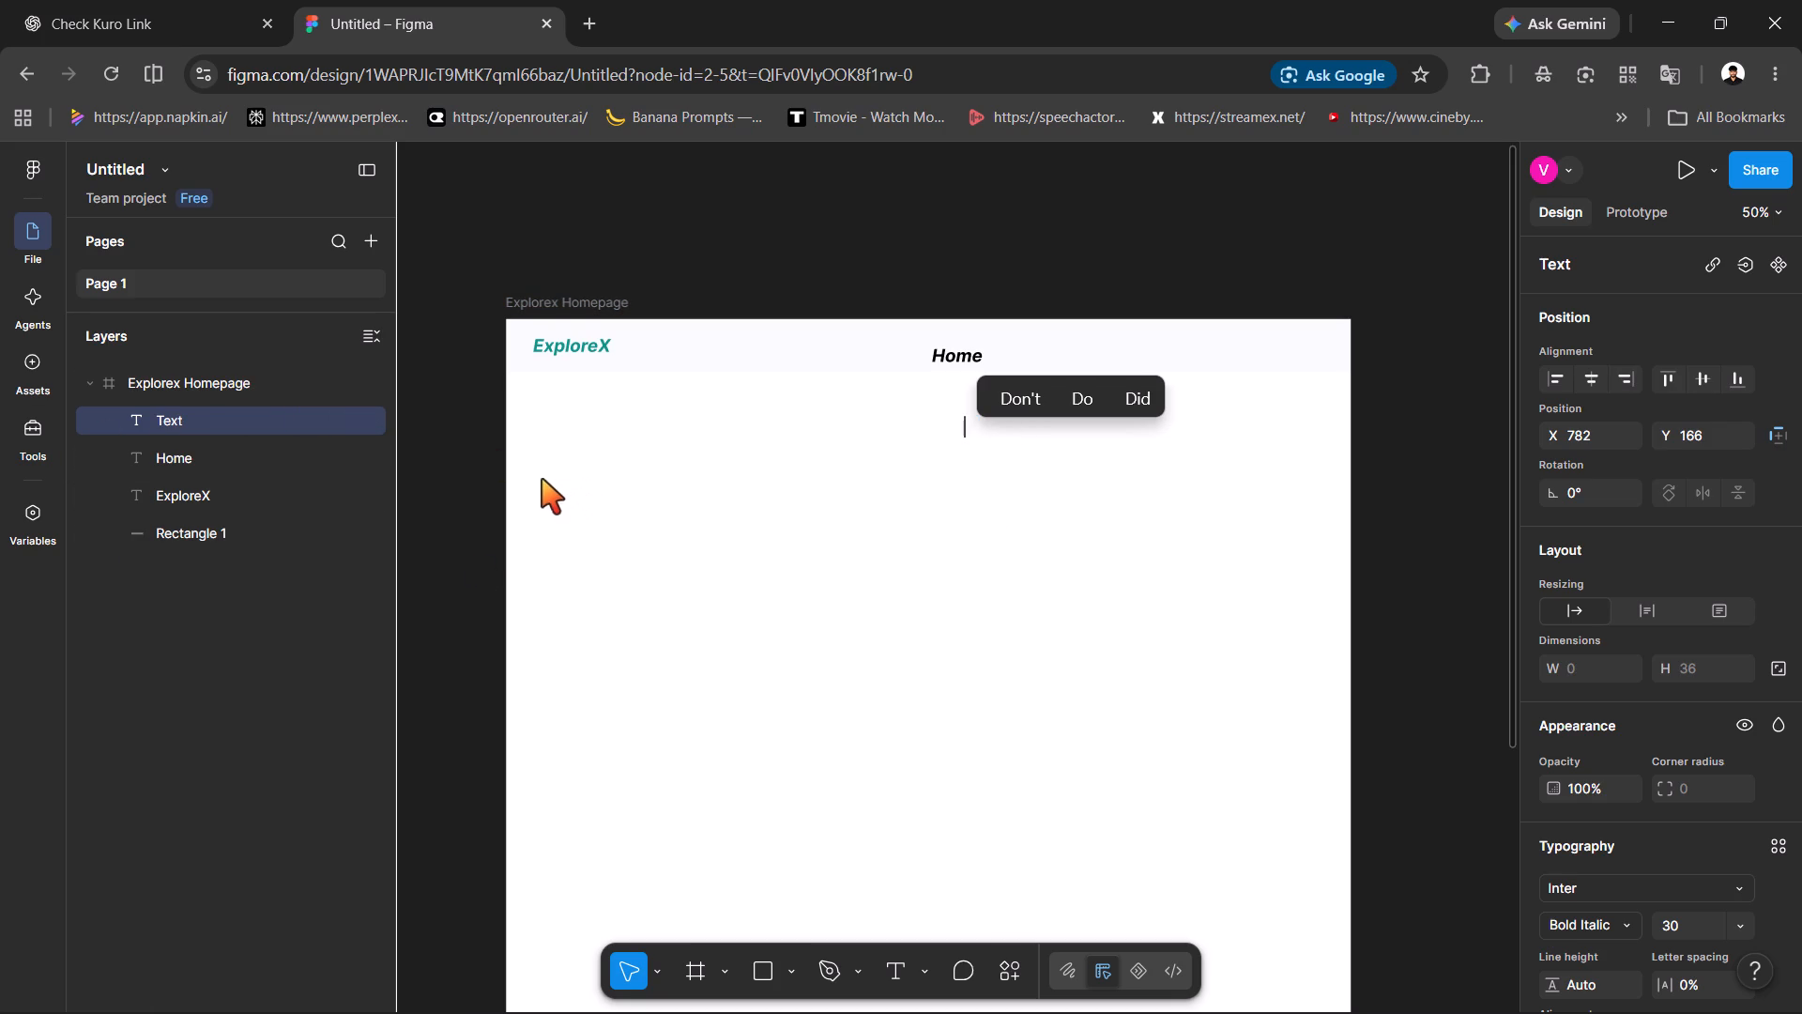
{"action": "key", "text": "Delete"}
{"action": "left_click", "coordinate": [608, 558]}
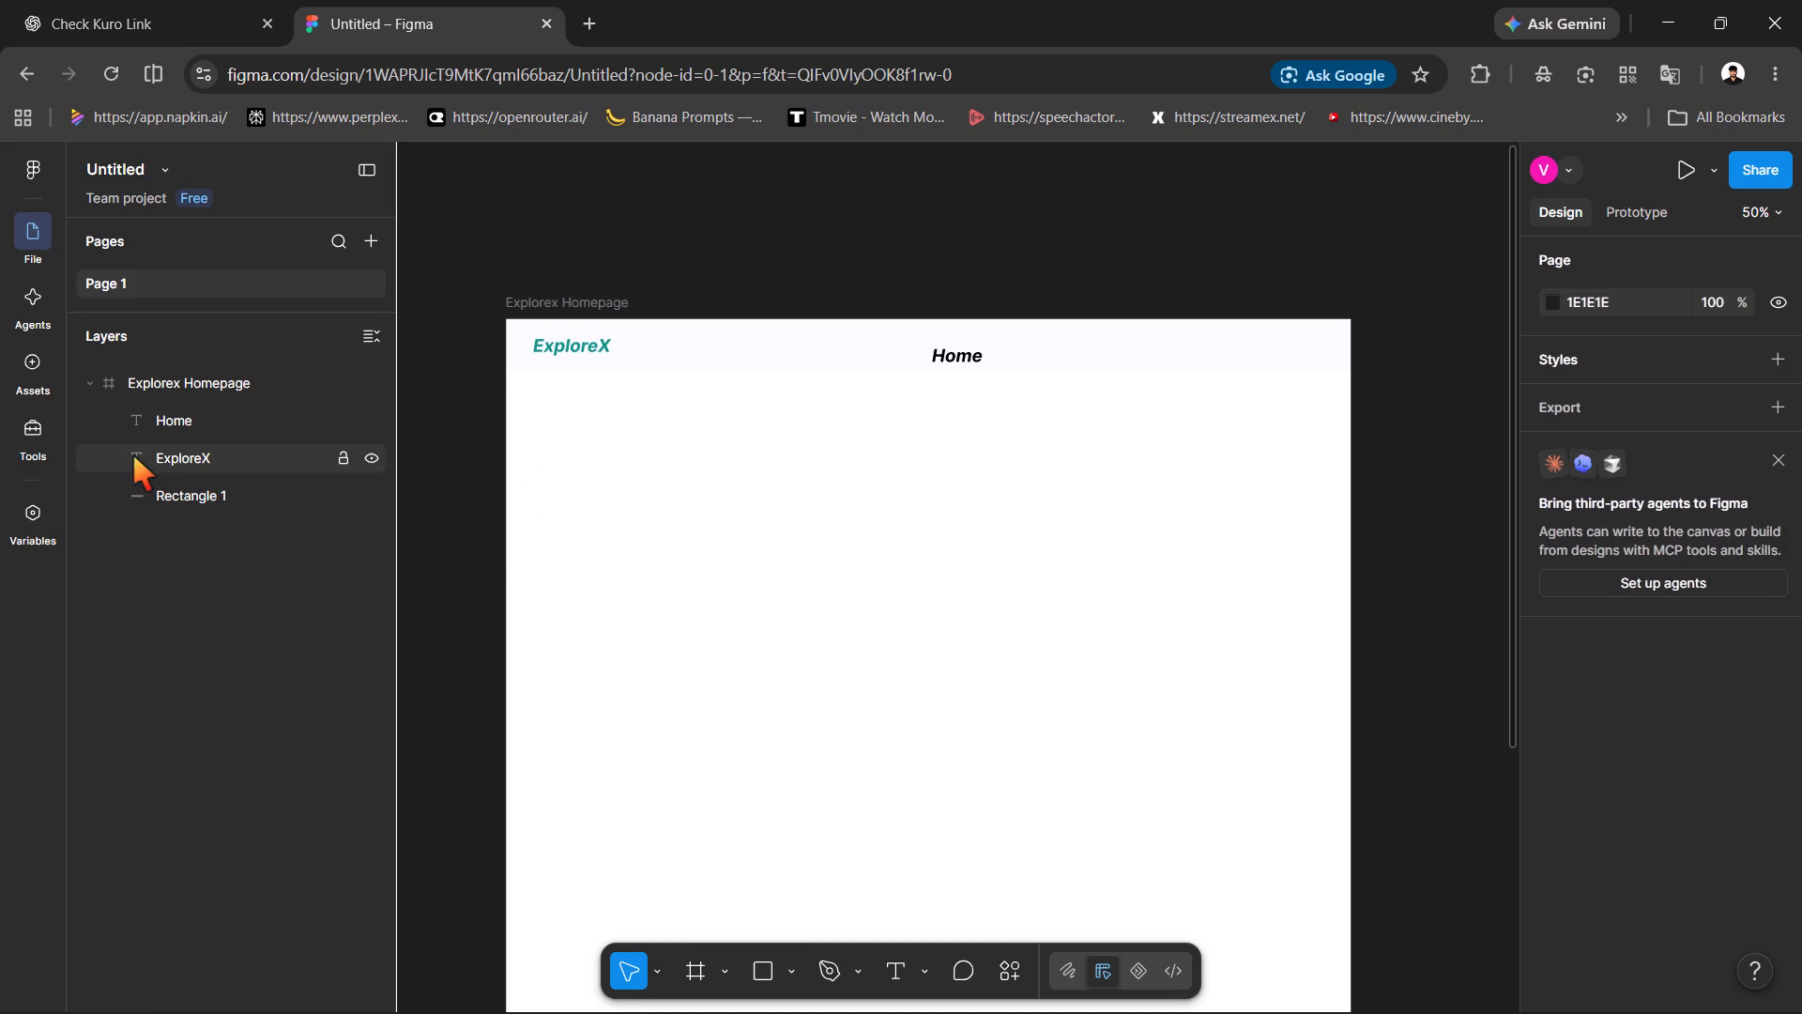
Set the Home text's font size to 16.
{"action": "left_click", "coordinate": [944, 354]}
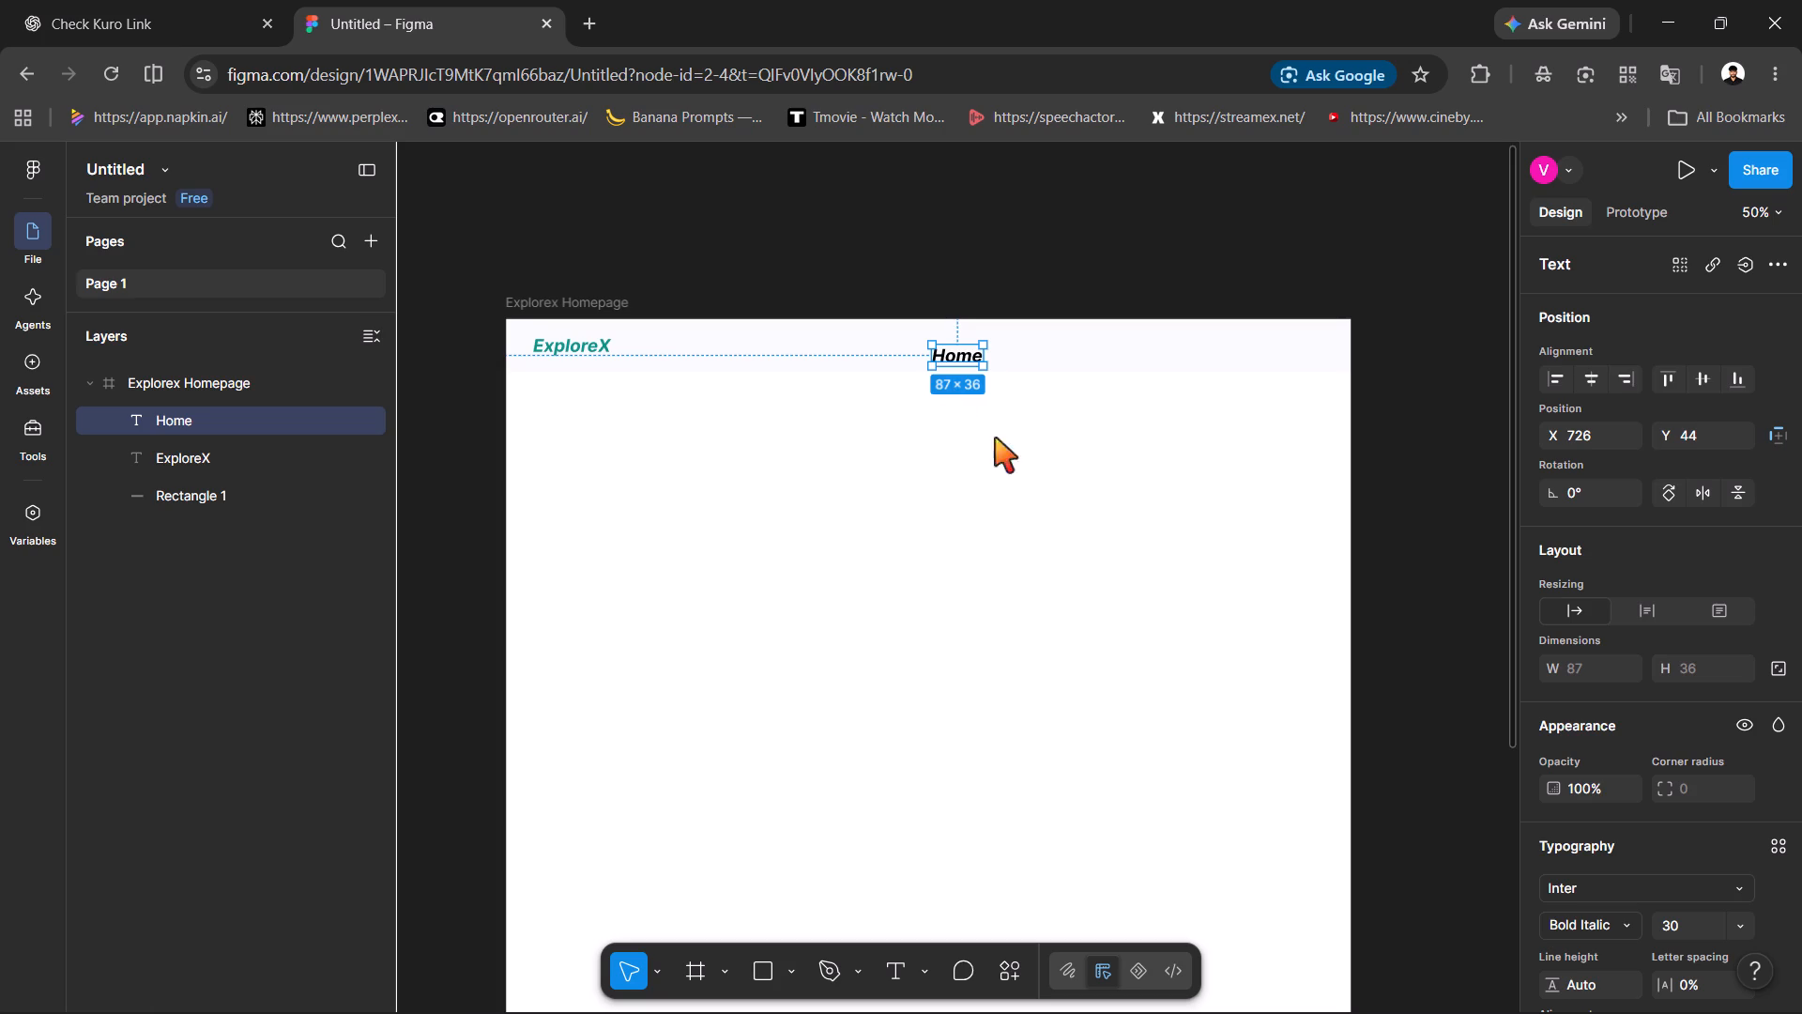
{"action": "scroll", "coordinate": [1633, 747], "scroll_direction": "down", "scroll_amount": 3}
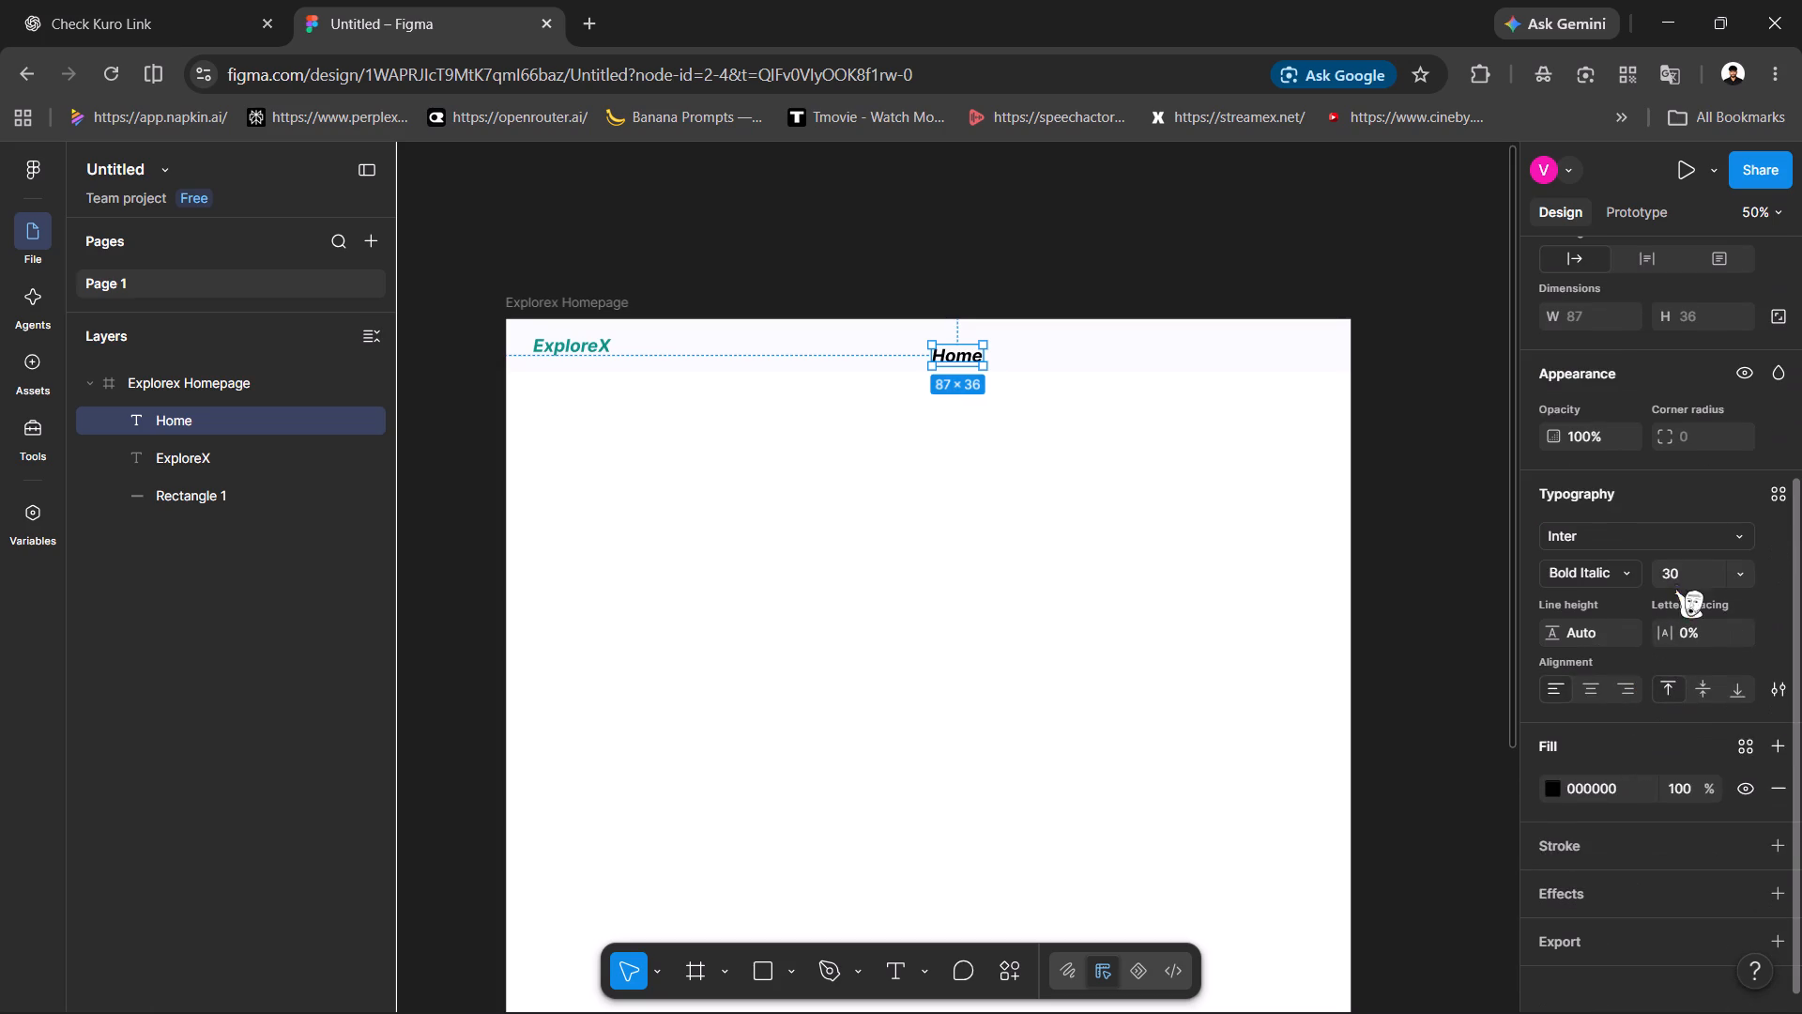
{"action": "double_click", "coordinate": [1671, 570]}
{"action": "type", "text": "16"}
{"action": "key", "text": "Return"}
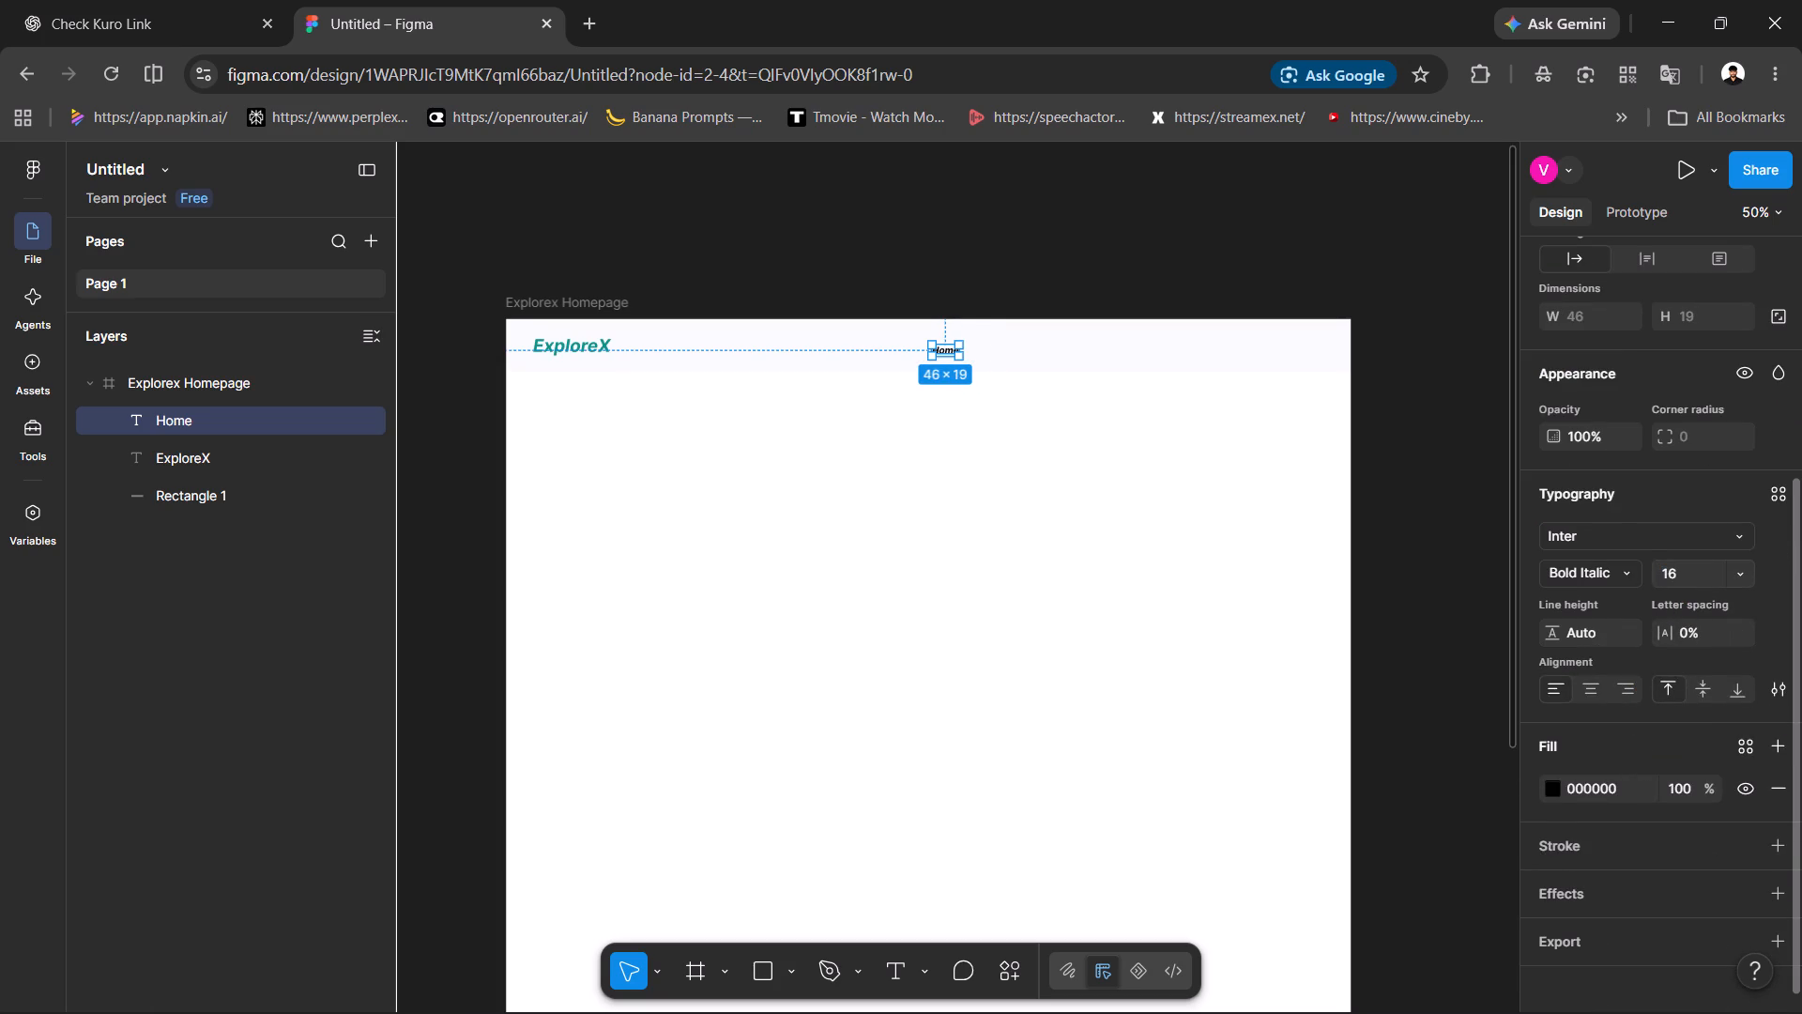
{"action": "left_click", "coordinate": [1089, 610]}
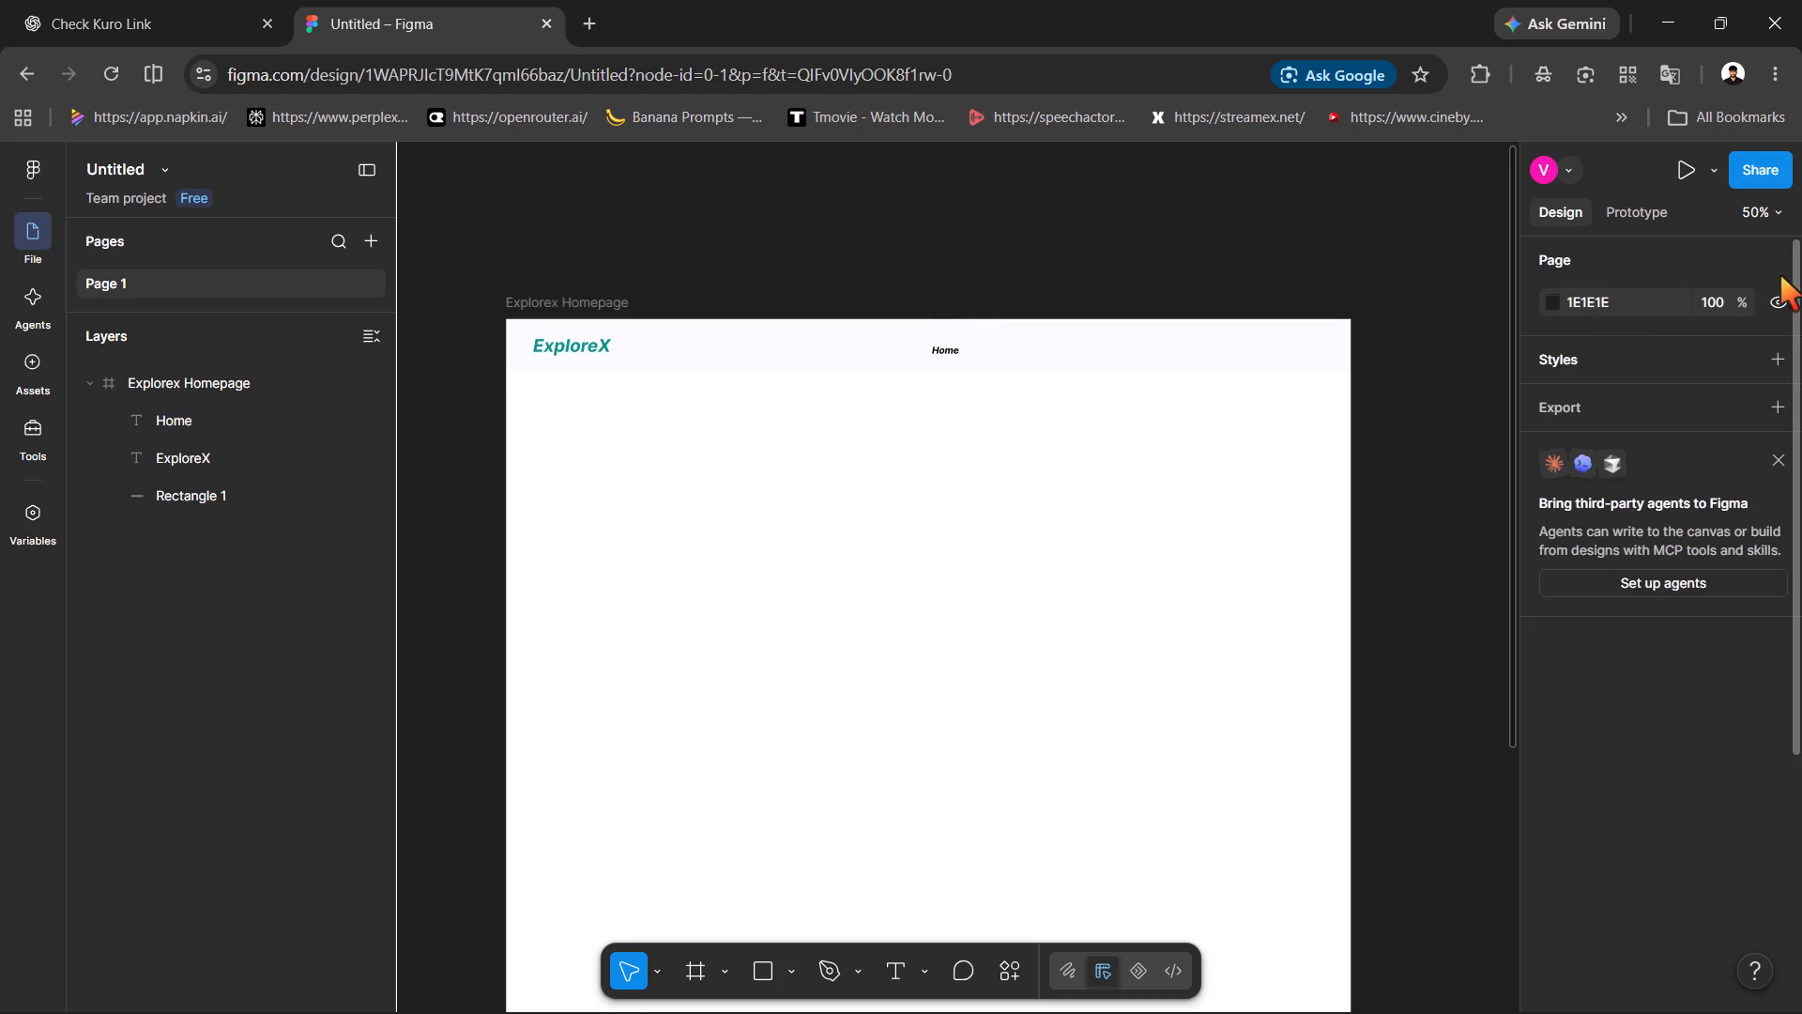
Move the Home text right and slightly up in the navbar, level with the ExploreX text, at about X 801, Y 37.
{"action": "left_click", "coordinate": [1788, 210]}
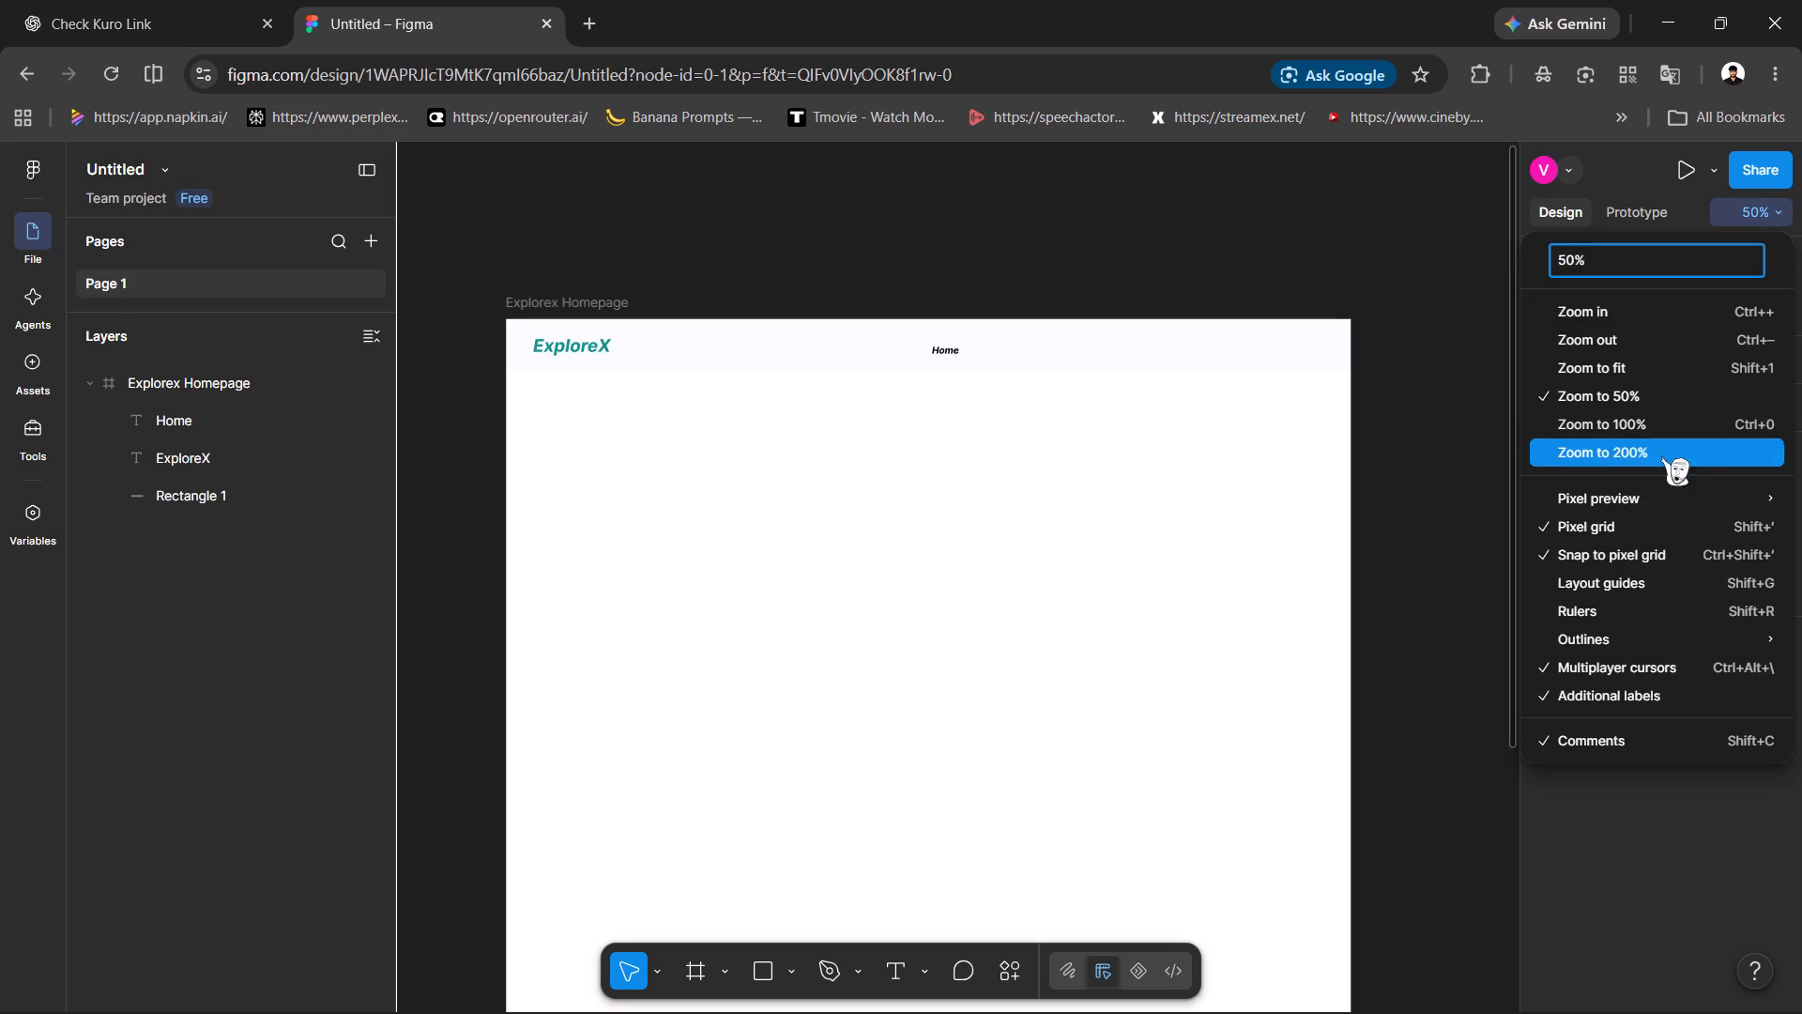
{"action": "left_click", "coordinate": [1634, 426]}
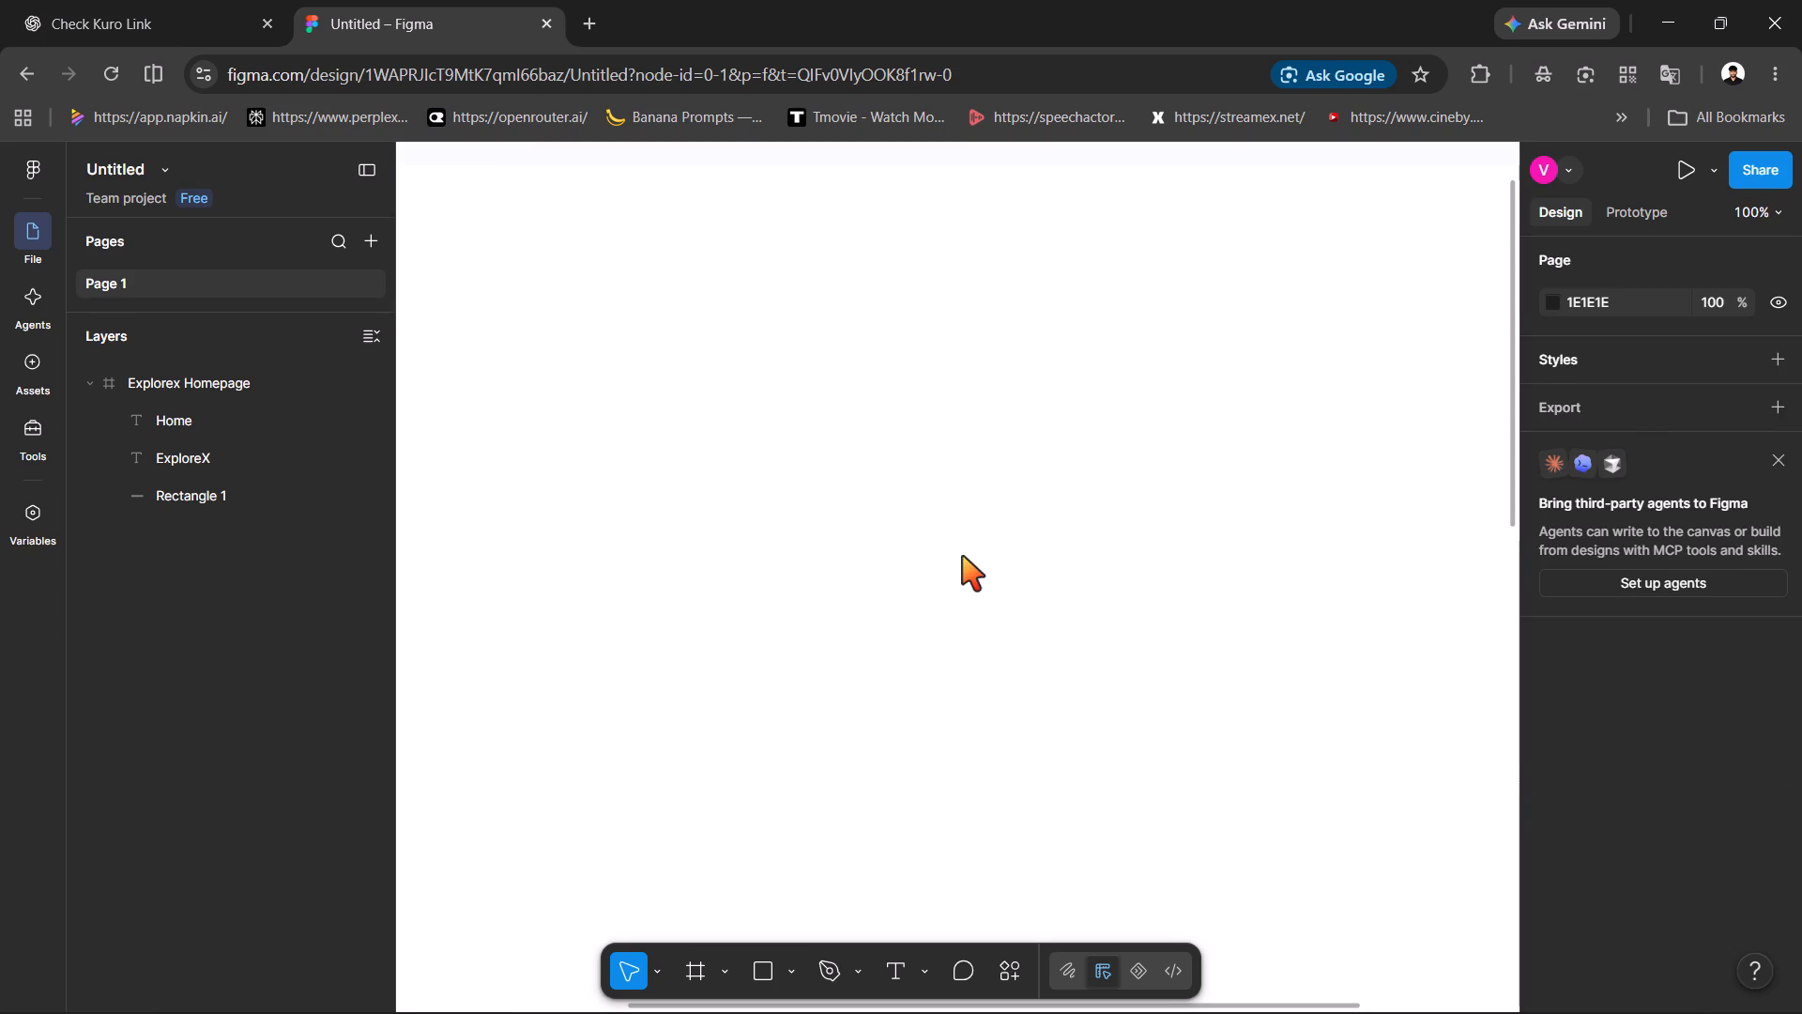
{"action": "scroll", "coordinate": [962, 556], "scroll_direction": "up", "scroll_amount": 4}
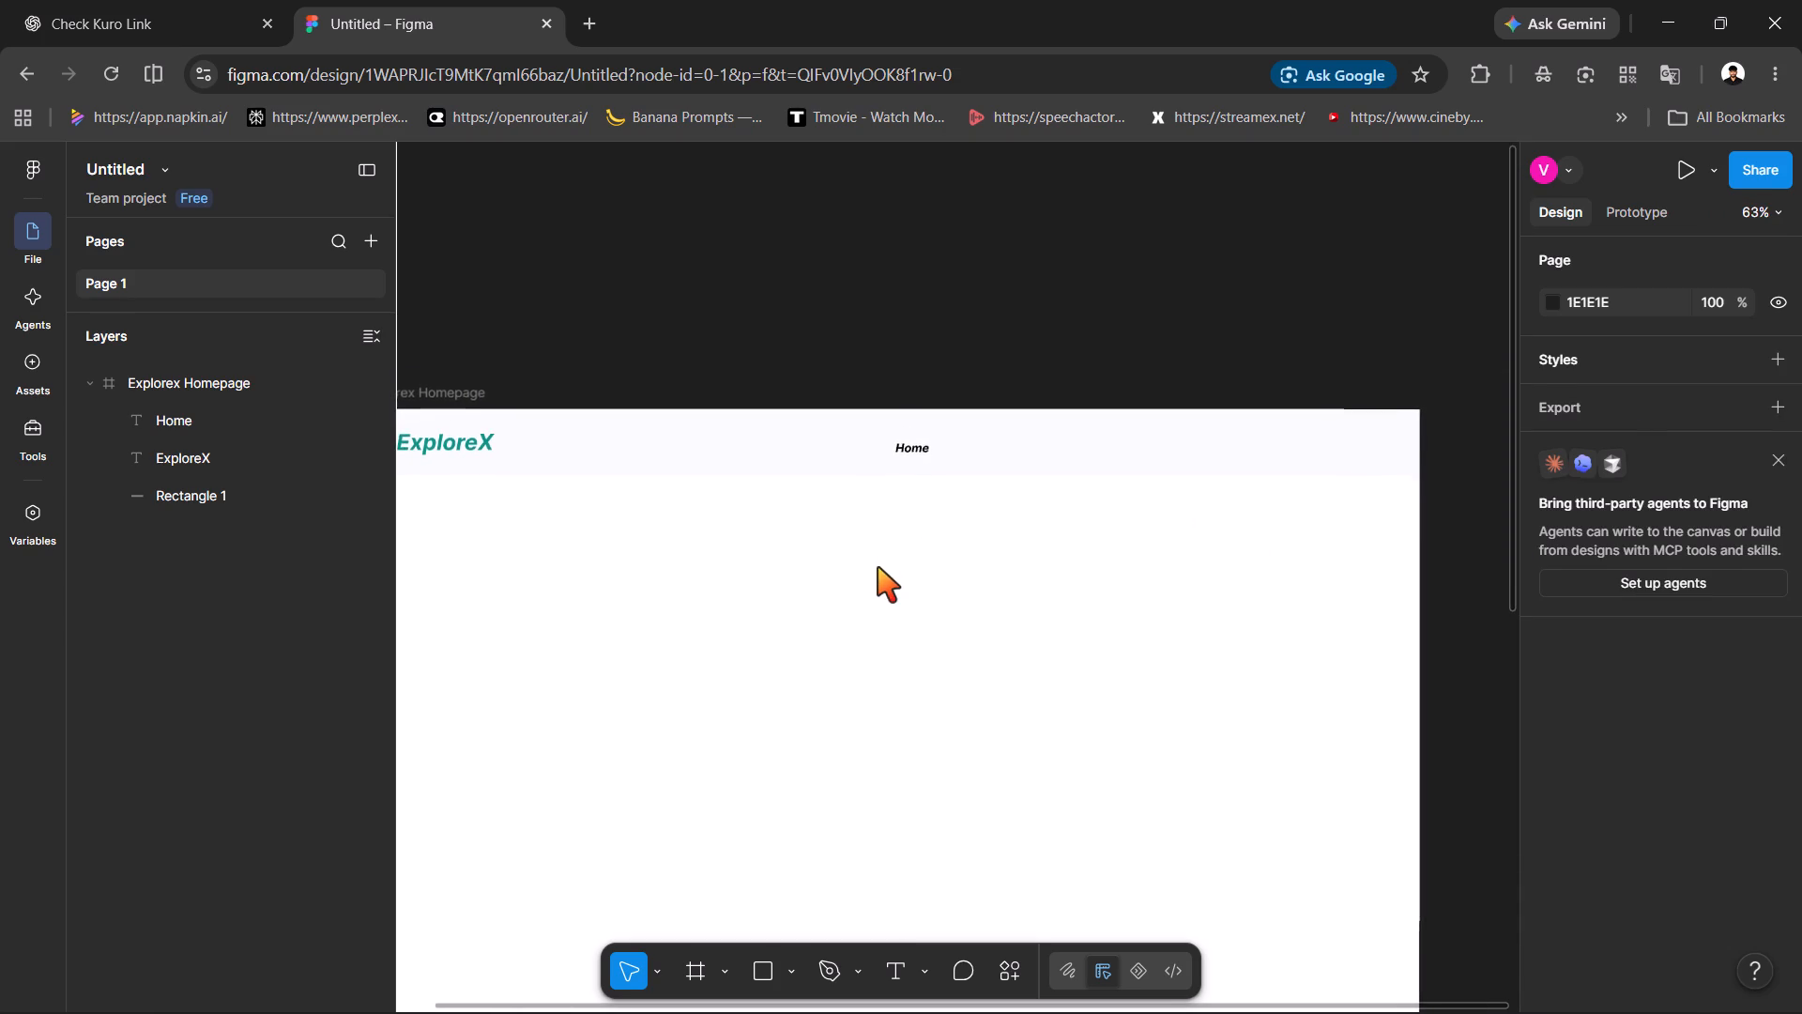
{"action": "left_click", "coordinate": [910, 444]}
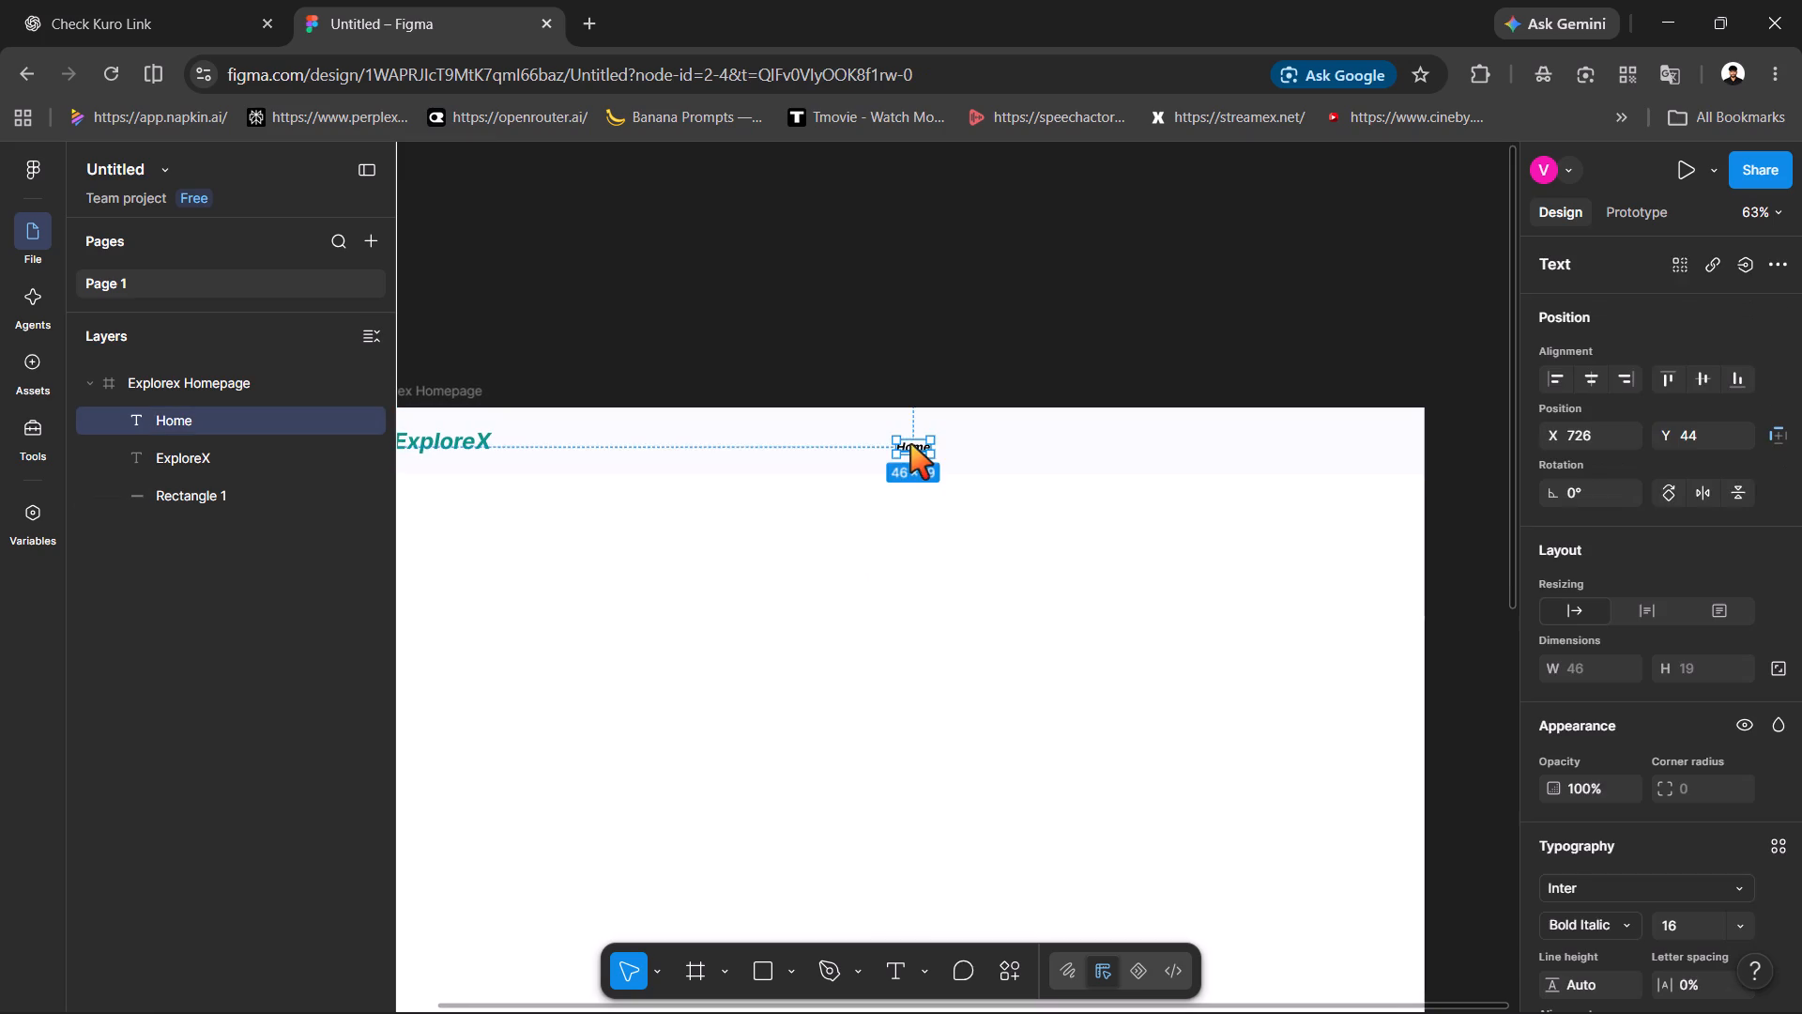
{"action": "left_click_drag", "start_coordinate": [910, 444], "coordinate": [1006, 441]}
{"action": "left_click", "coordinate": [1006, 441]}
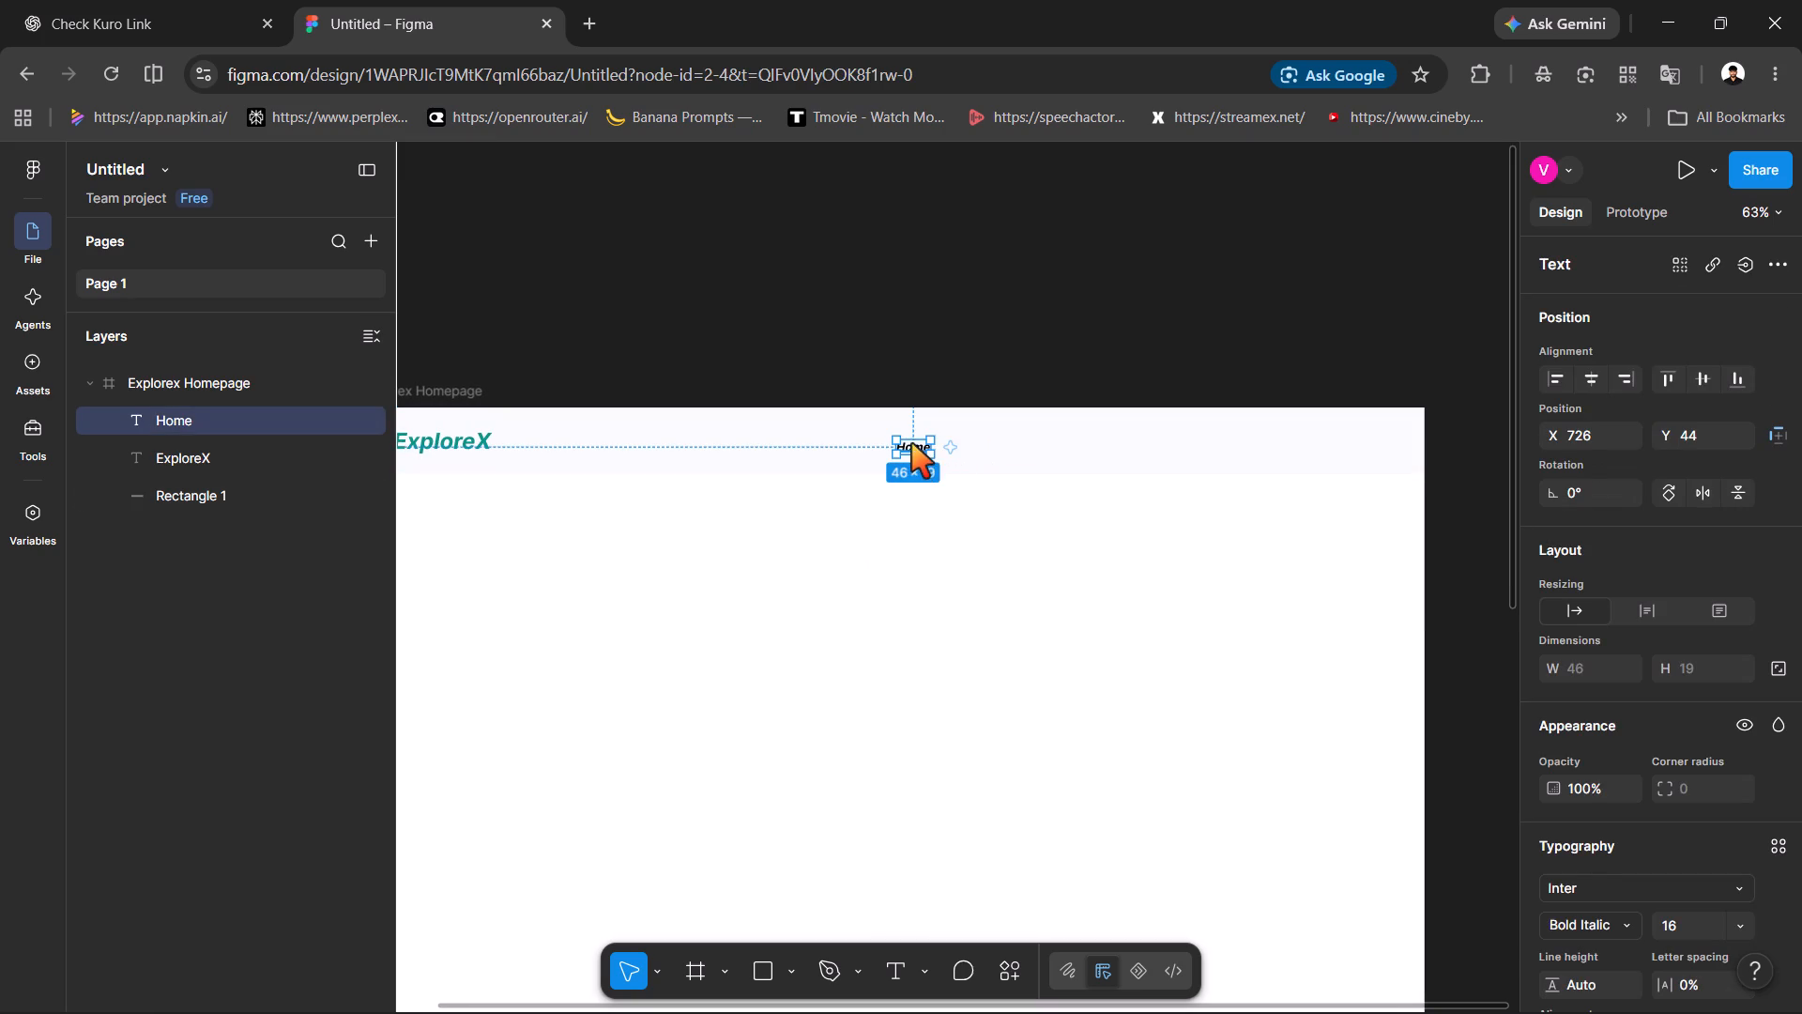
{"action": "left_click_drag", "start_coordinate": [911, 443], "coordinate": [1019, 445]}
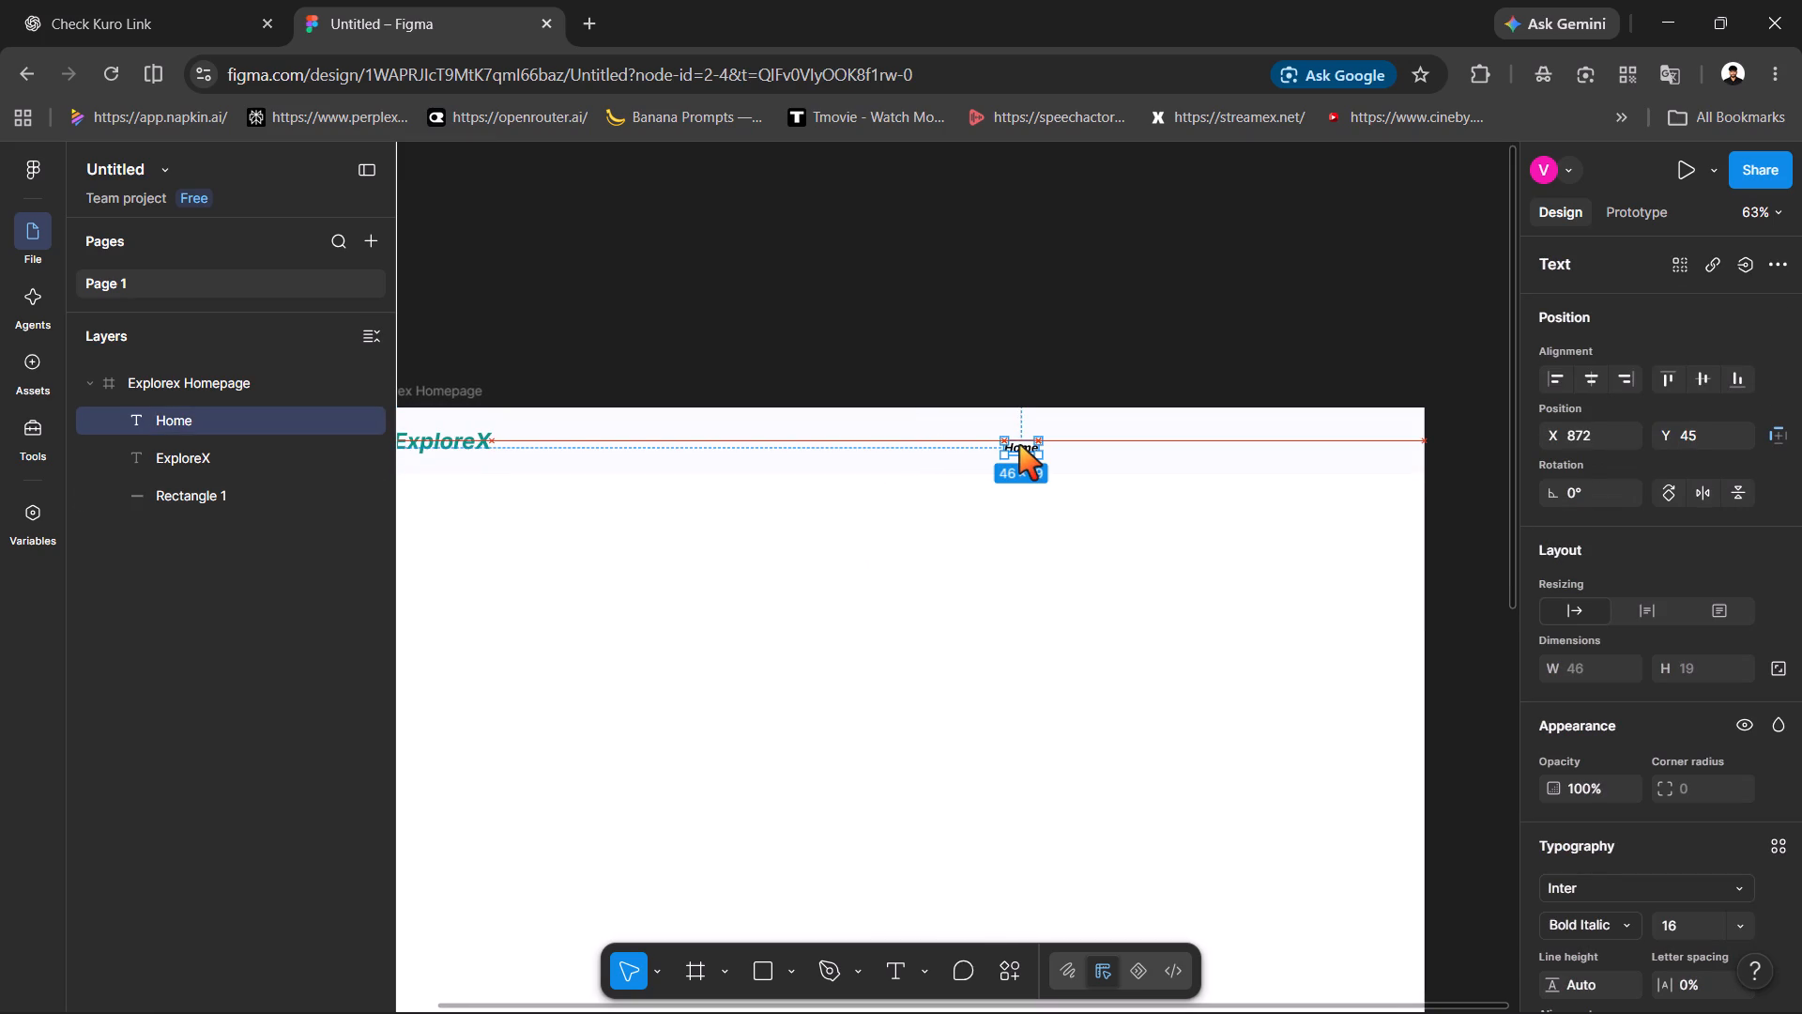
{"action": "left_click_drag", "start_coordinate": [1019, 445], "coordinate": [1016, 445]}
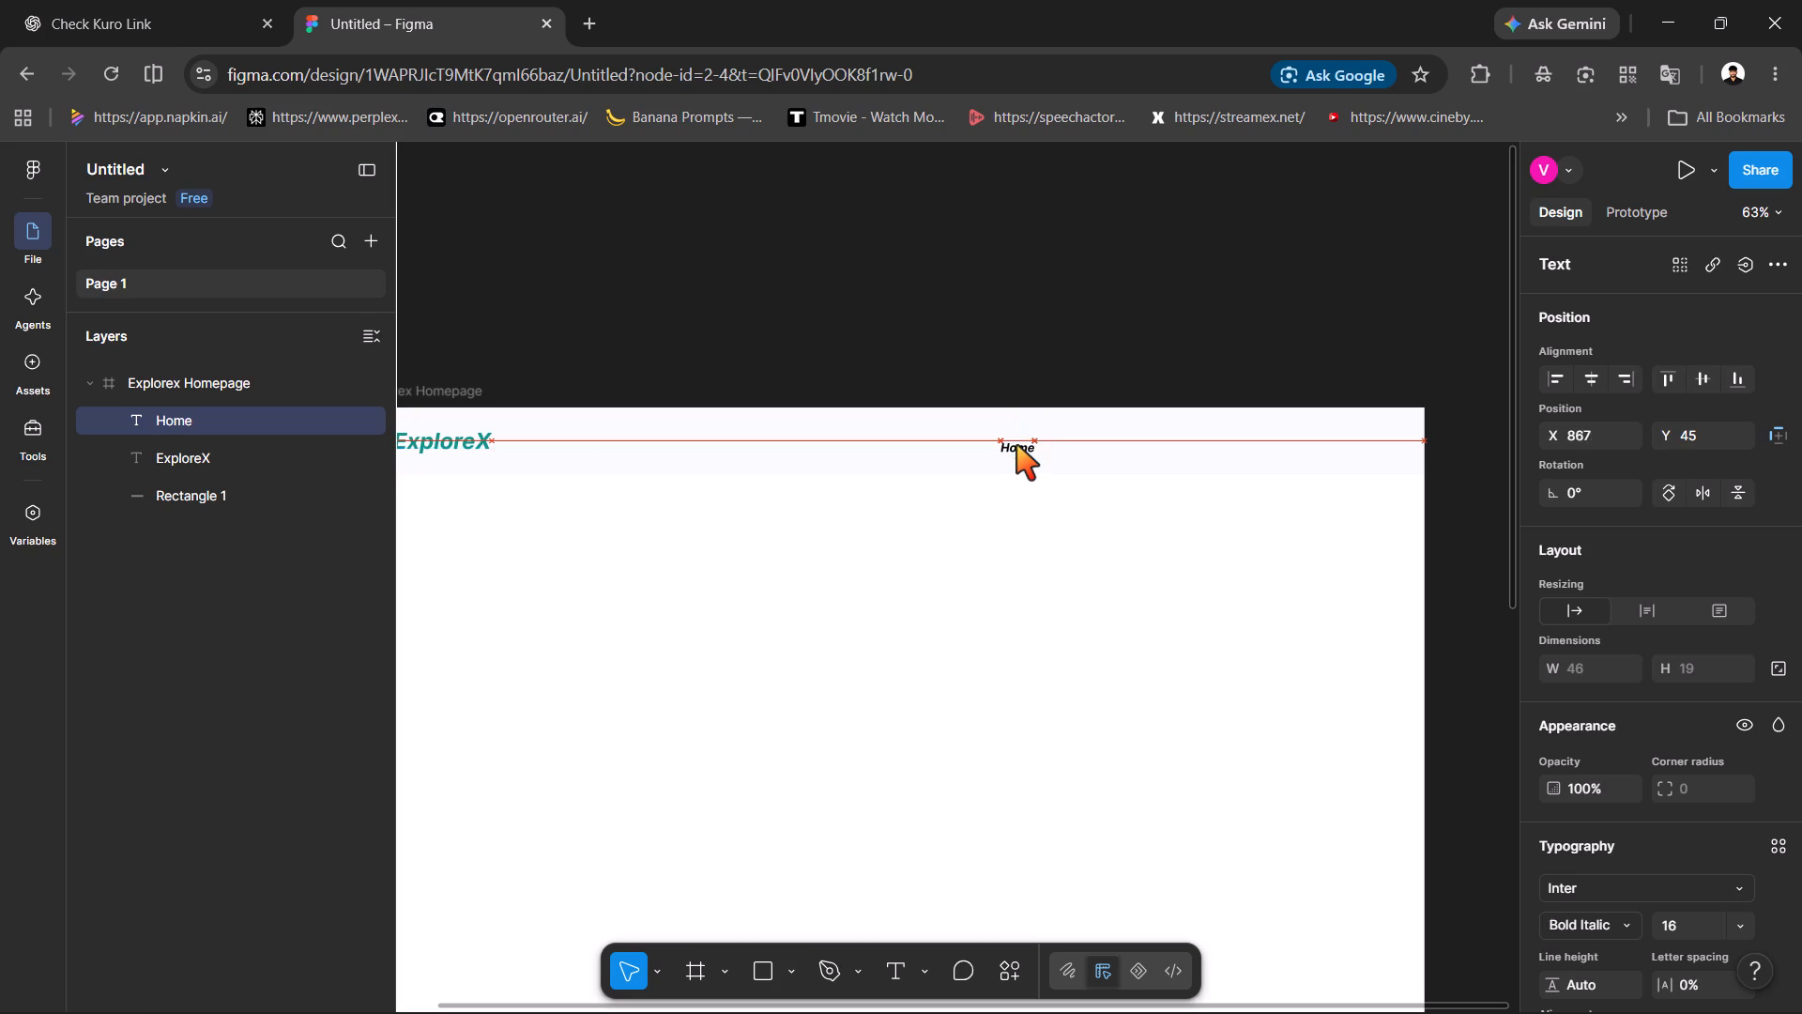
{"action": "left_click_drag", "start_coordinate": [1016, 445], "coordinate": [992, 442]}
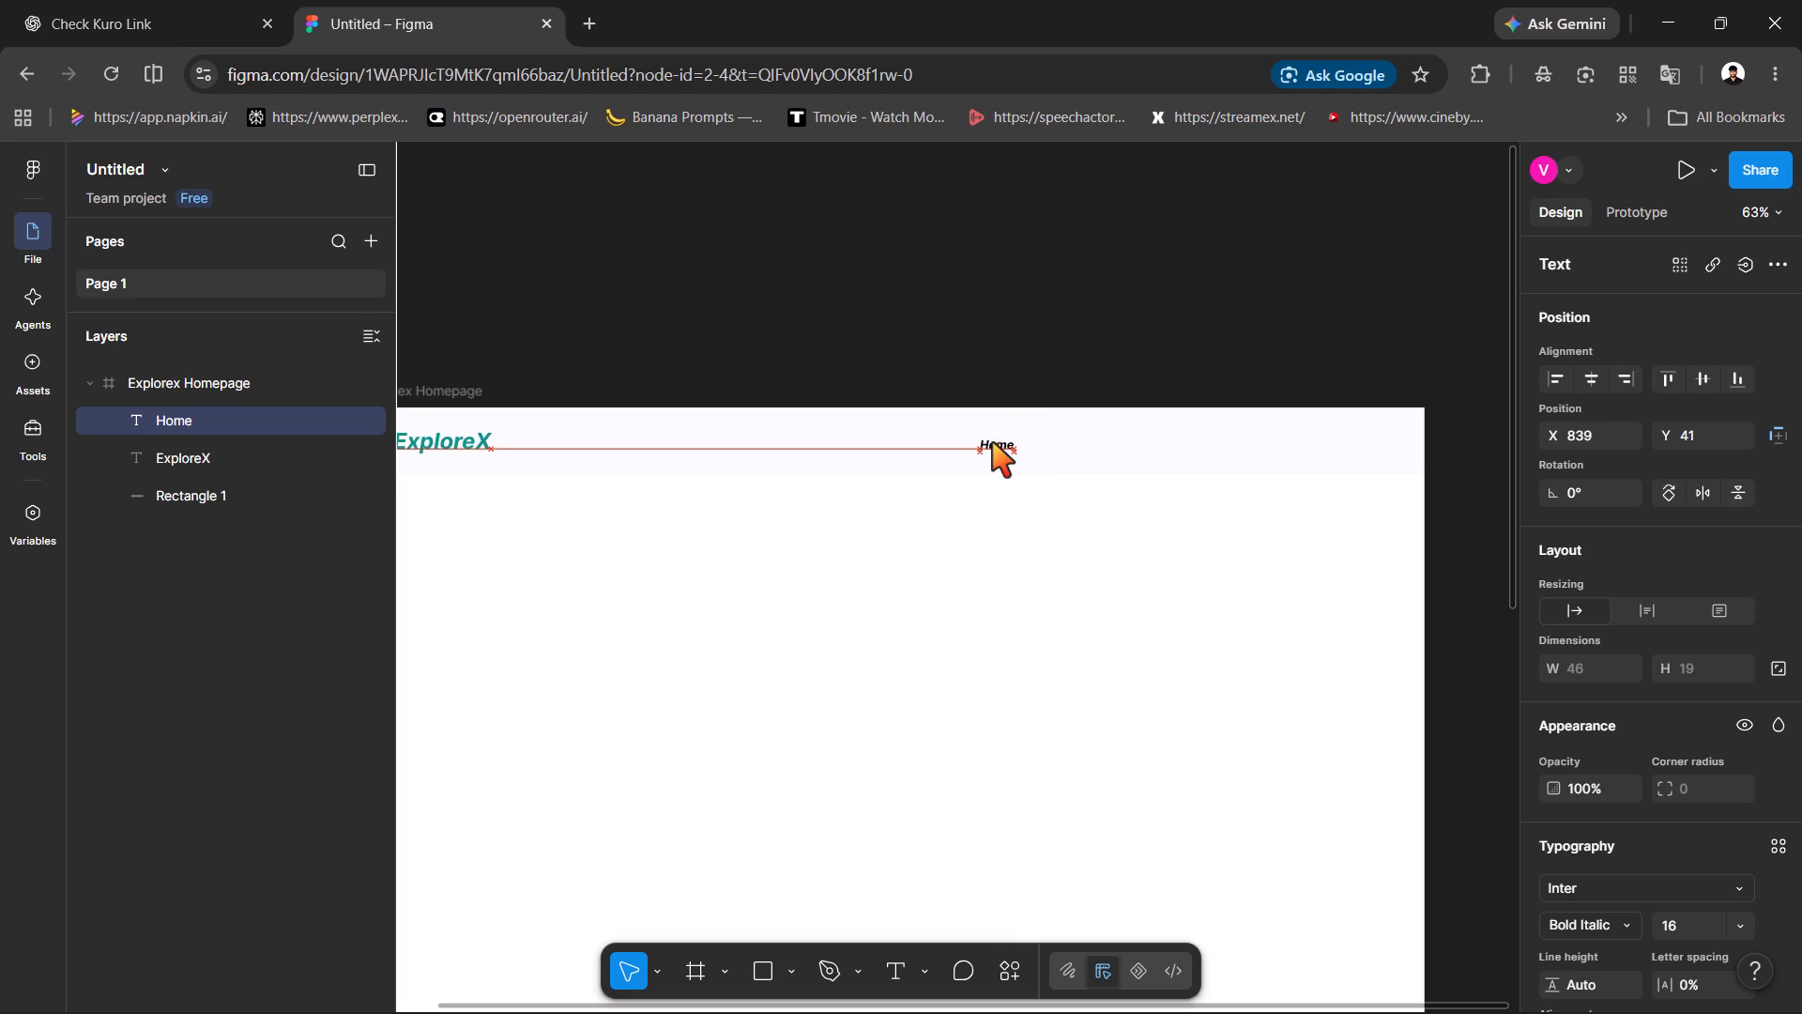
{"action": "left_click_drag", "start_coordinate": [992, 442], "coordinate": [968, 439]}
{"action": "left_click_drag", "start_coordinate": [968, 439], "coordinate": [967, 439]}
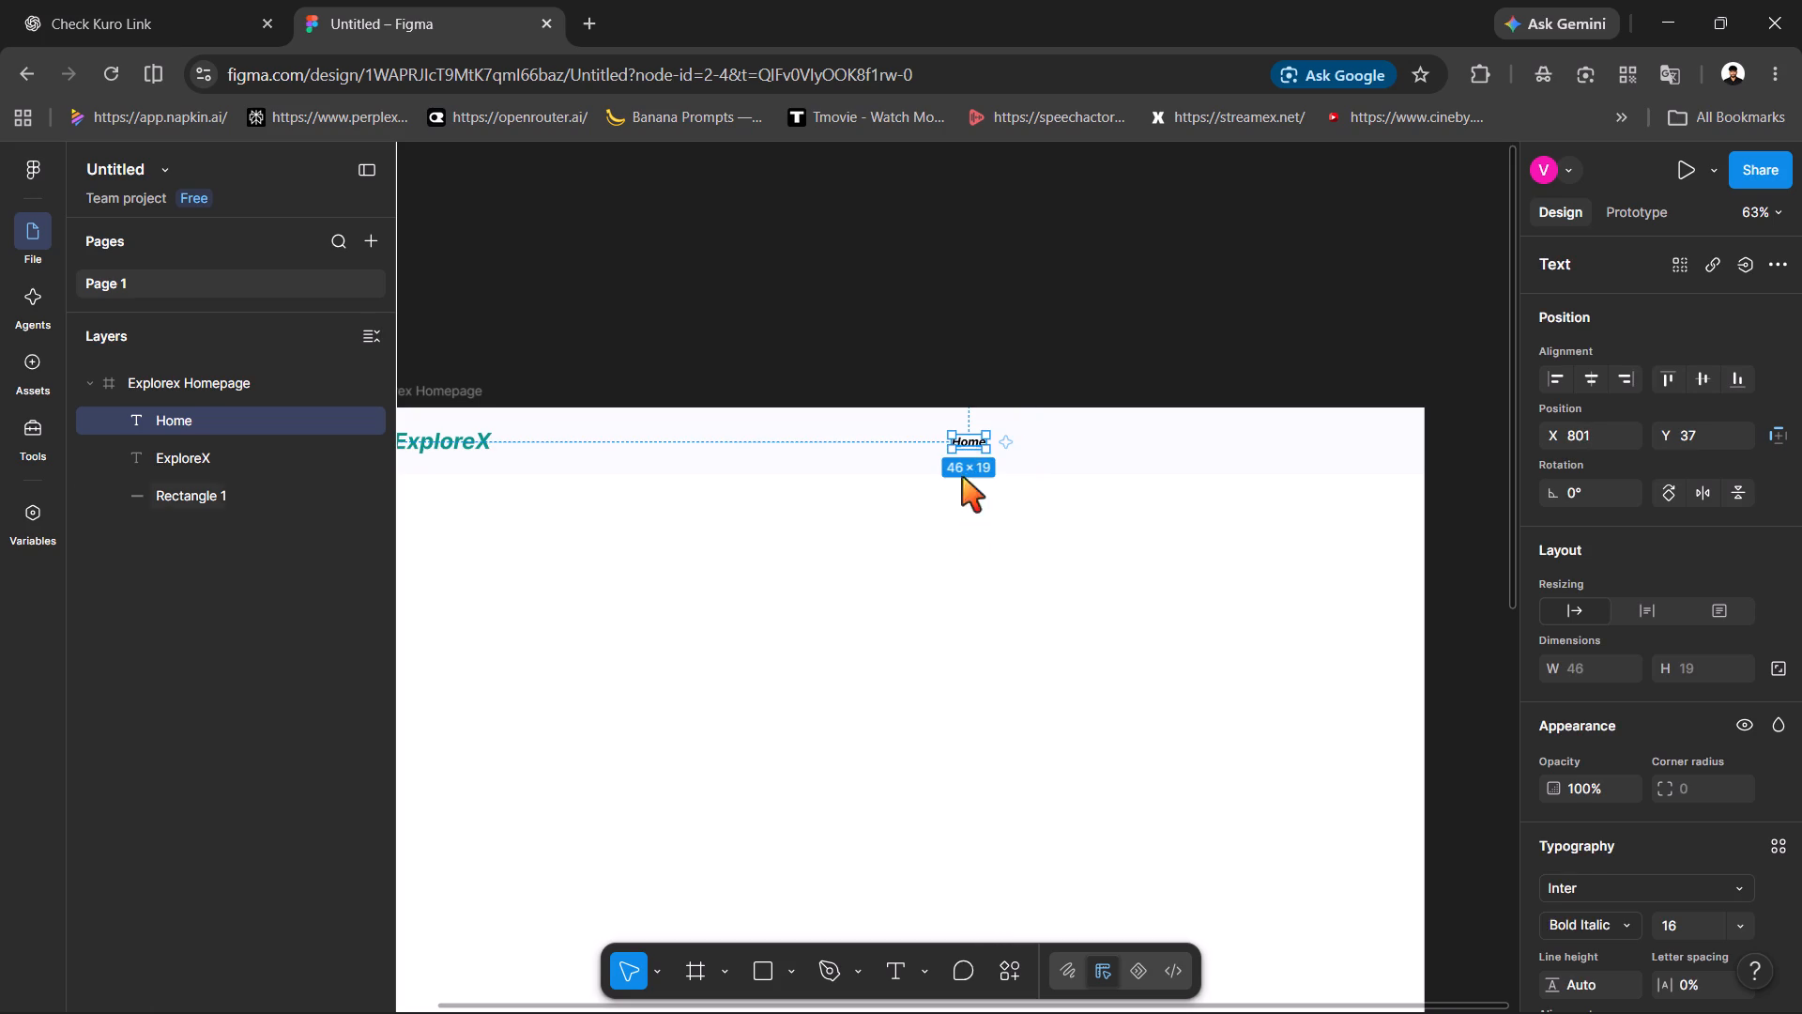
{"action": "left_click", "coordinate": [962, 573]}
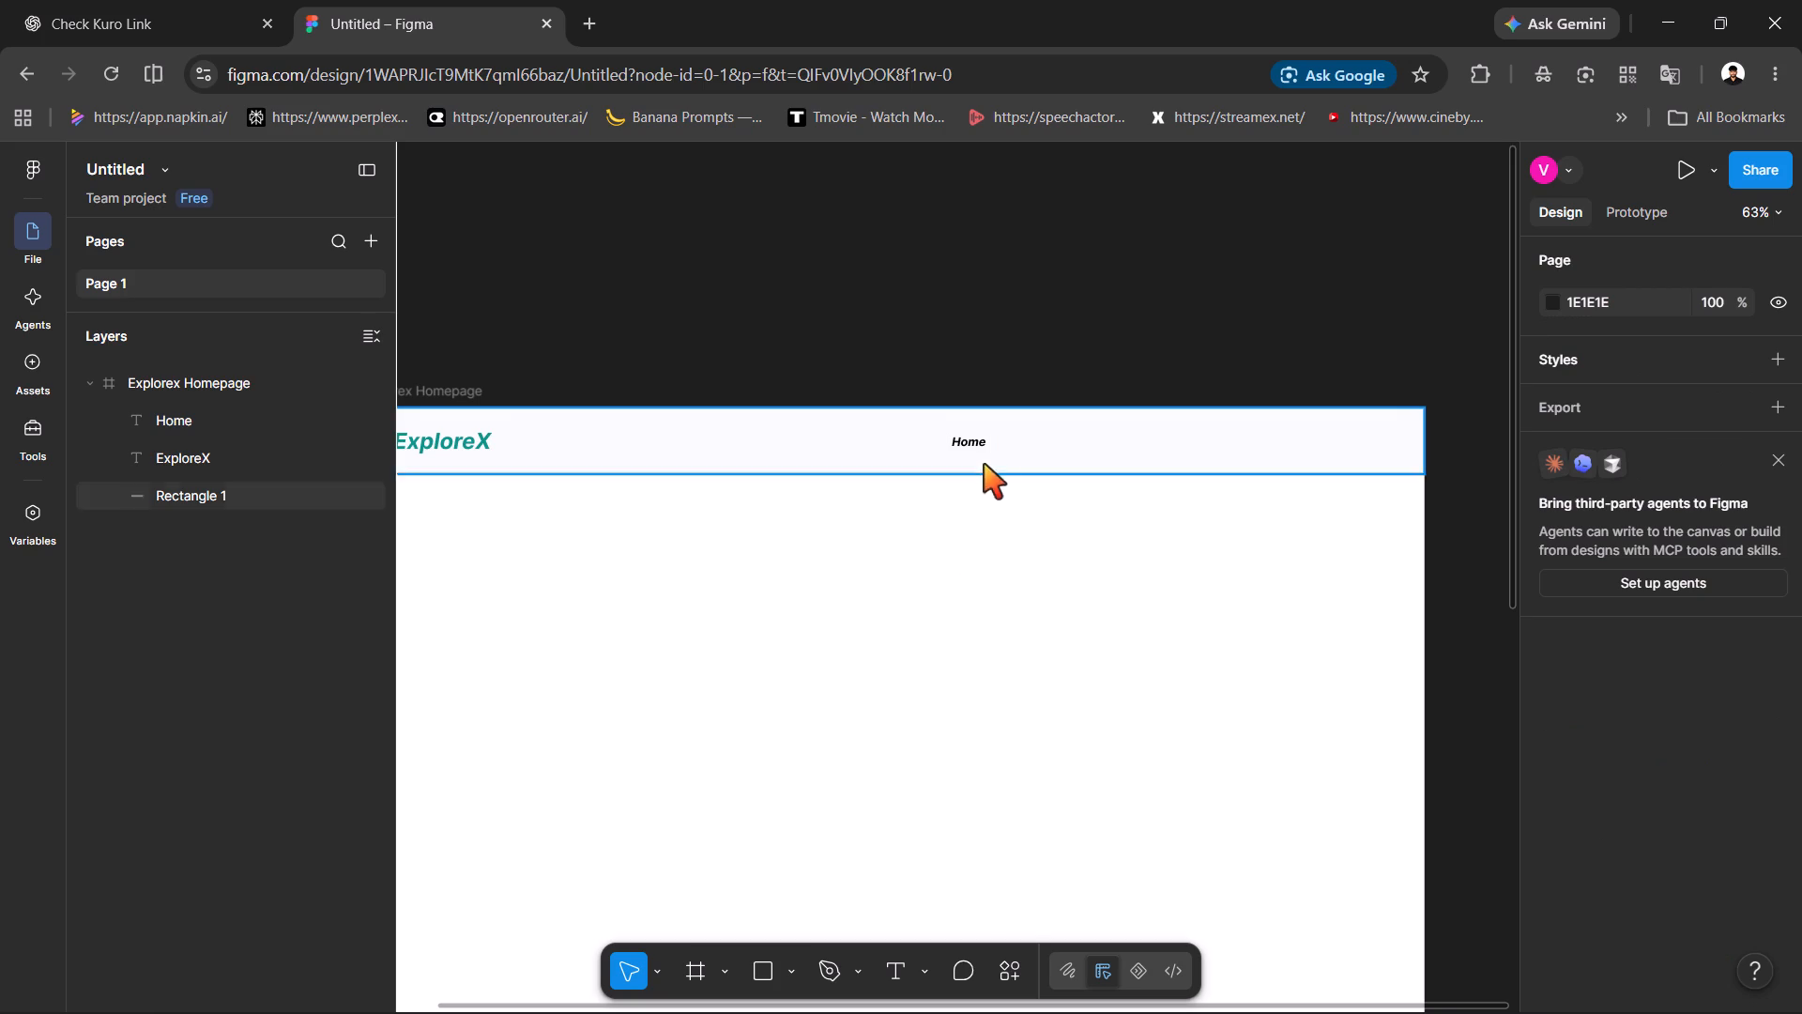
{"action": "left_click", "coordinate": [968, 434]}
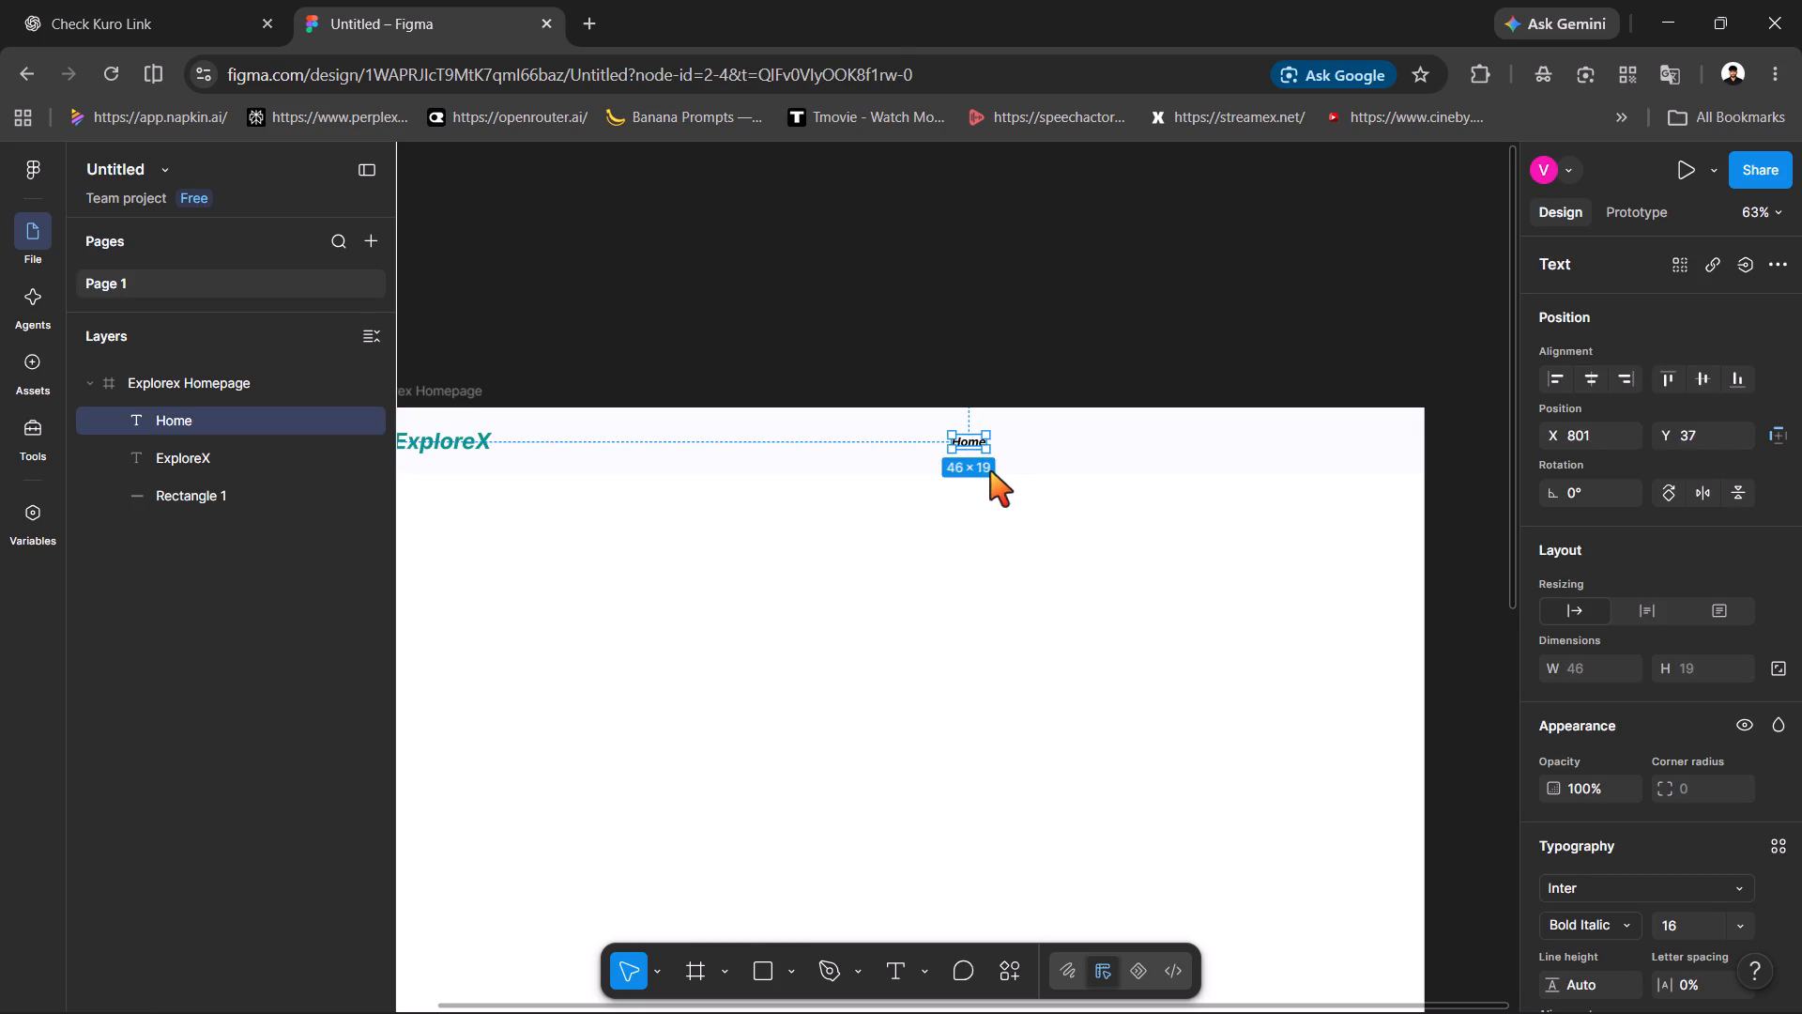
{"action": "key", "text": "ctrl+d"}
{"action": "left_click_drag", "start_coordinate": [963, 438], "coordinate": [1016, 456]}
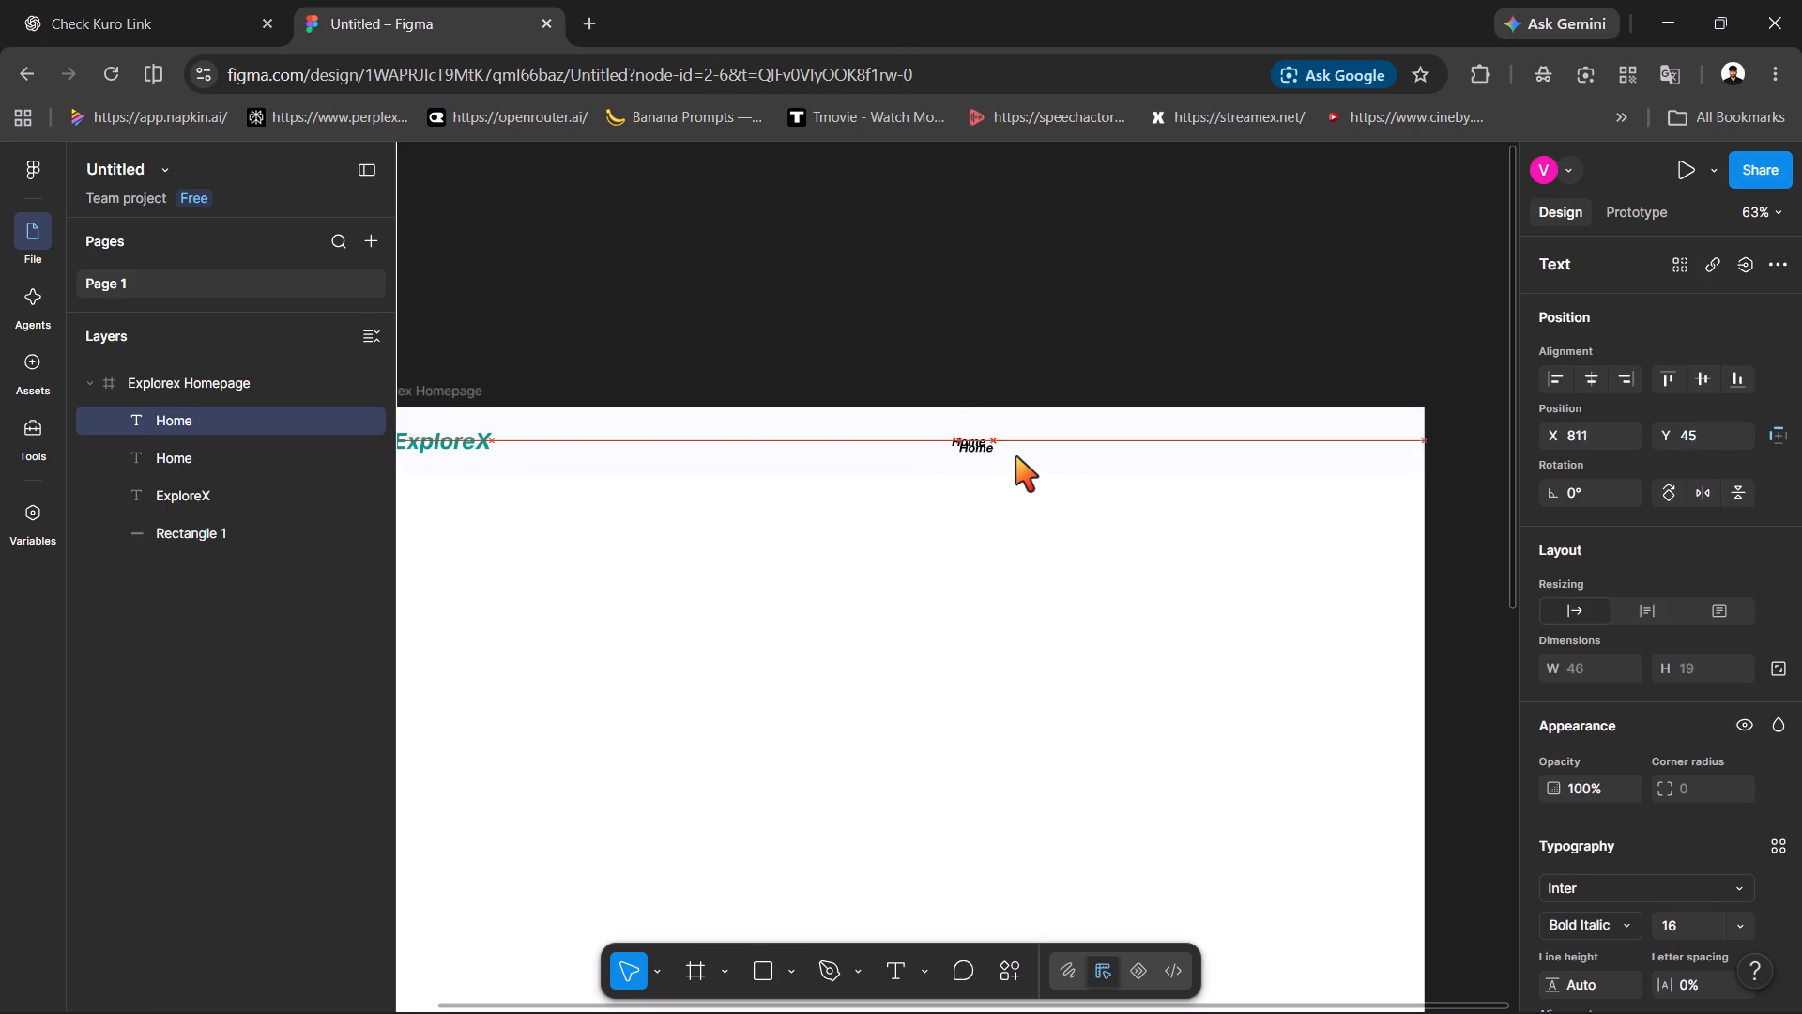
{"action": "left_click_drag", "start_coordinate": [1016, 456], "coordinate": [1032, 438]}
{"action": "double_click", "coordinate": [1031, 438]}
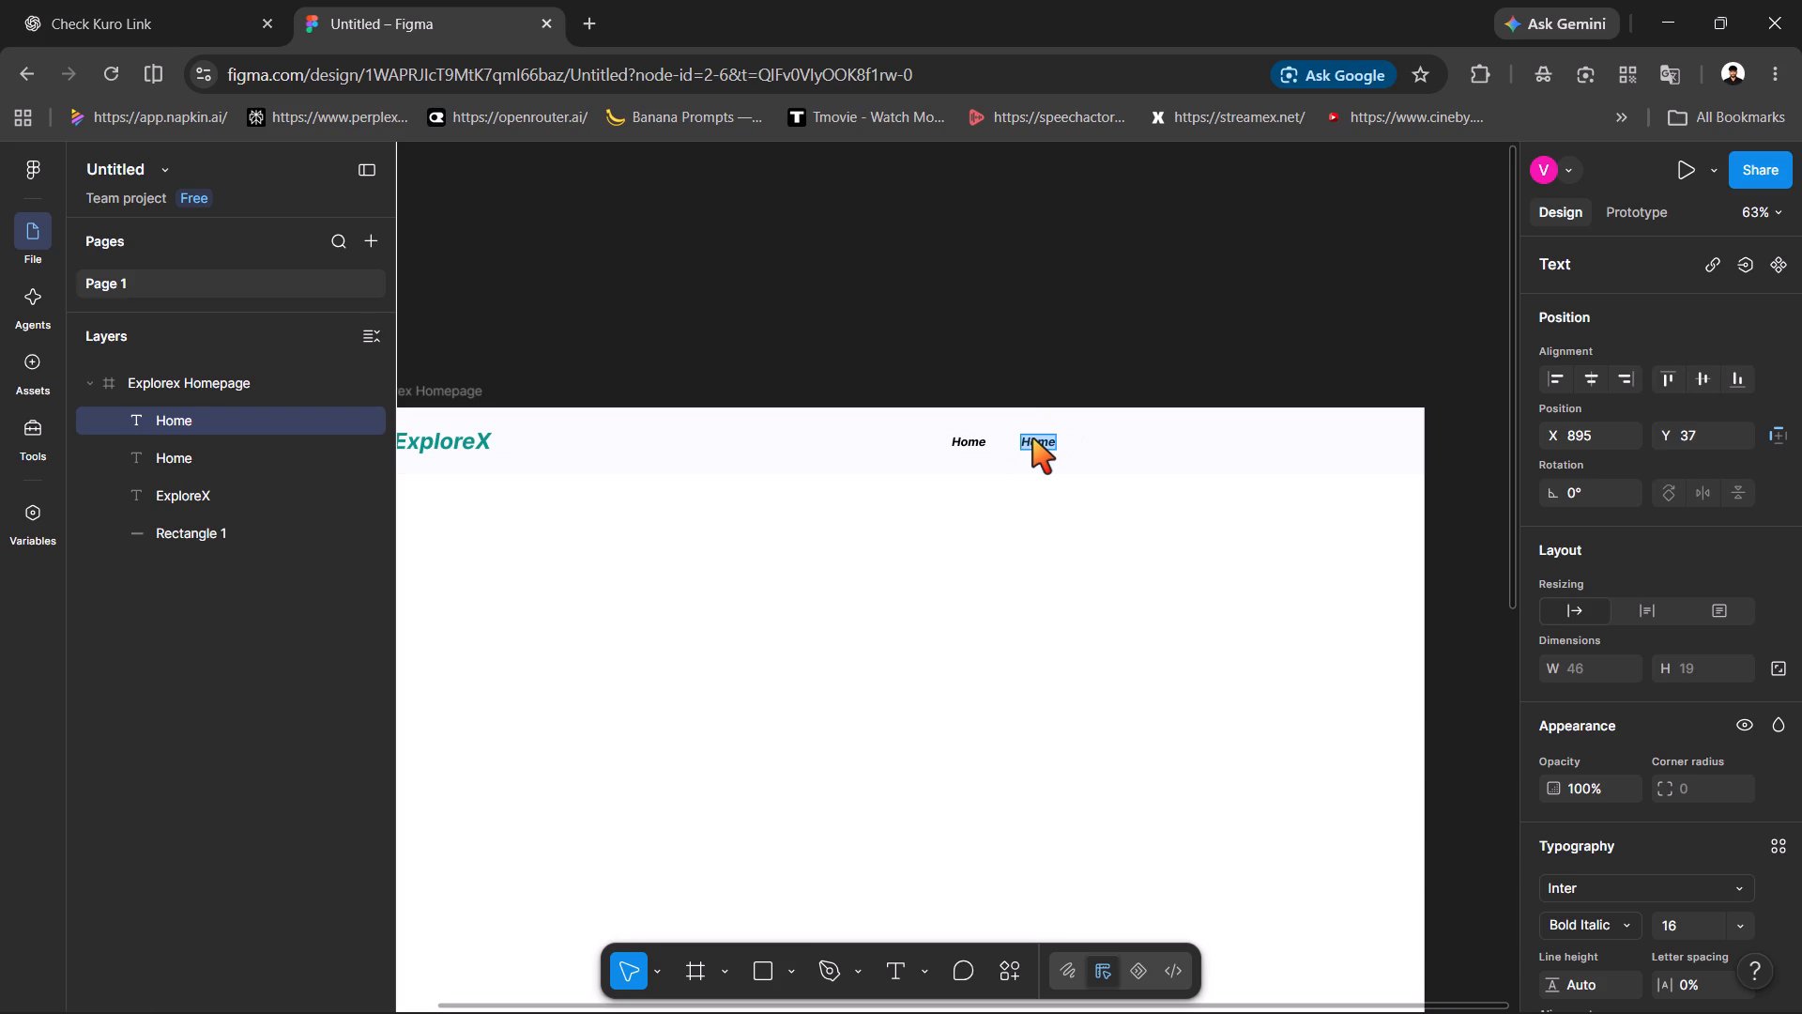
{"action": "type", "text": "Destina"}
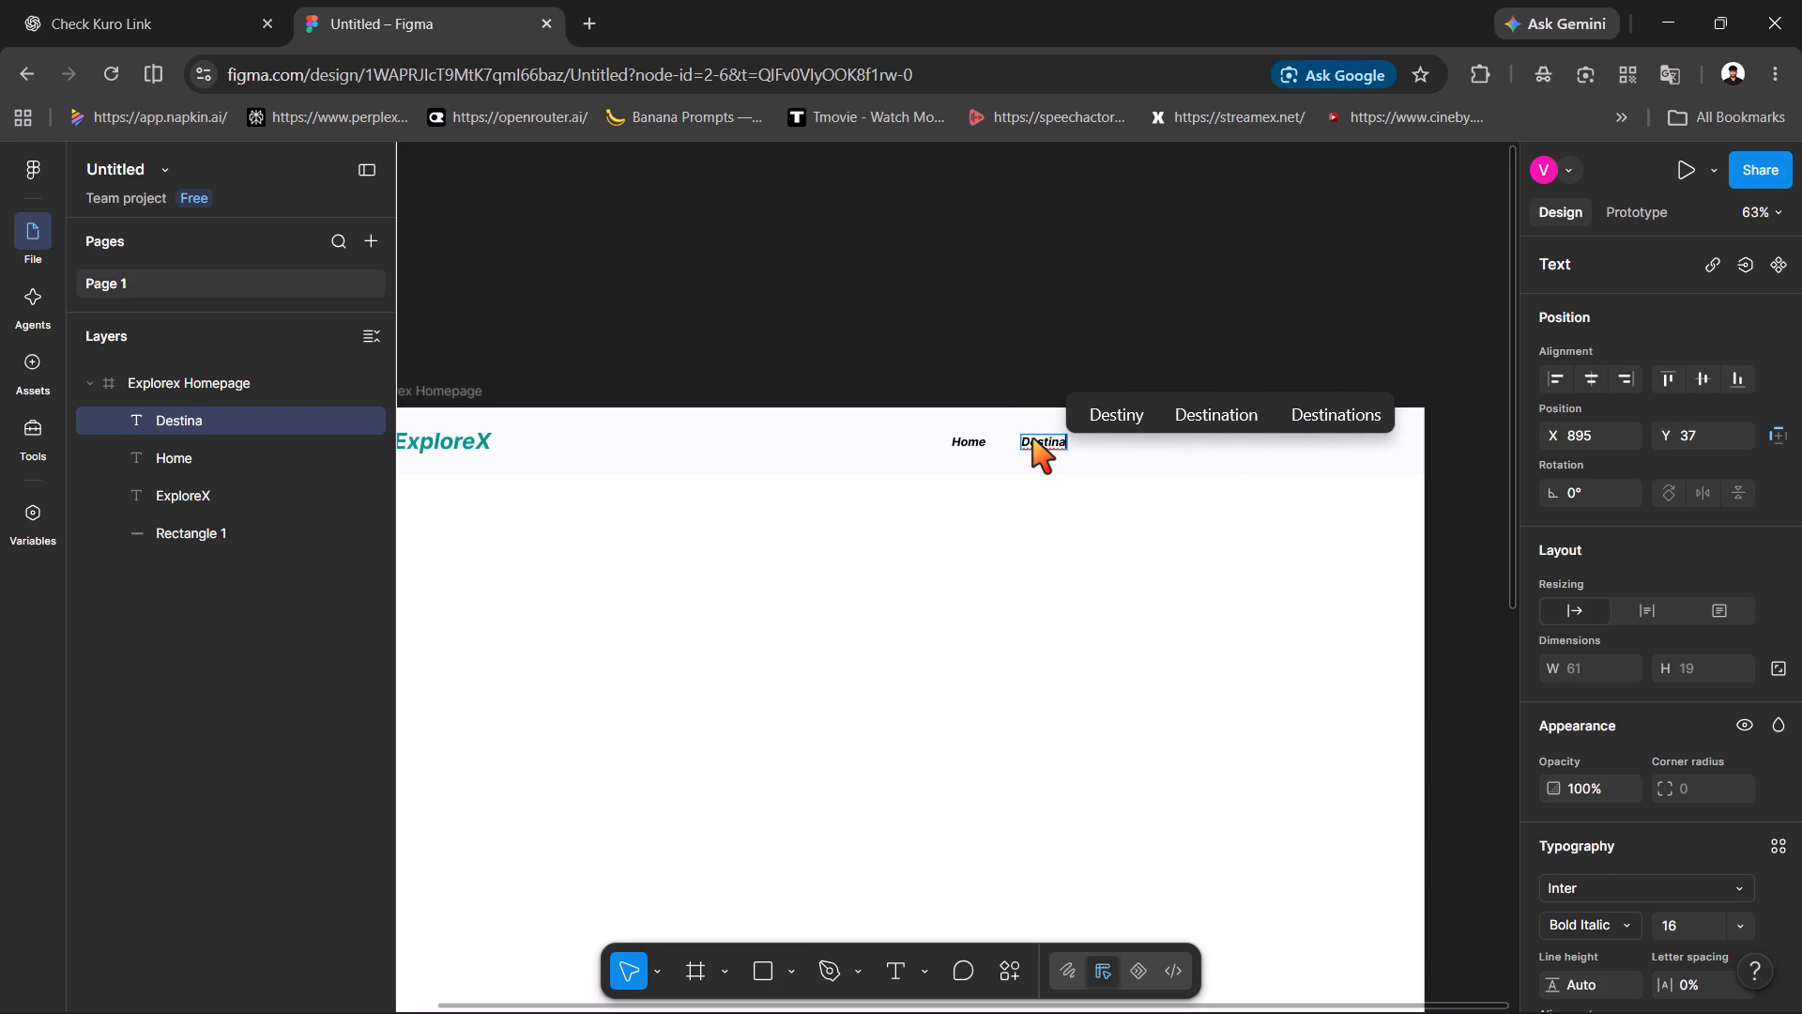
{"action": "left_click", "coordinate": [1227, 415]}
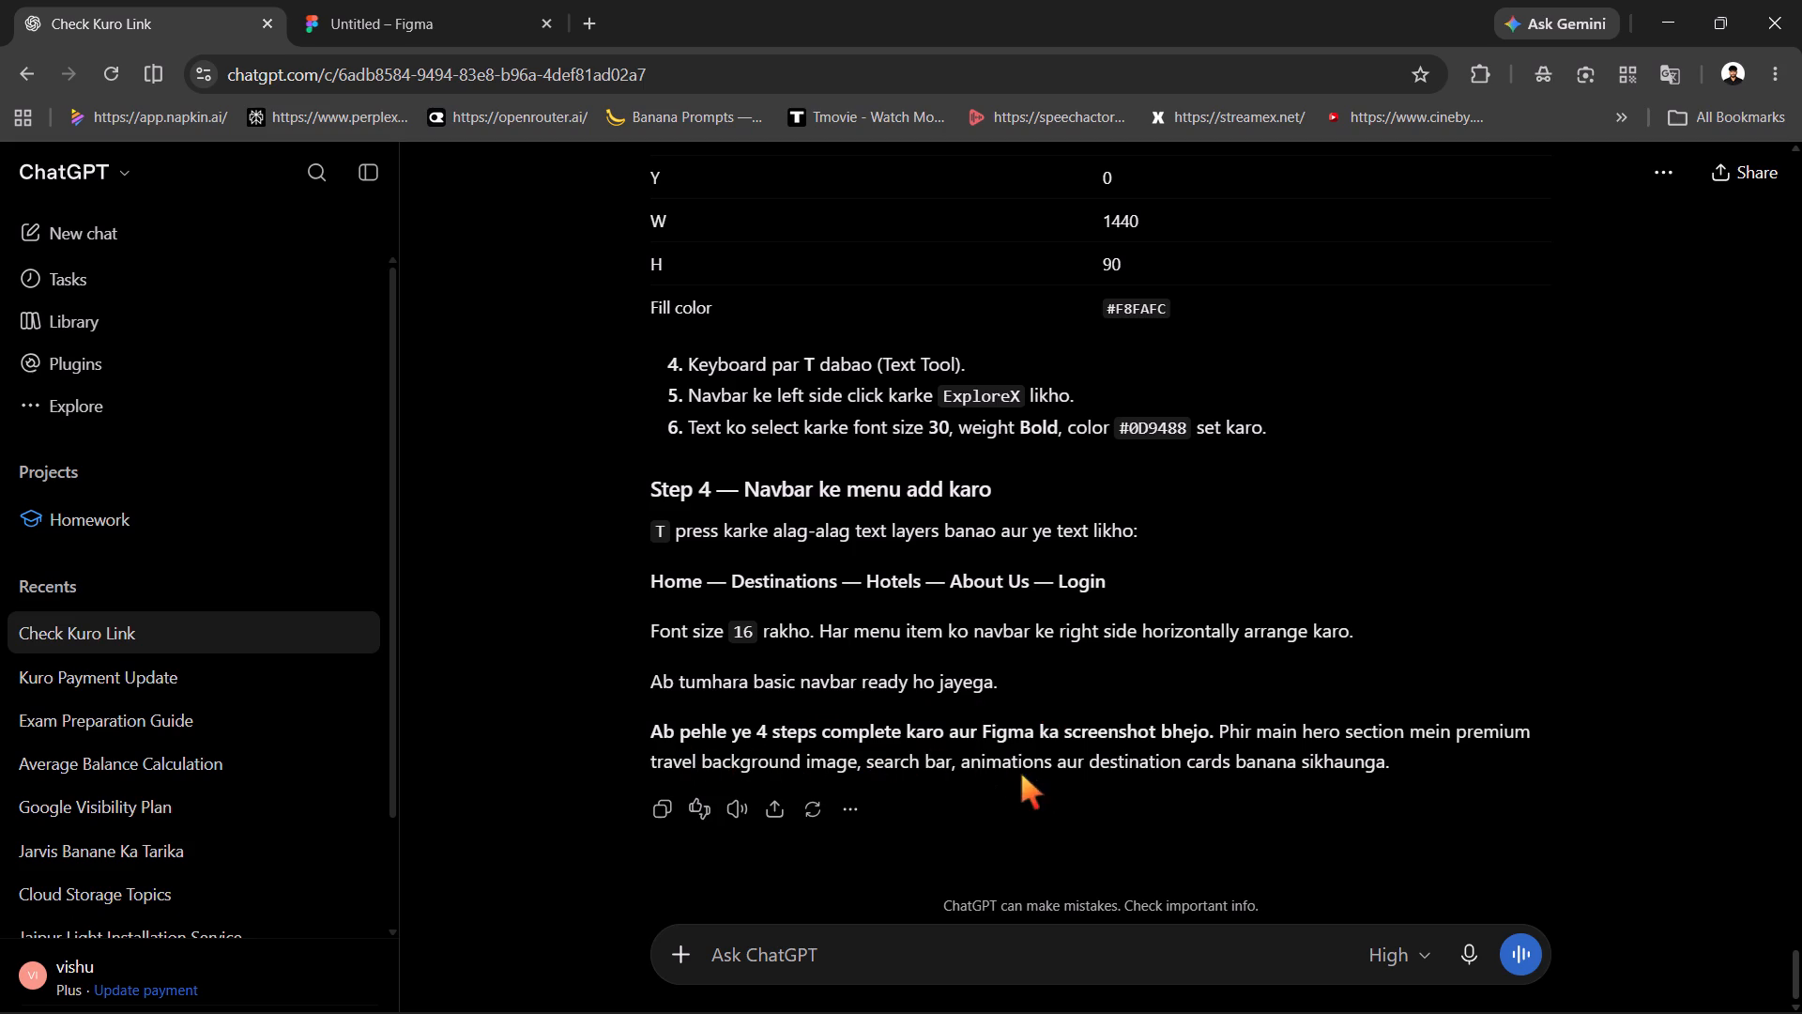
{"action": "left_click", "coordinate": [440, 0]}
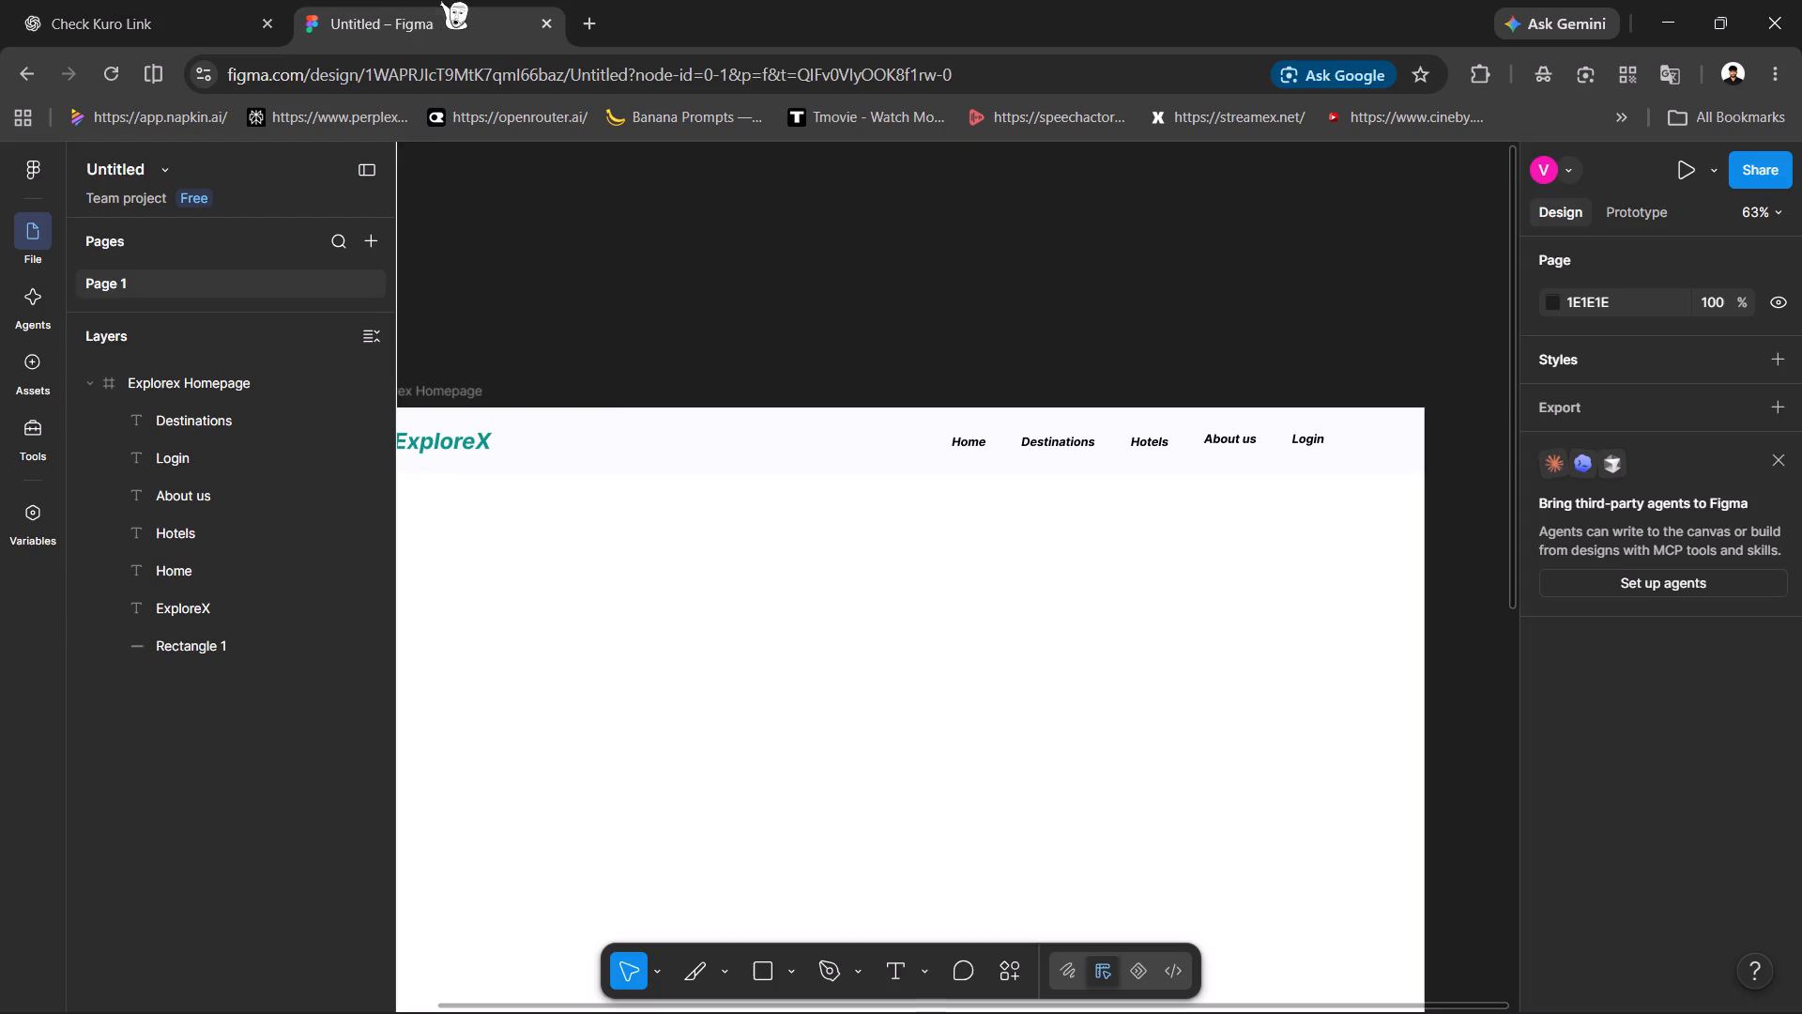
Select all five navbar menu texts and move them together toward the navbar's right end, with Hotels at about X 1132, Y 44.
{"action": "scroll", "coordinate": [869, 565], "scroll_direction": "down", "scroll_amount": 1}
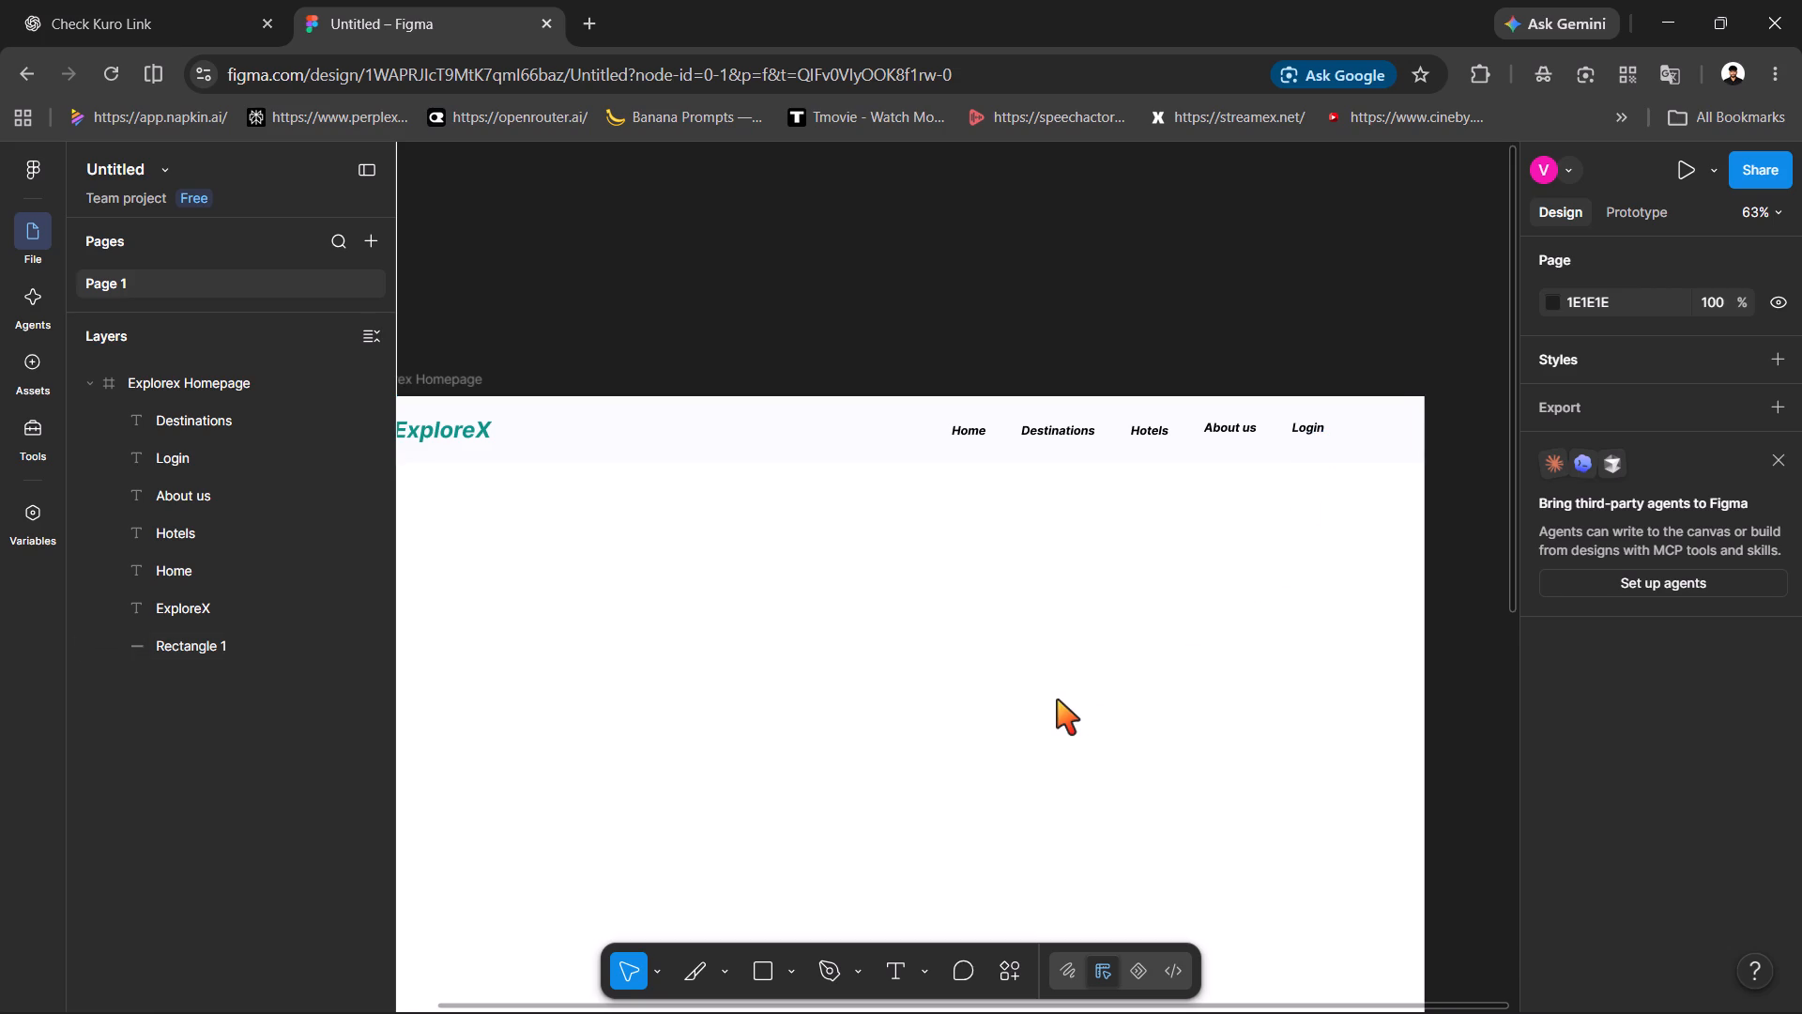
{"action": "scroll", "coordinate": [1057, 699], "scroll_direction": "down", "scroll_amount": 2, "text": "ctrl"}
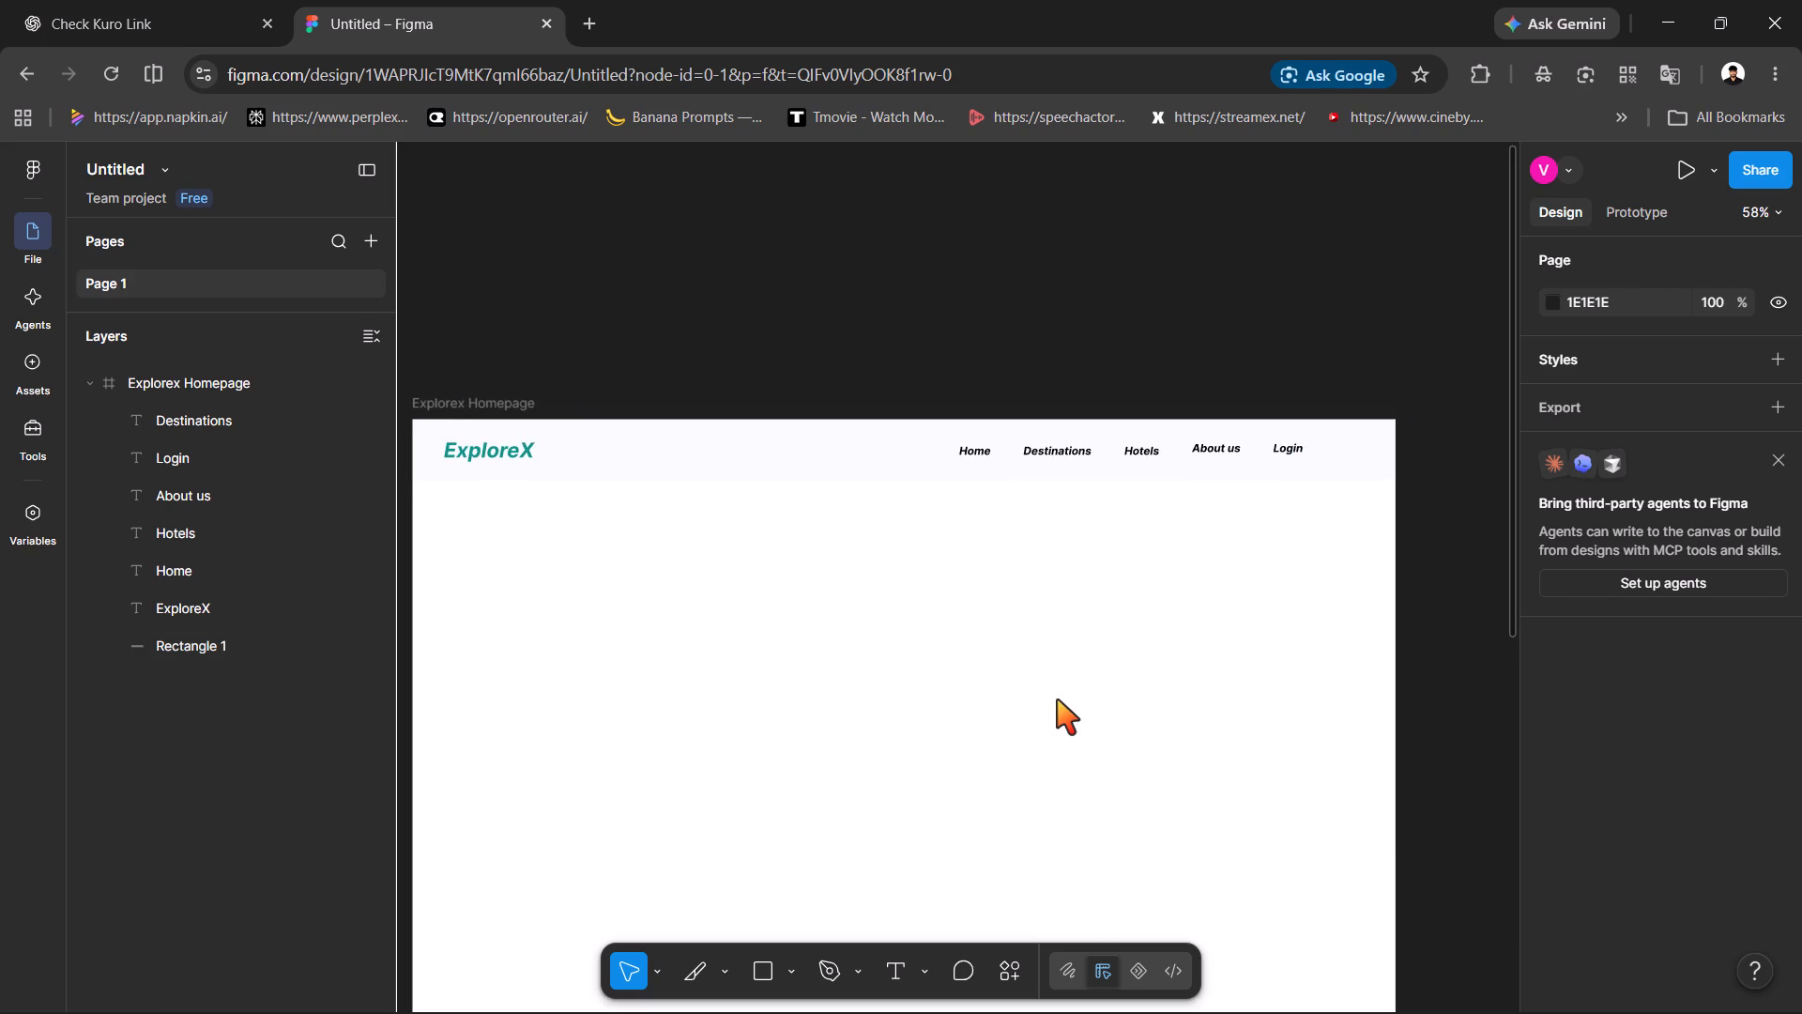
{"action": "scroll", "coordinate": [943, 740], "scroll_direction": "down", "scroll_amount": 5}
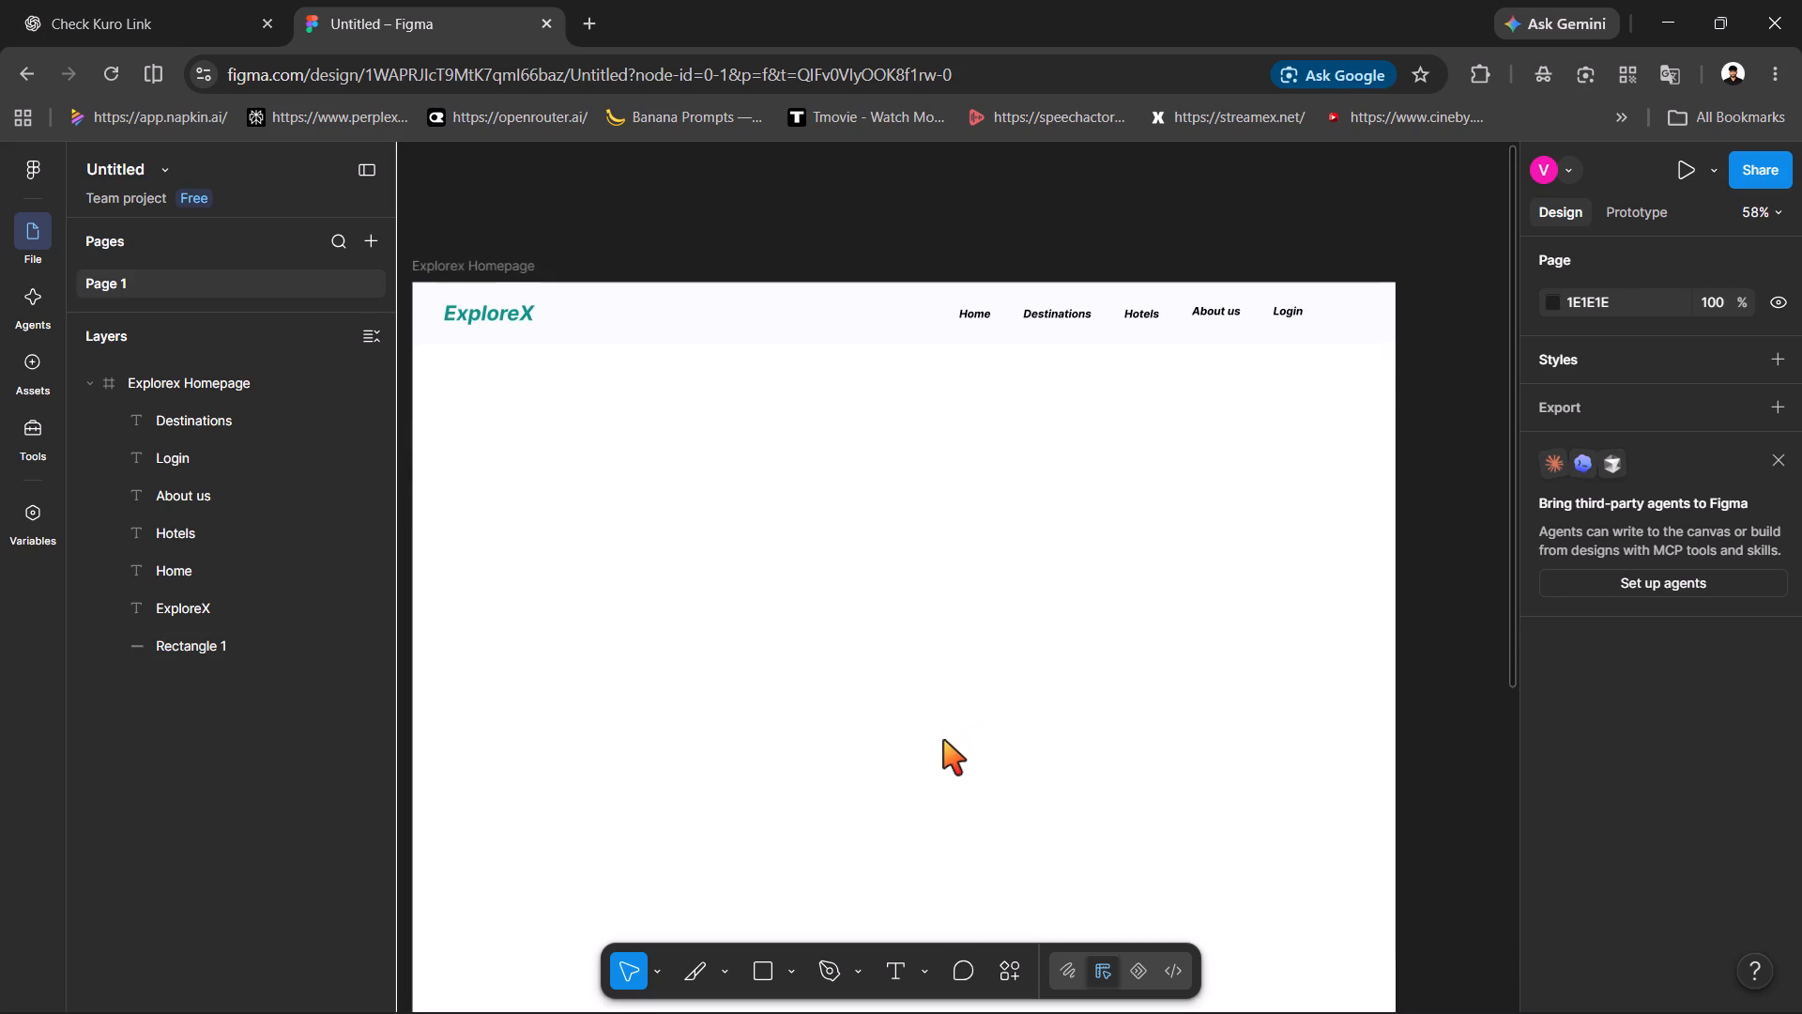
{"action": "scroll", "coordinate": [943, 740], "scroll_direction": "down", "scroll_amount": 2}
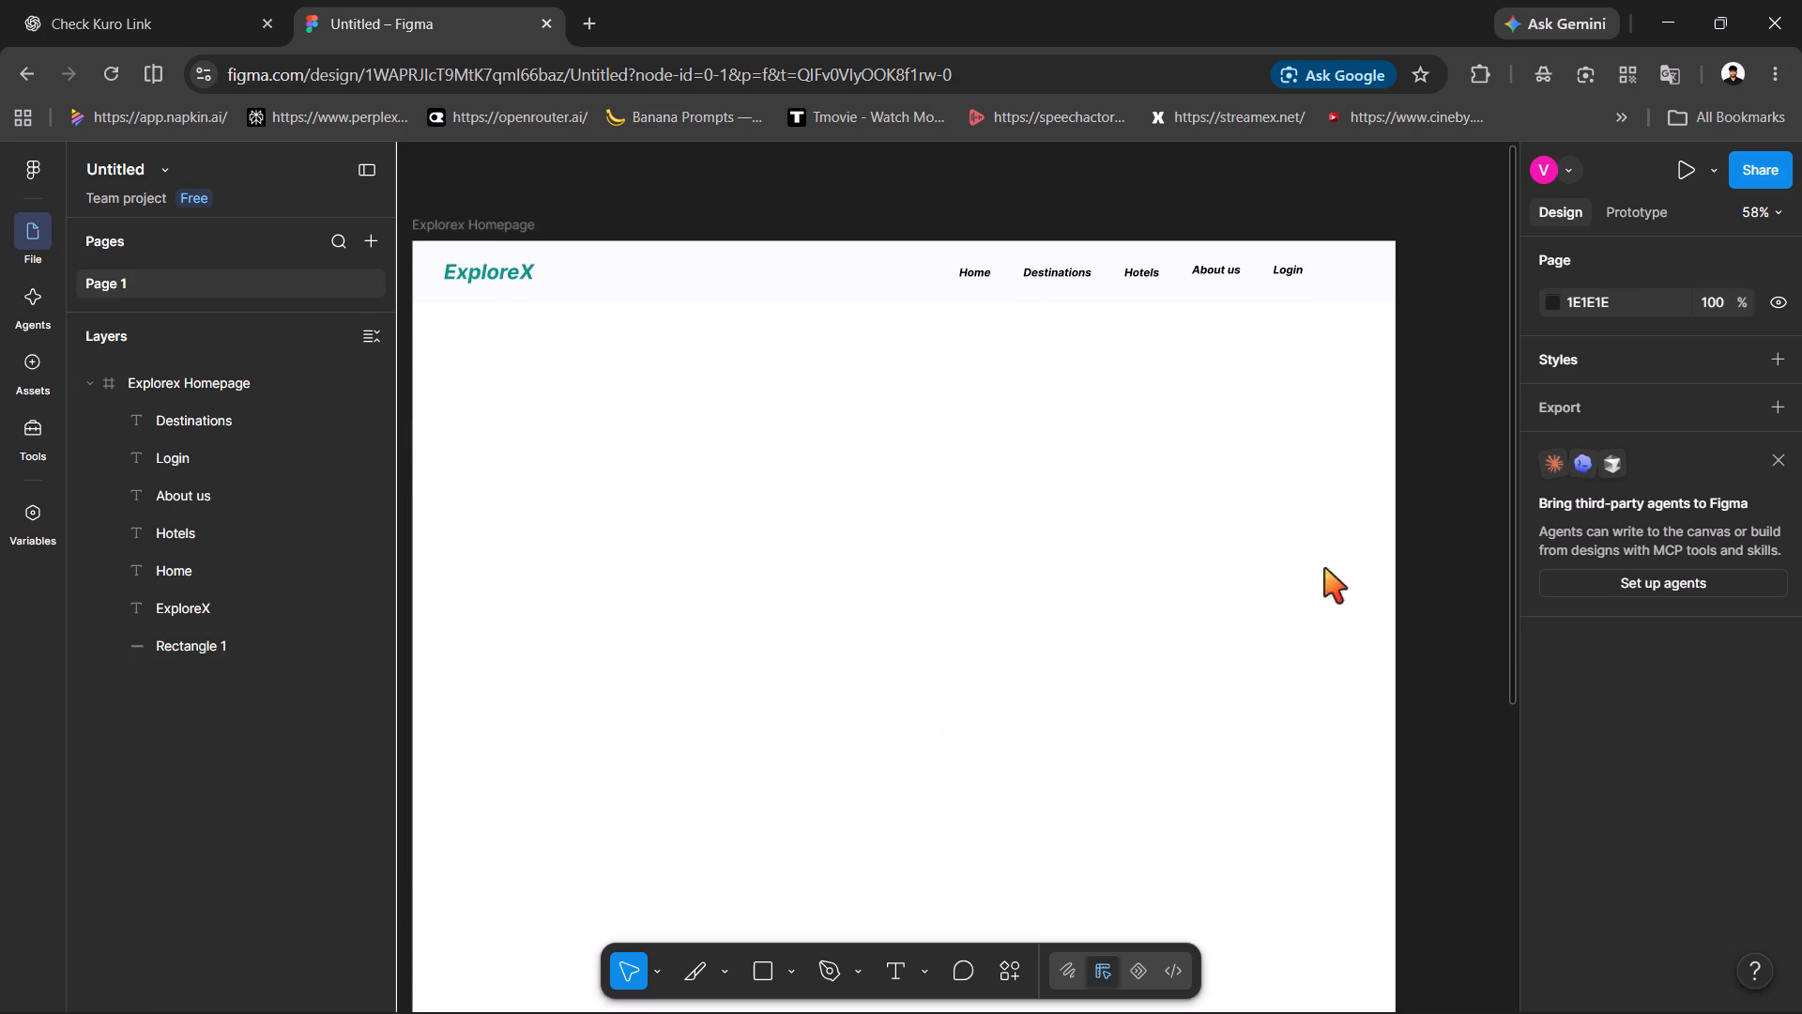
{"action": "left_click", "coordinate": [970, 273], "text": "ctrl"}
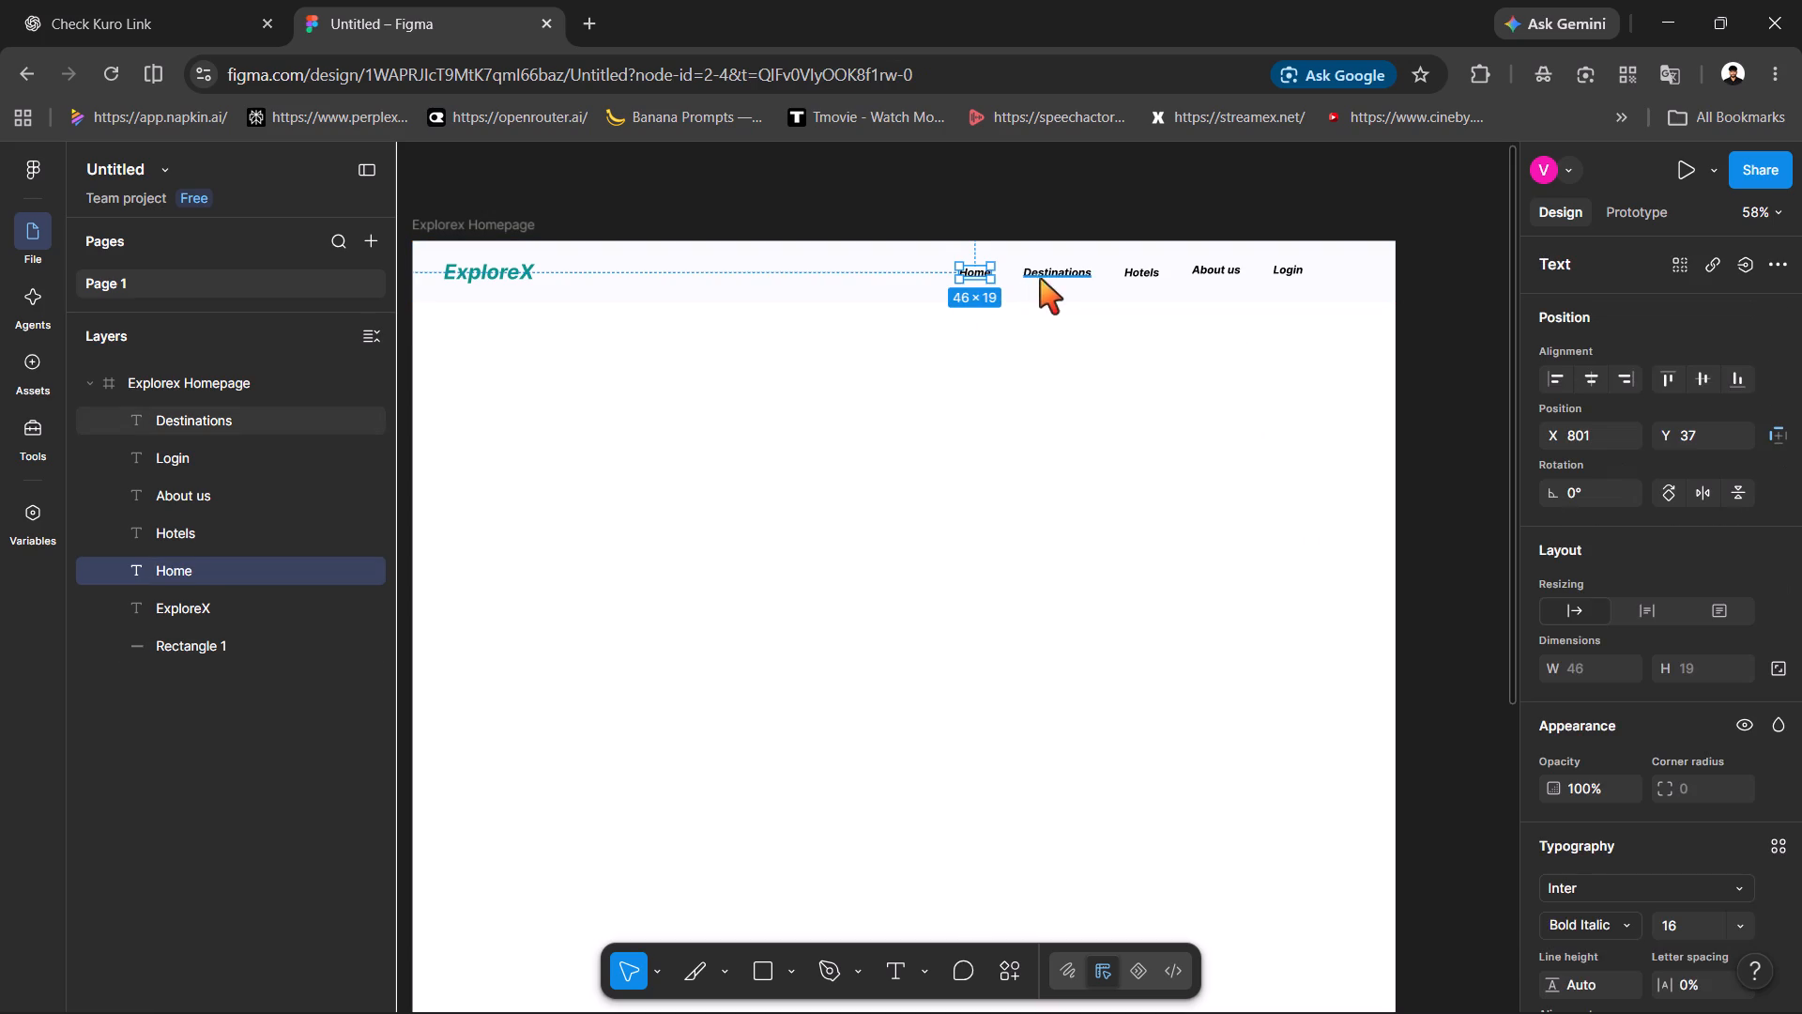
{"action": "left_click", "coordinate": [1046, 272], "text": "ctrl"}
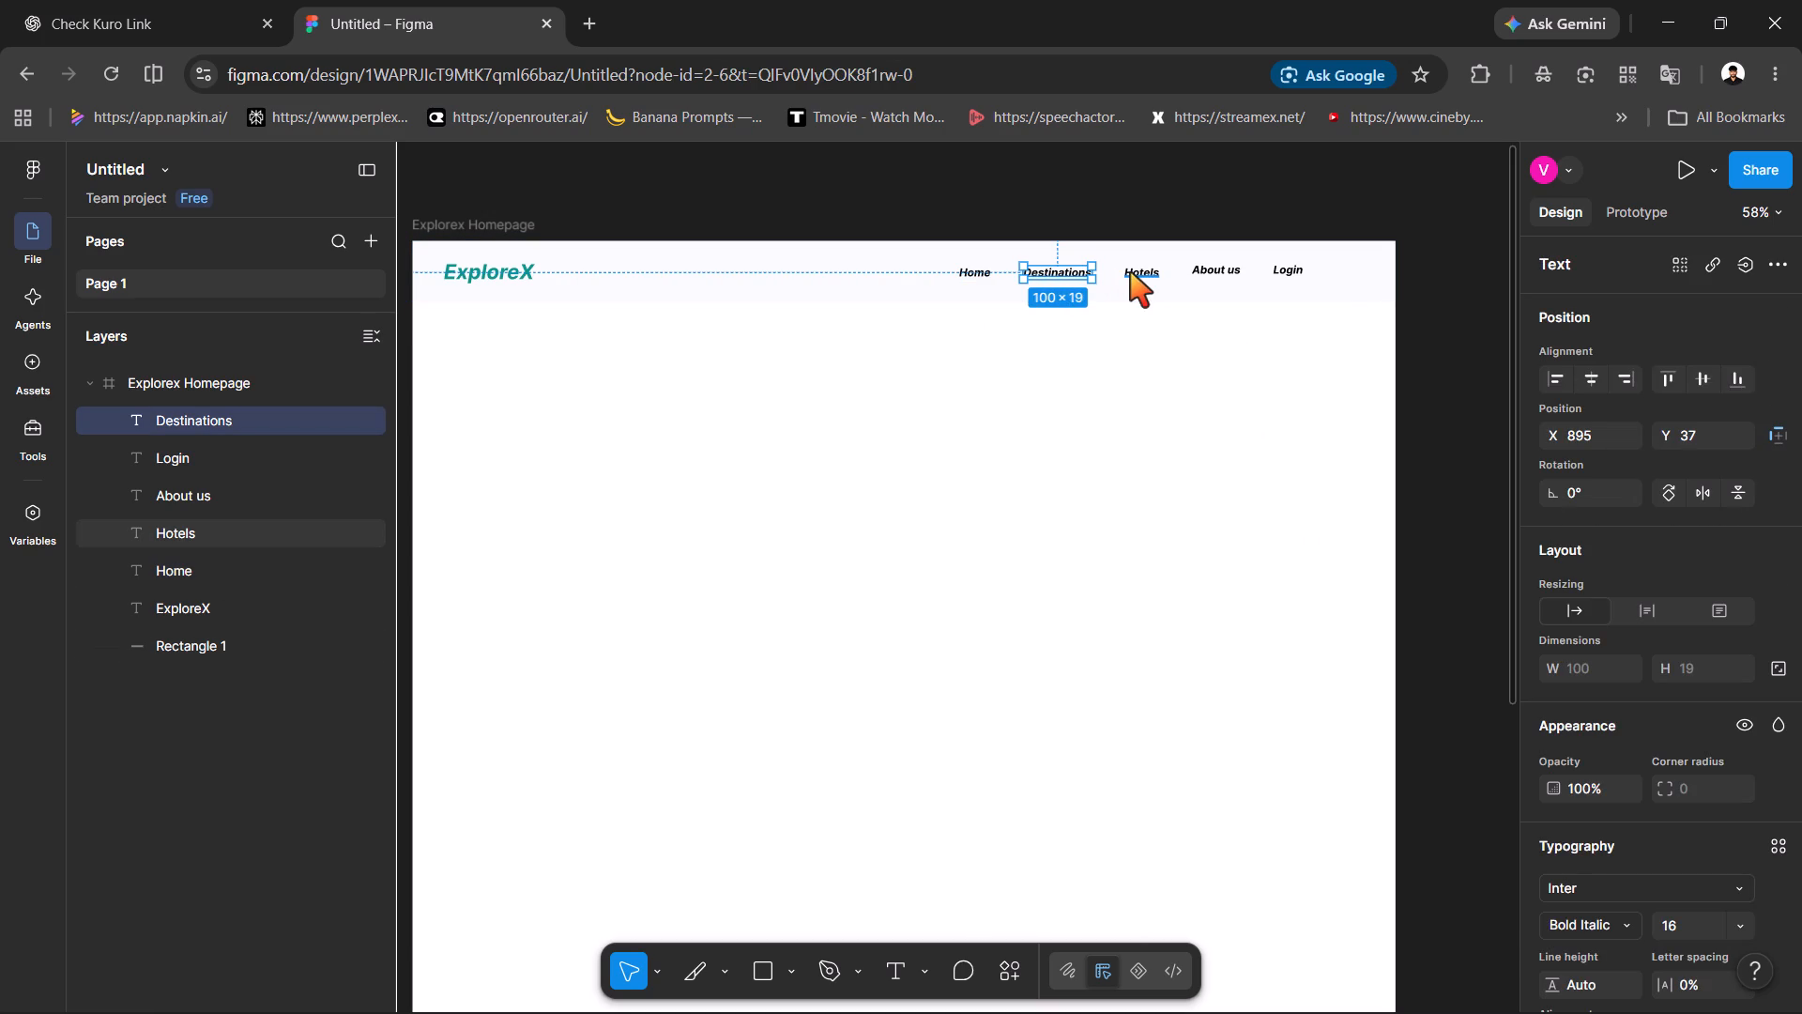
{"action": "left_click", "coordinate": [1150, 270], "text": "ctrl"}
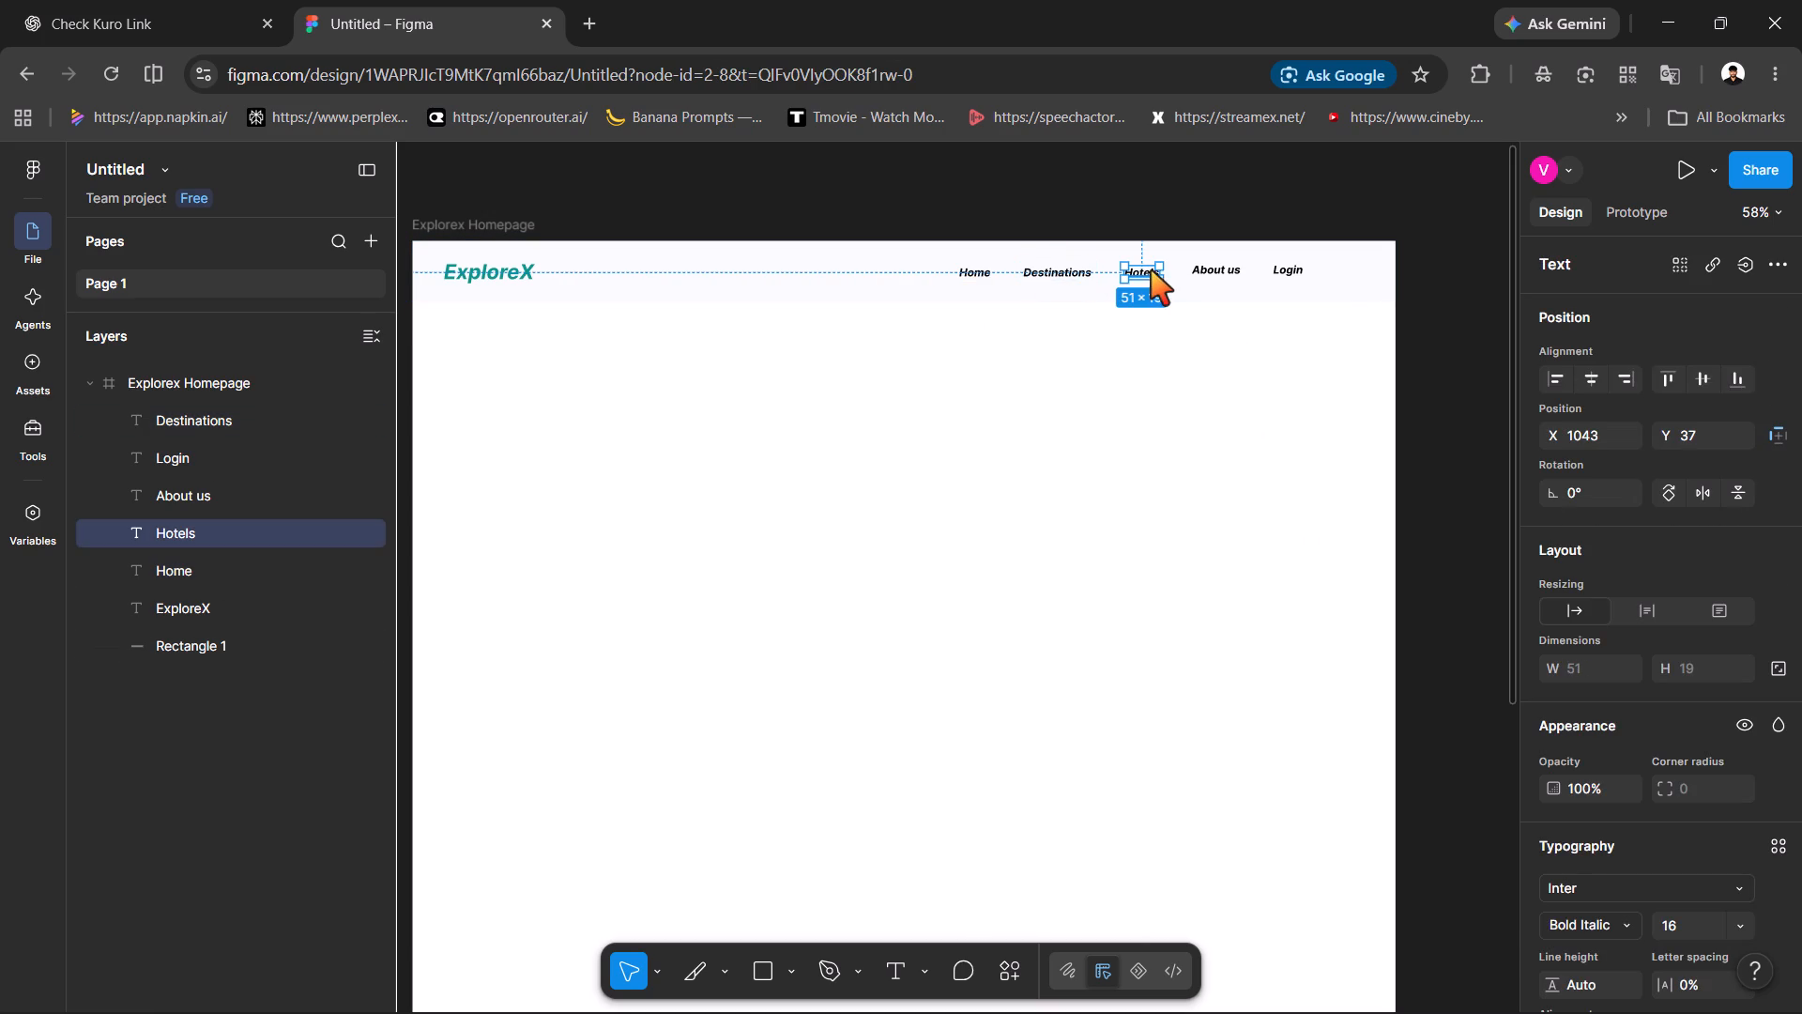
{"action": "left_click", "coordinate": [1210, 269], "text": "shift"}
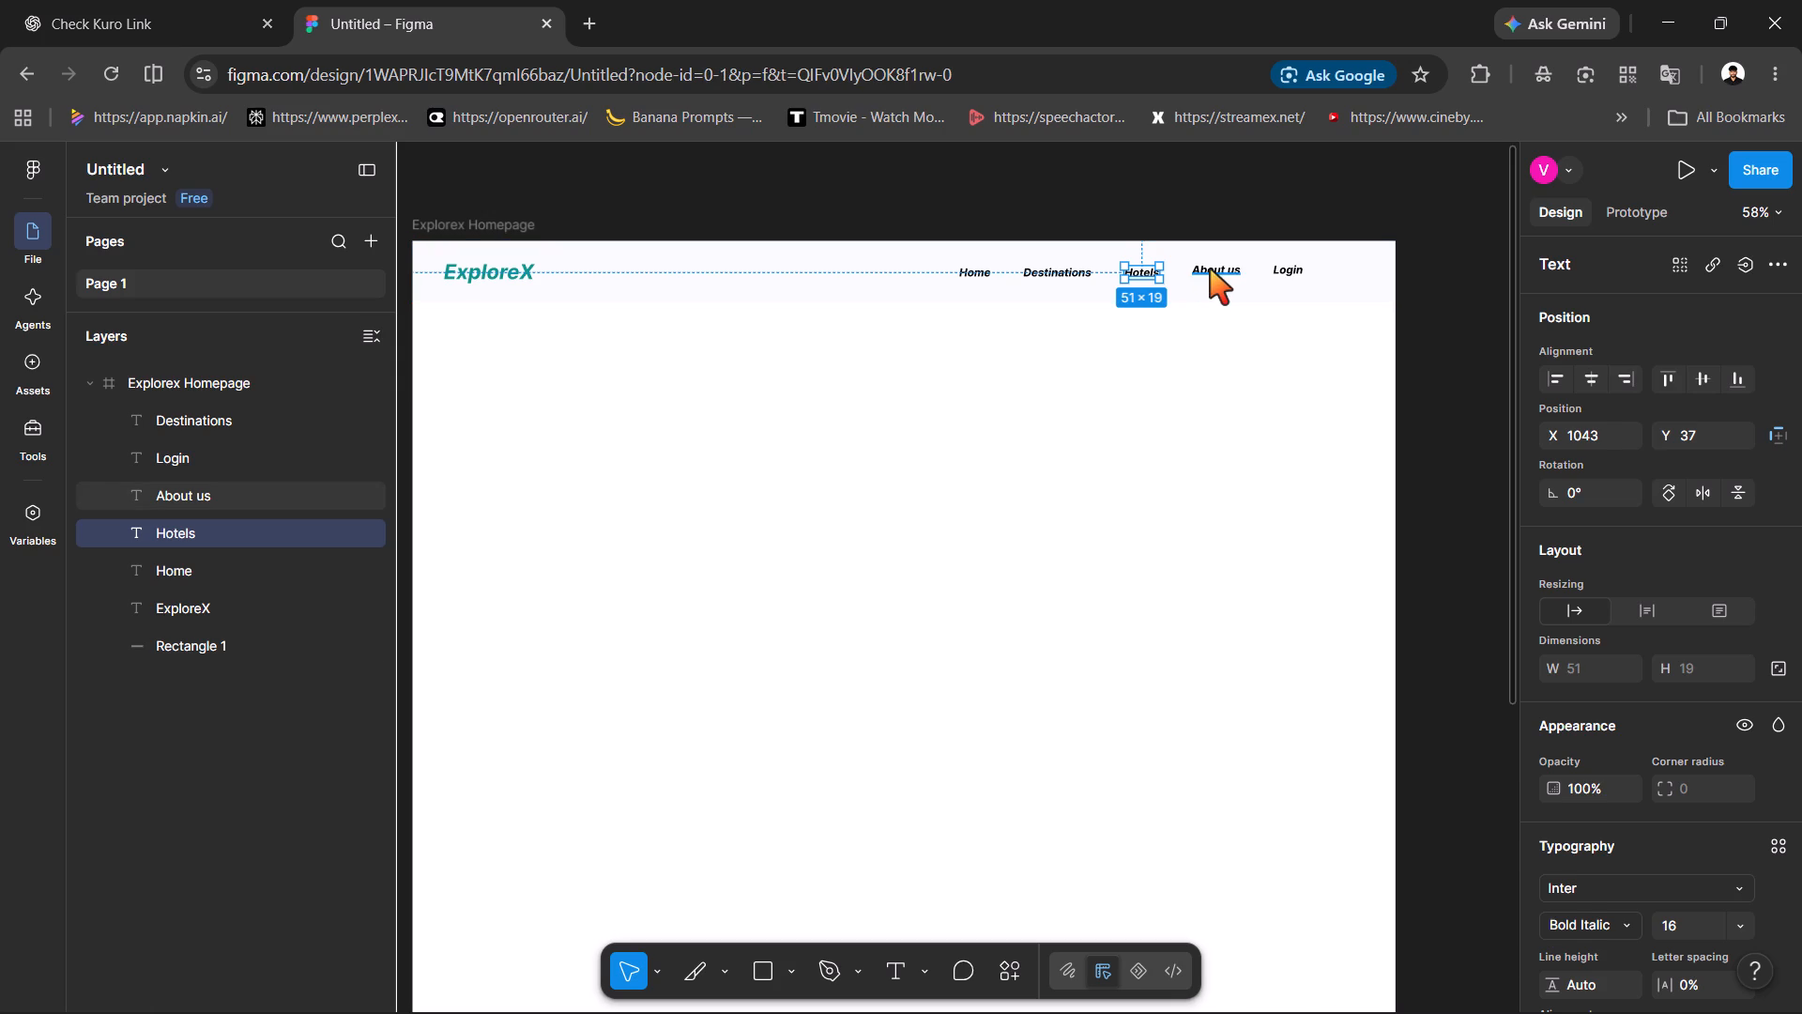
{"action": "left_click", "coordinate": [1279, 269], "text": "shift"}
{"action": "left_click", "coordinate": [1079, 279], "text": "shift"}
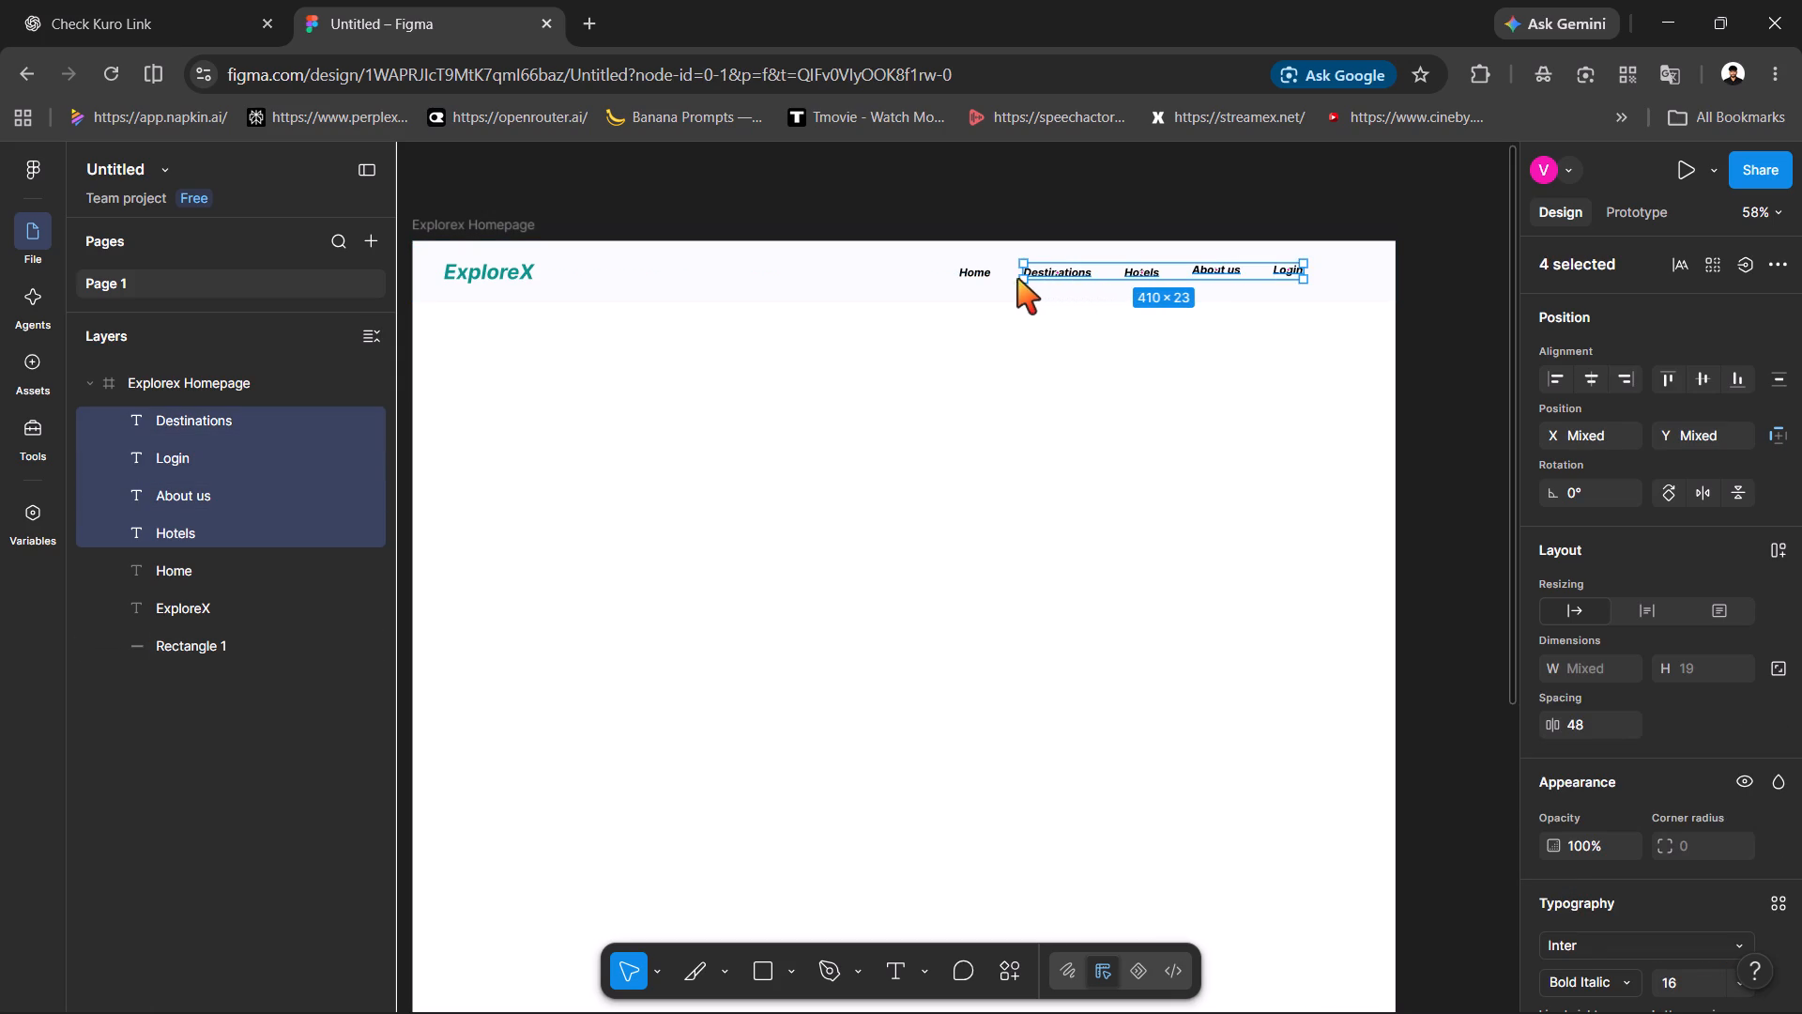
{"action": "left_click", "coordinate": [984, 276], "text": "shift"}
{"action": "left_click_drag", "start_coordinate": [1133, 269], "coordinate": [1171, 272]}
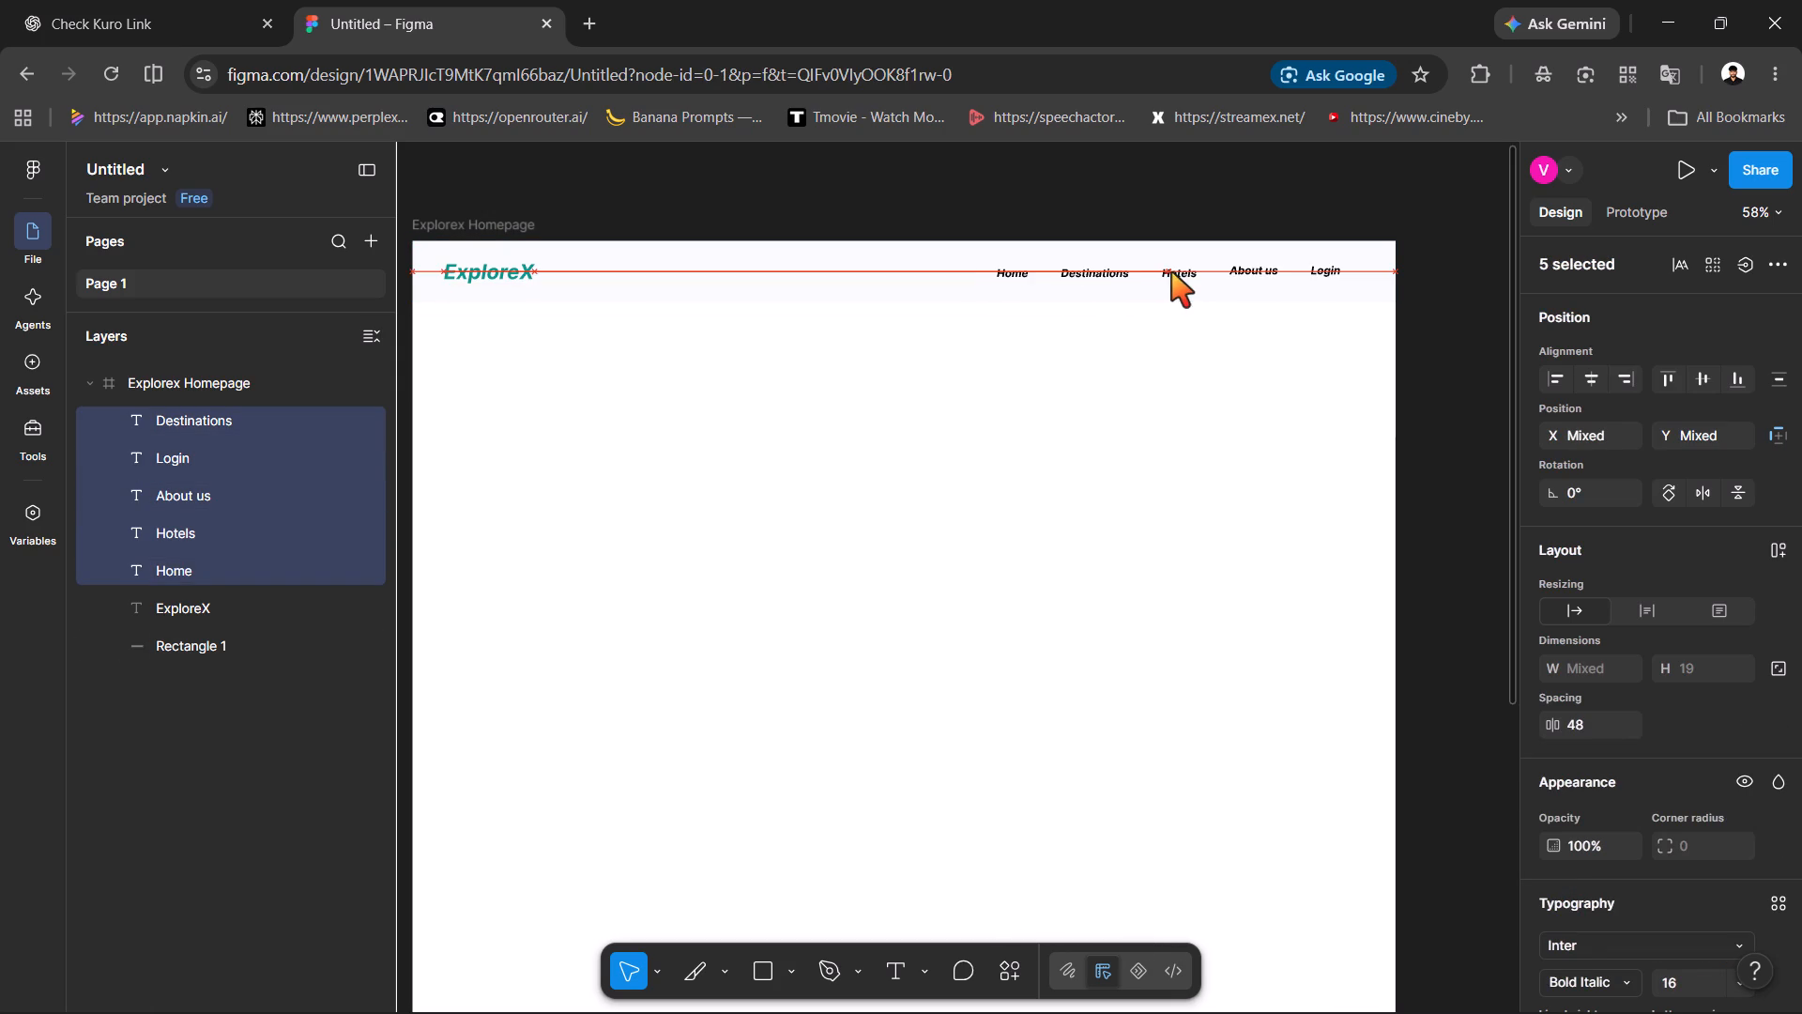
{"action": "left_click_drag", "start_coordinate": [1171, 272], "coordinate": [1202, 269]}
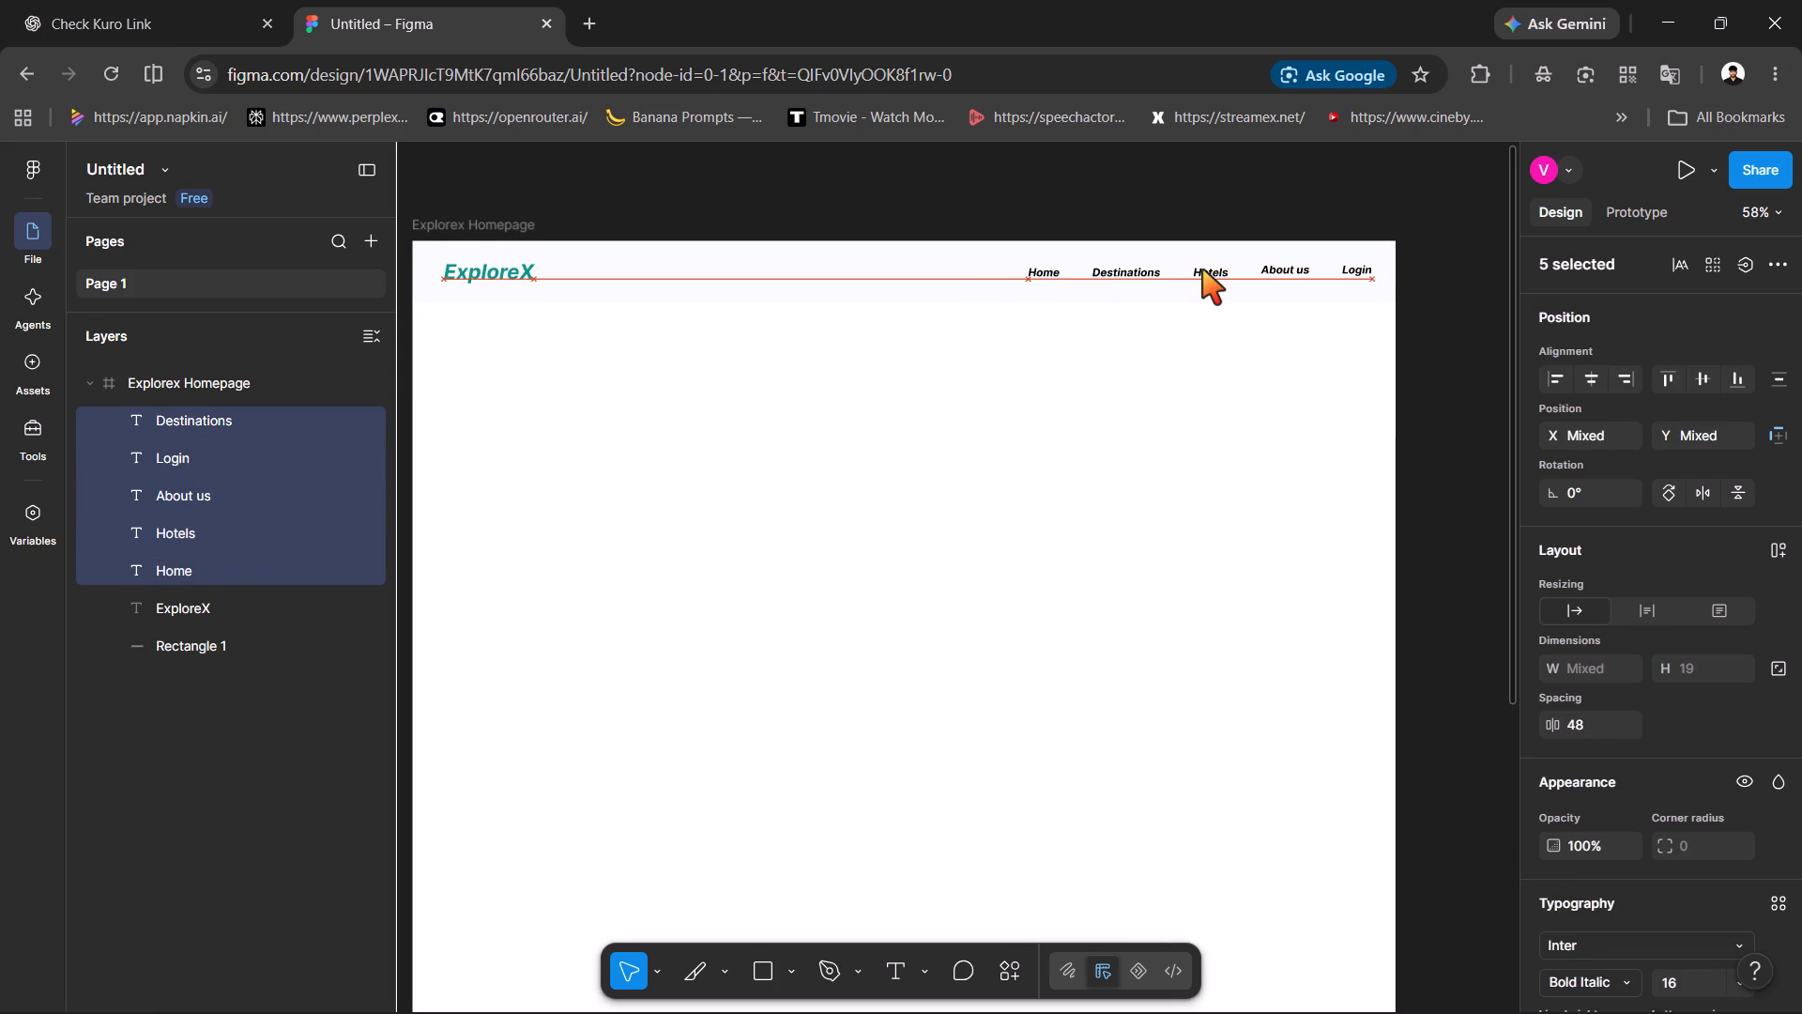
{"action": "left_click_drag", "start_coordinate": [1202, 269], "coordinate": [1195, 269]}
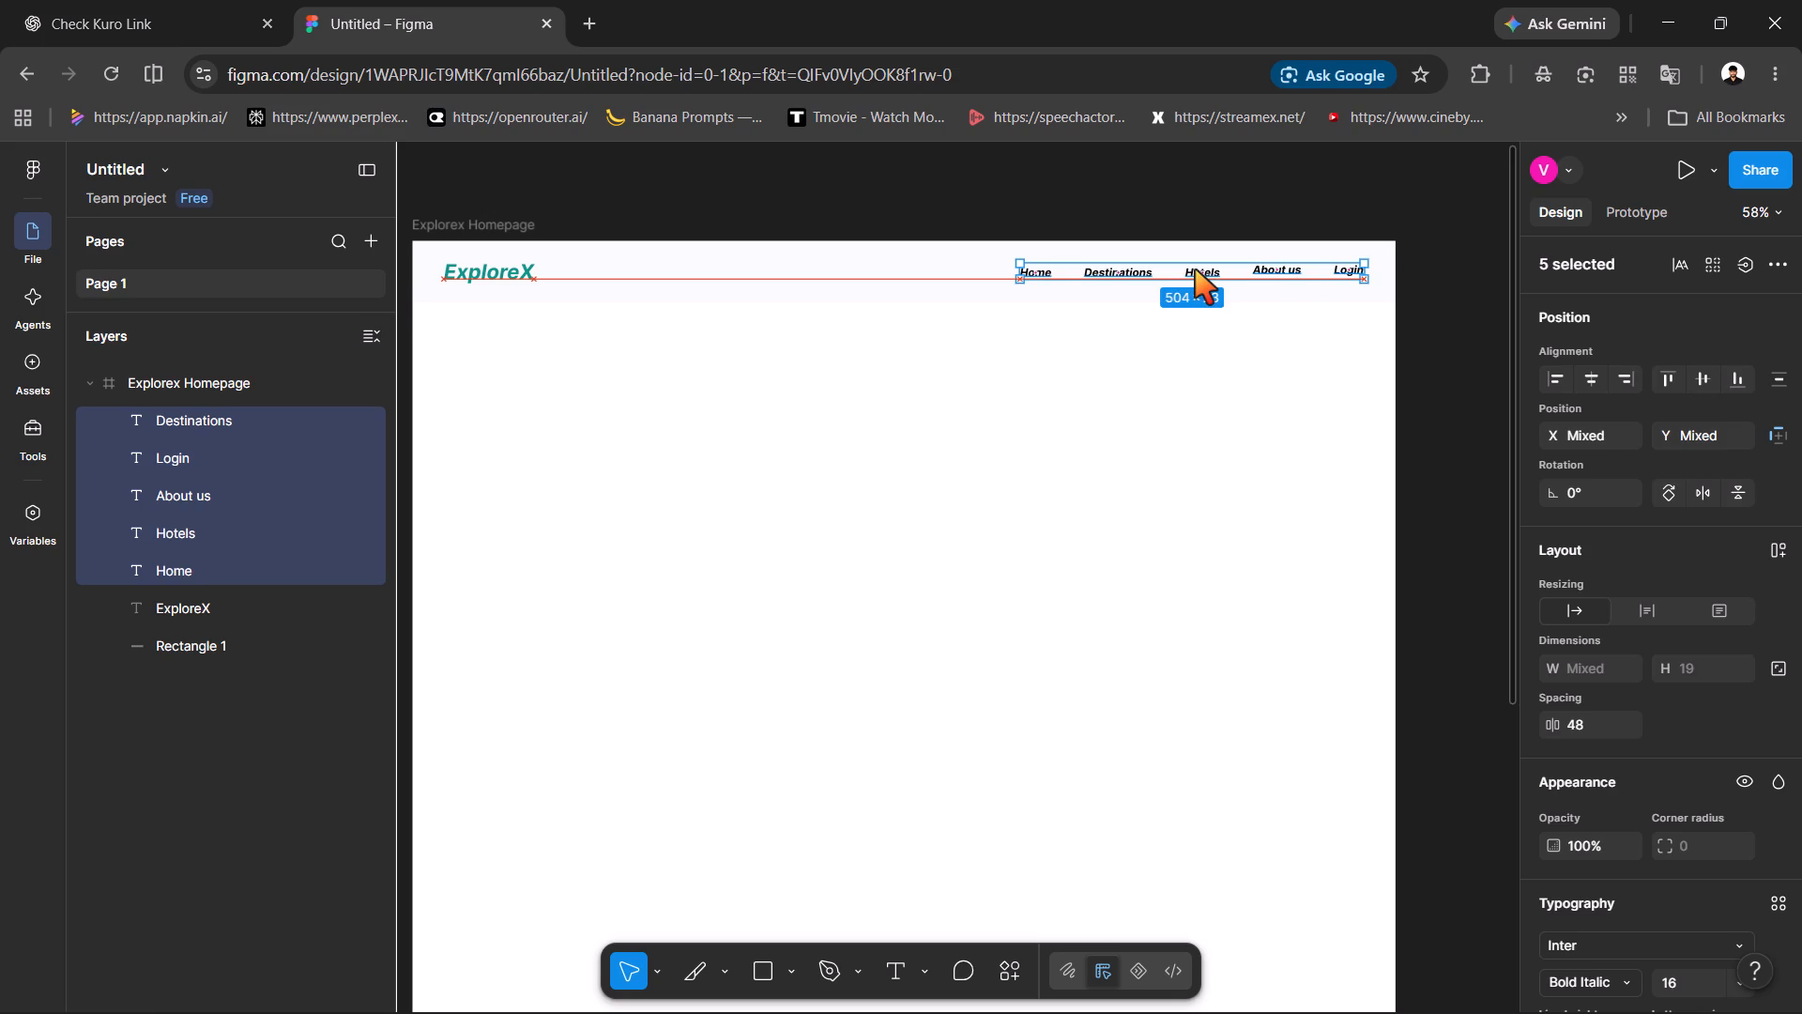
{"action": "left_click_drag", "start_coordinate": [1195, 269], "coordinate": [1194, 269]}
{"action": "left_click_drag", "start_coordinate": [1194, 269], "coordinate": [1195, 276]}
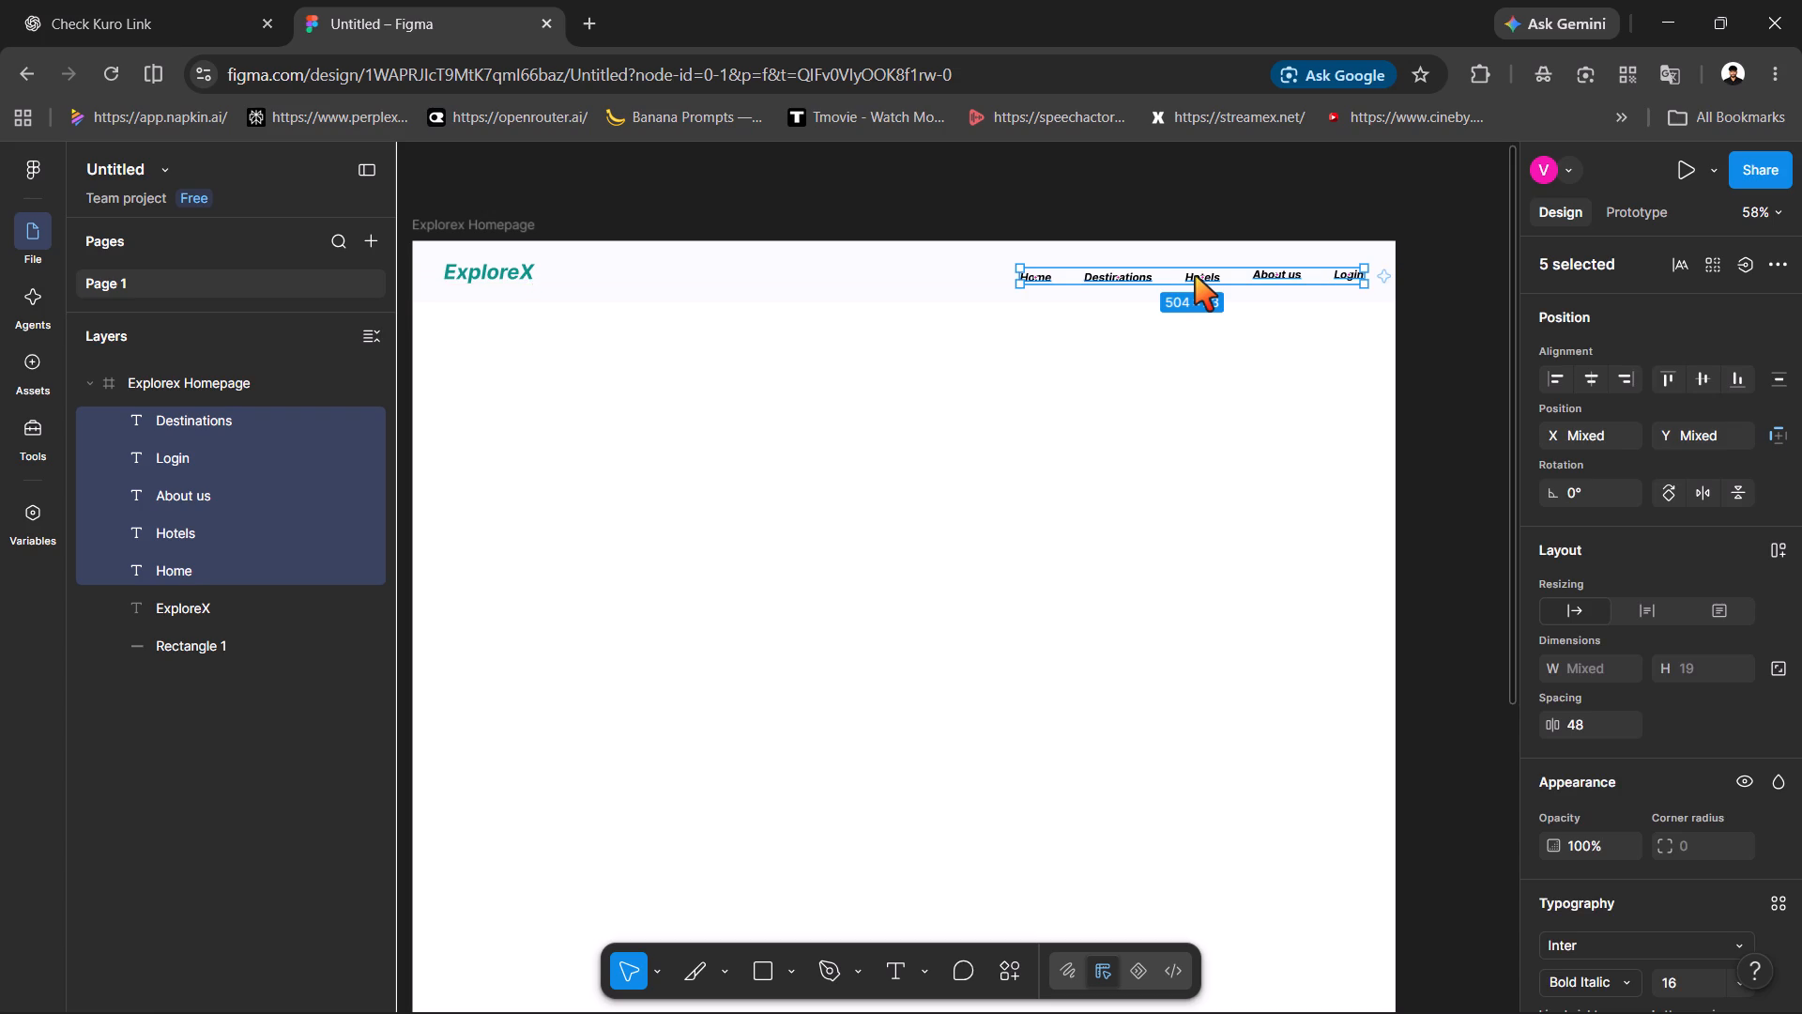
{"action": "double_click", "coordinate": [1195, 276]}
{"action": "left_click", "coordinate": [1177, 424]}
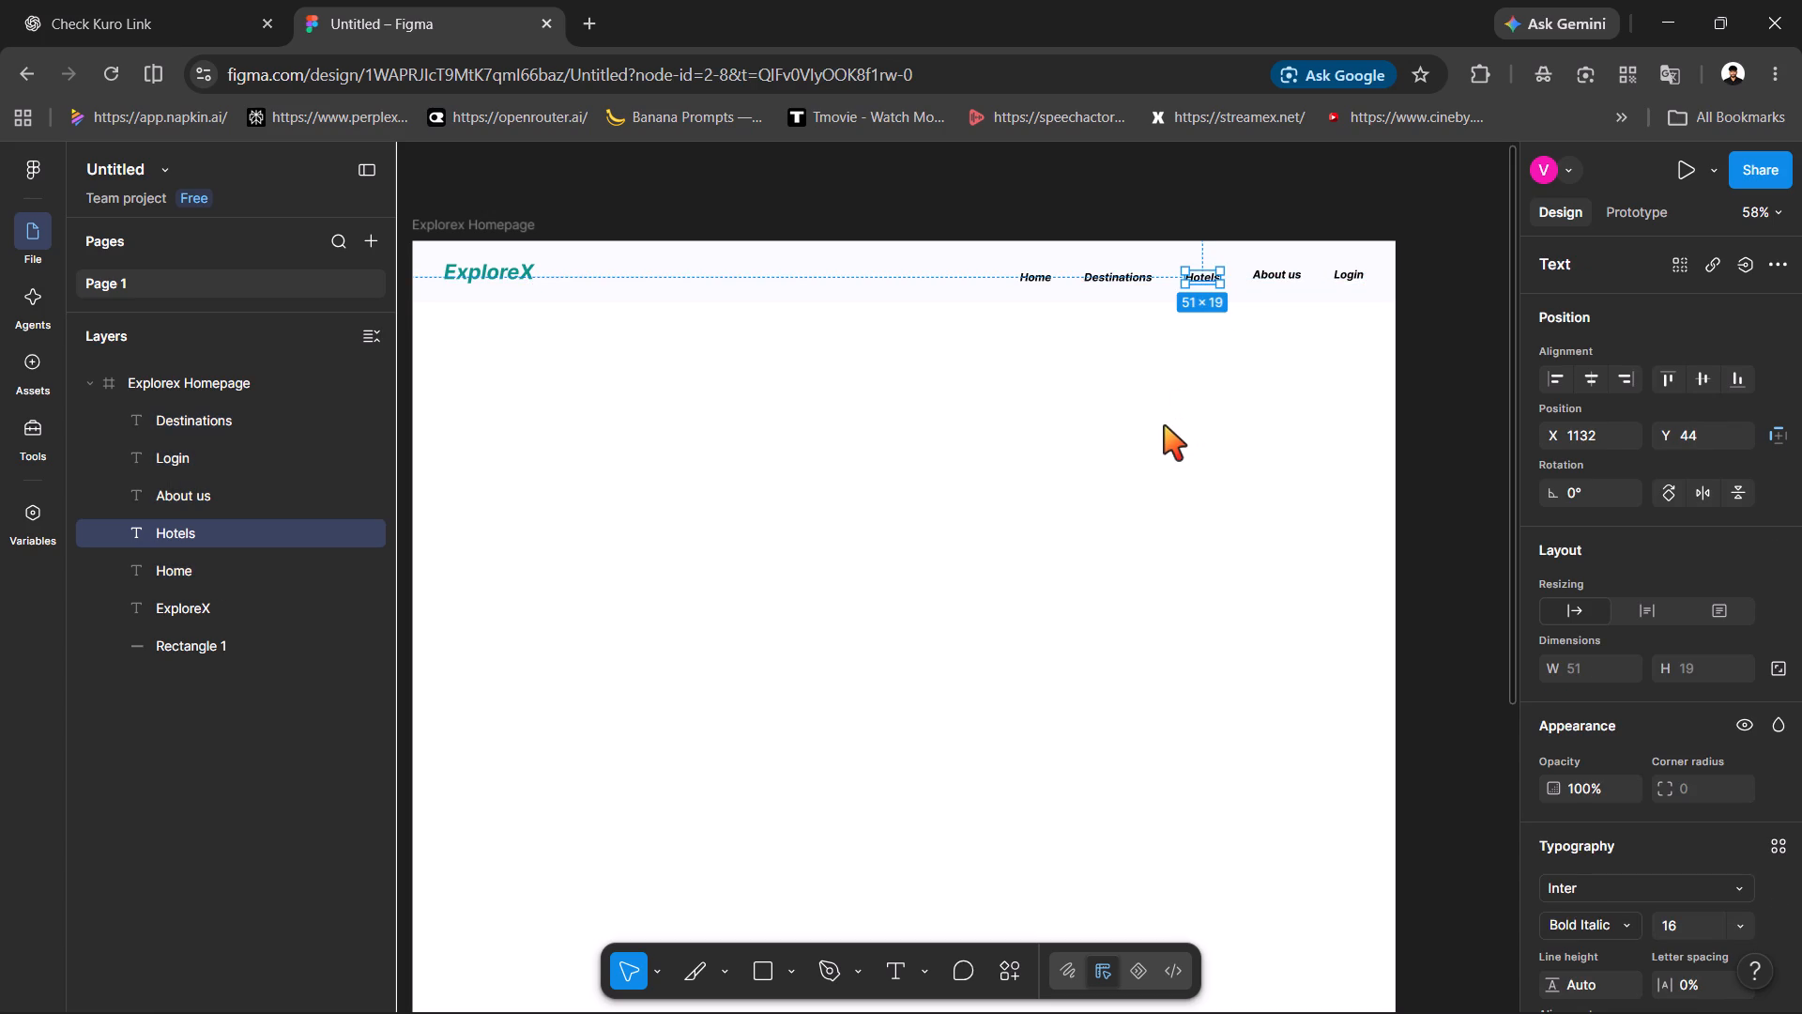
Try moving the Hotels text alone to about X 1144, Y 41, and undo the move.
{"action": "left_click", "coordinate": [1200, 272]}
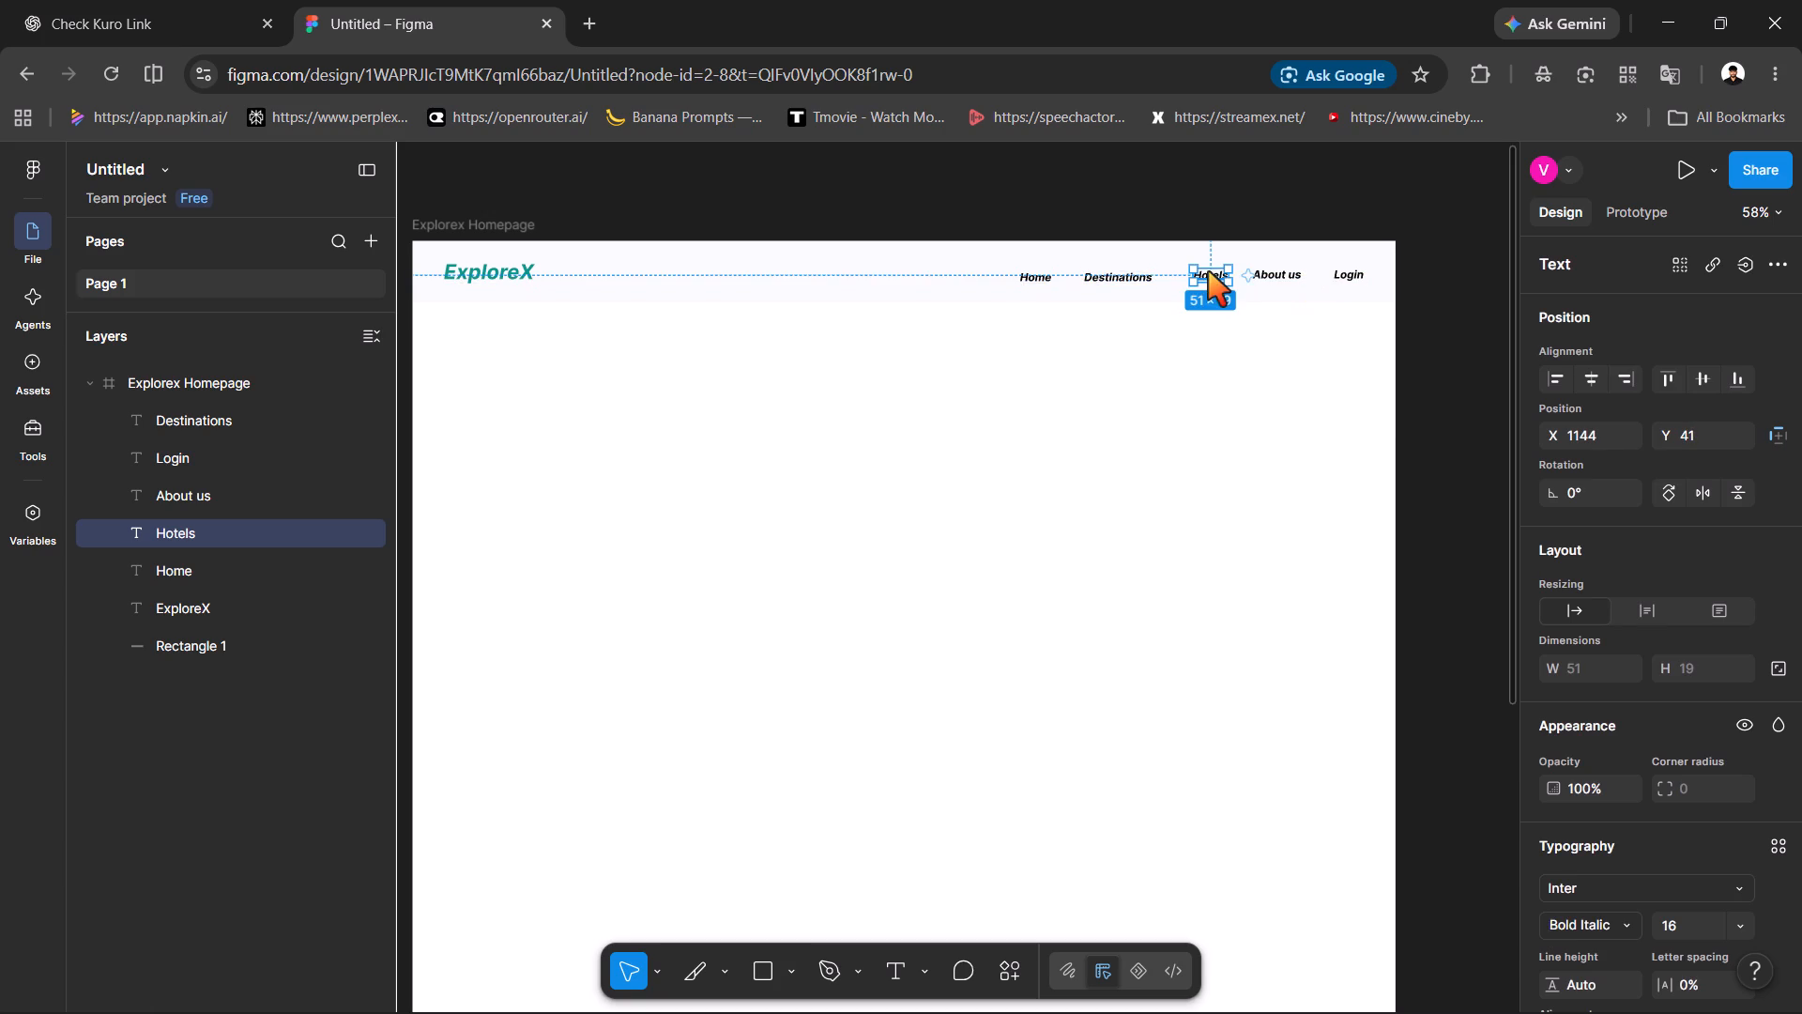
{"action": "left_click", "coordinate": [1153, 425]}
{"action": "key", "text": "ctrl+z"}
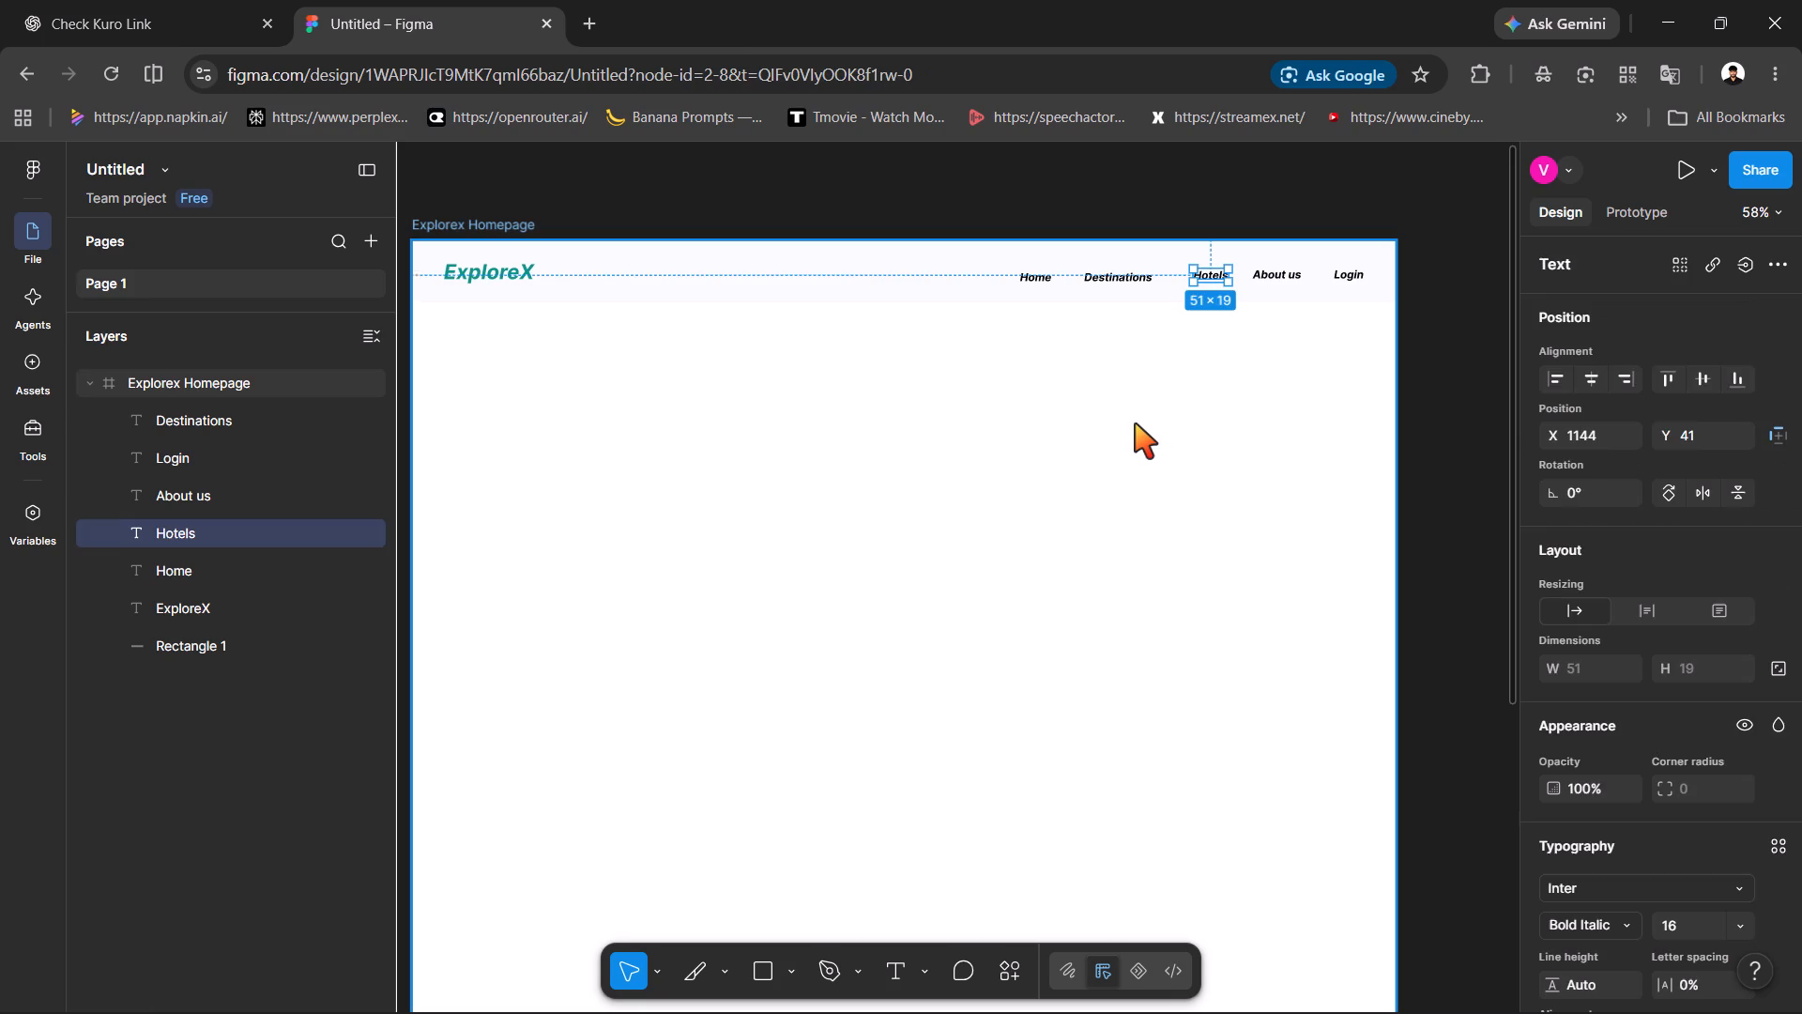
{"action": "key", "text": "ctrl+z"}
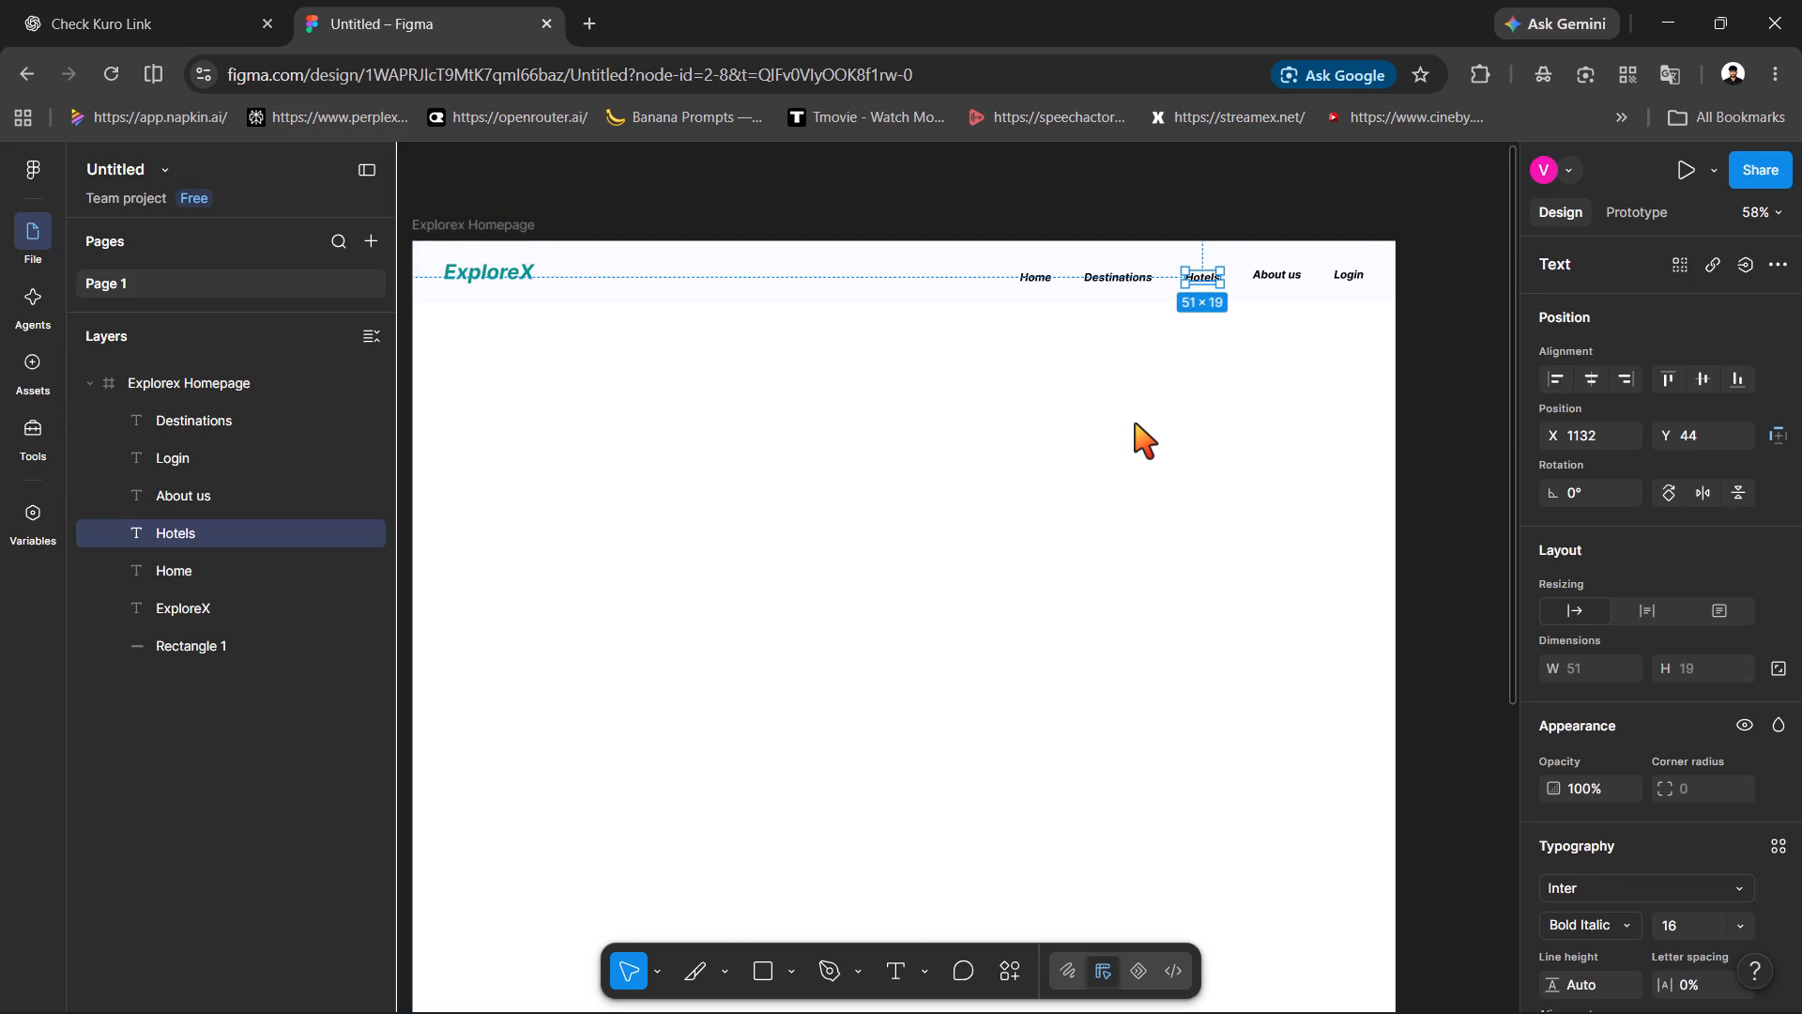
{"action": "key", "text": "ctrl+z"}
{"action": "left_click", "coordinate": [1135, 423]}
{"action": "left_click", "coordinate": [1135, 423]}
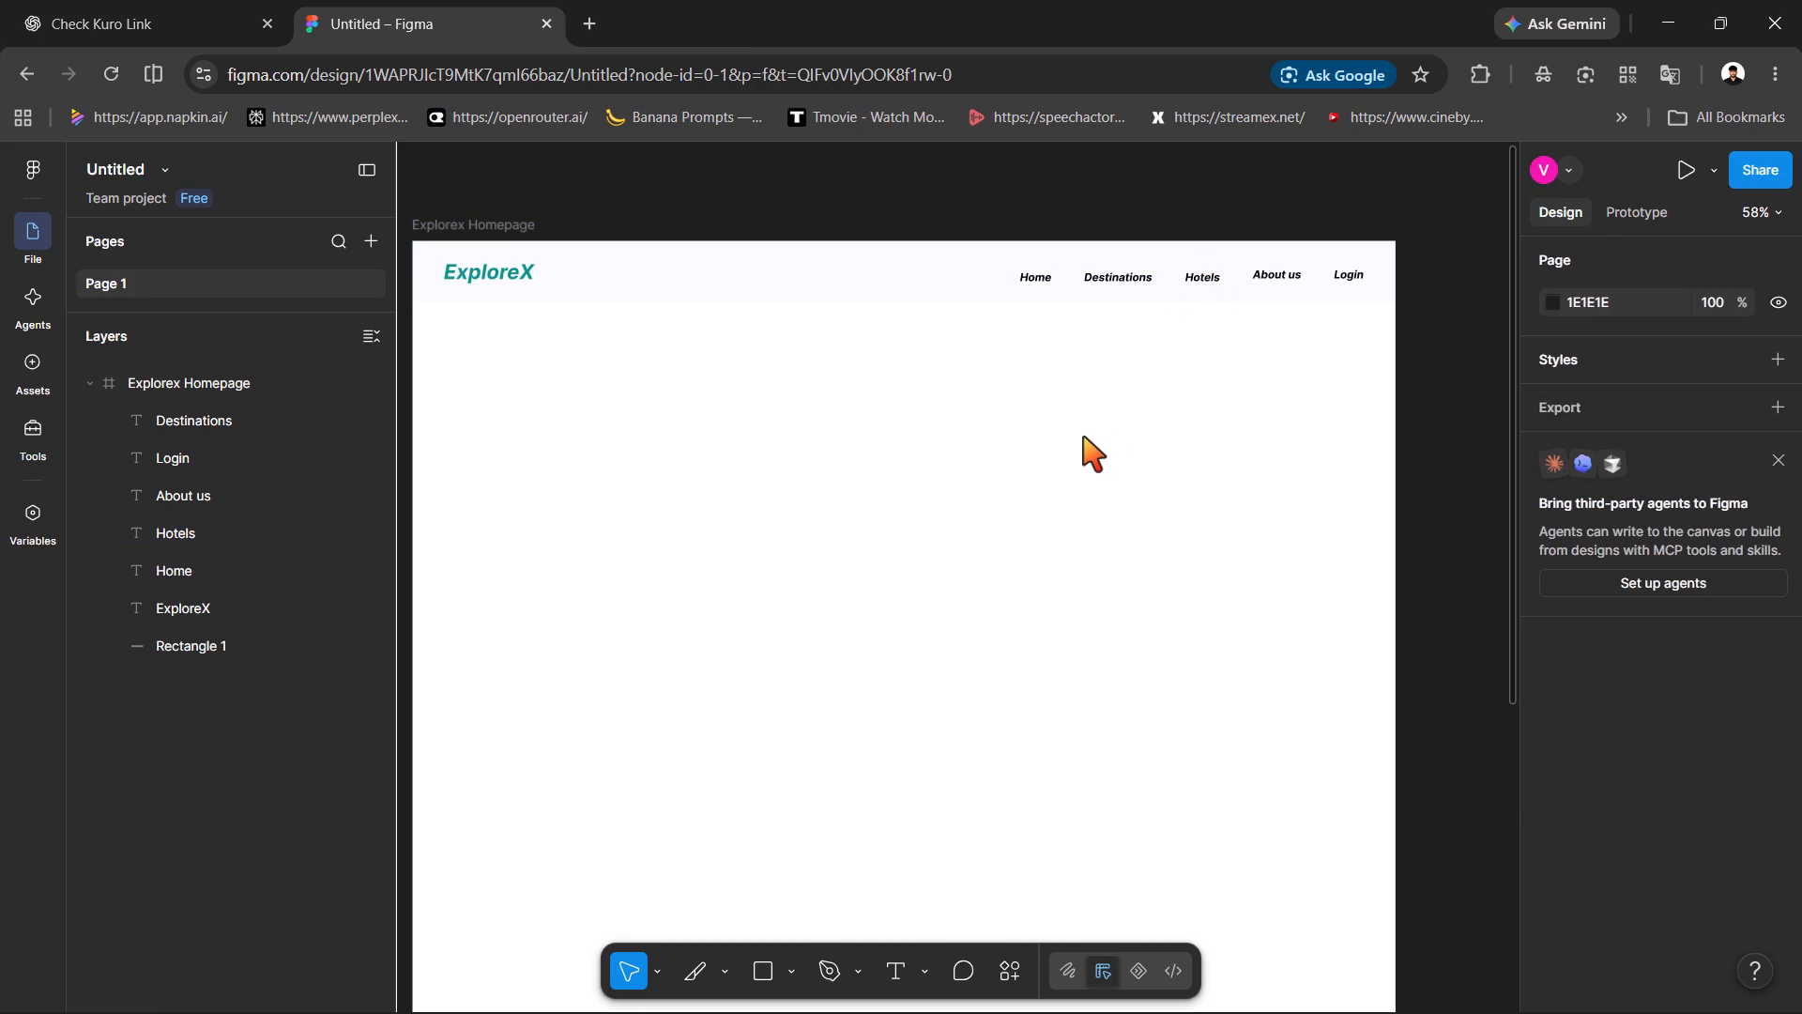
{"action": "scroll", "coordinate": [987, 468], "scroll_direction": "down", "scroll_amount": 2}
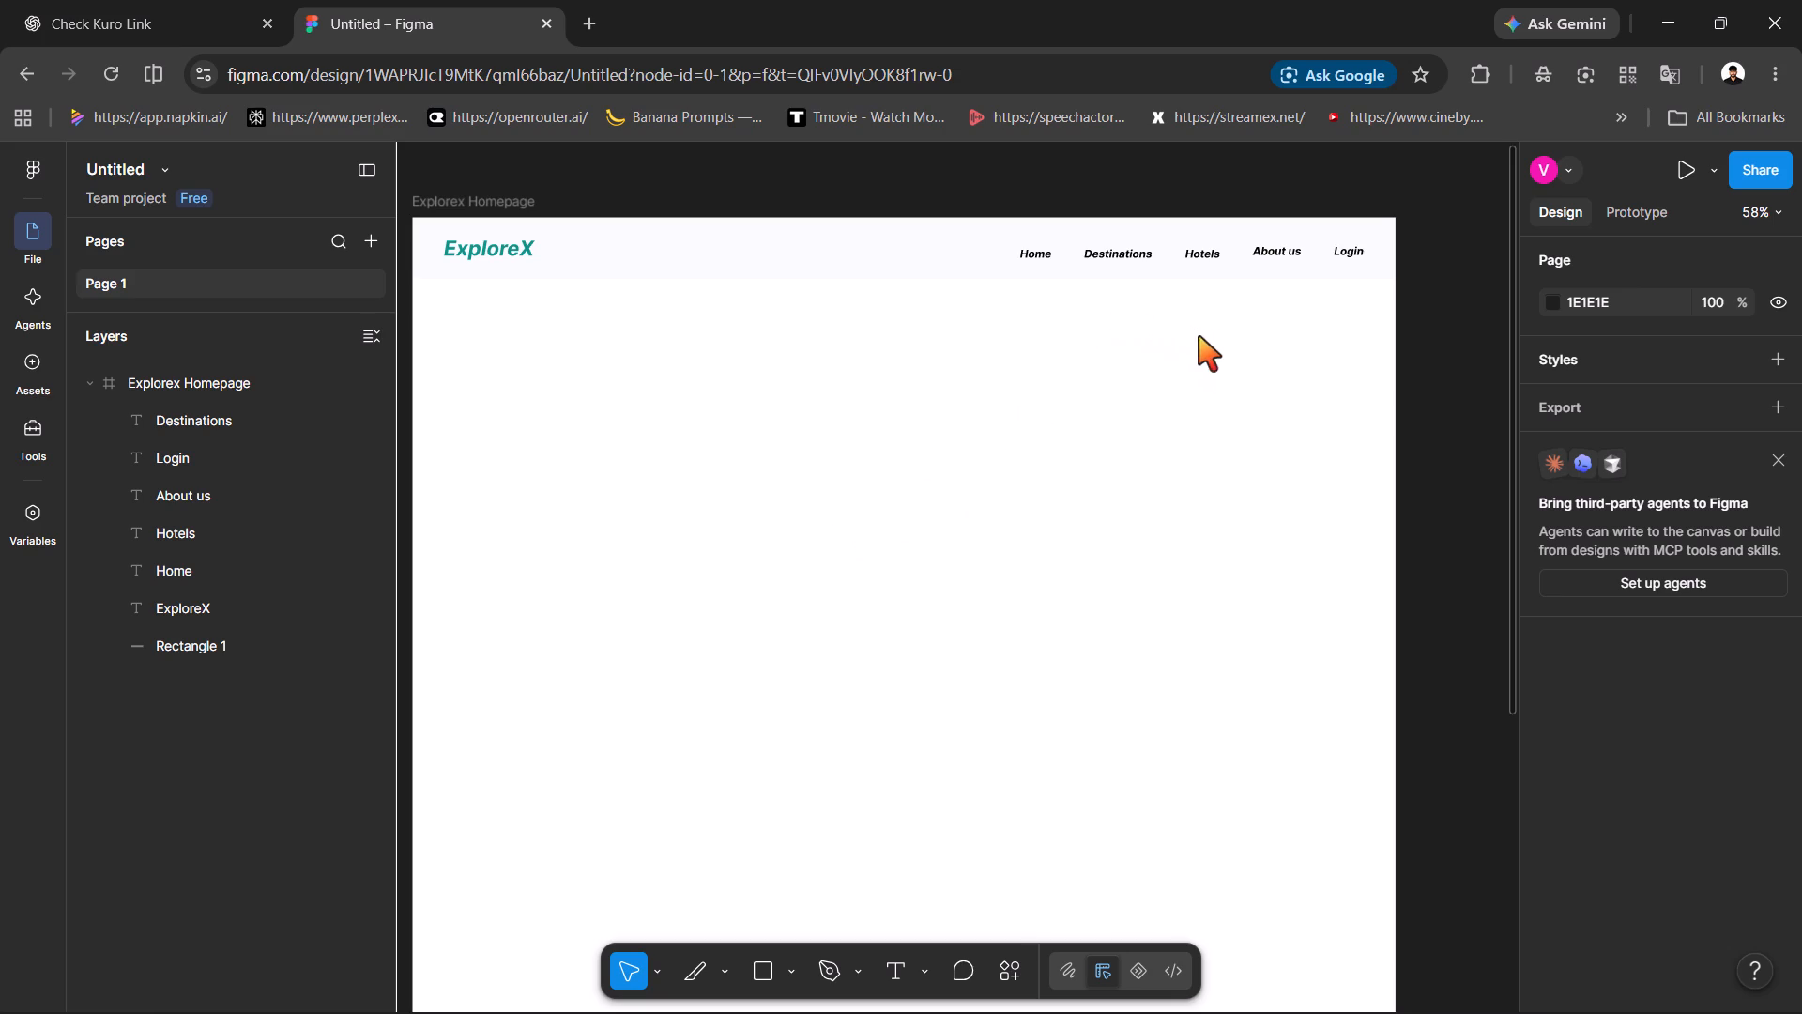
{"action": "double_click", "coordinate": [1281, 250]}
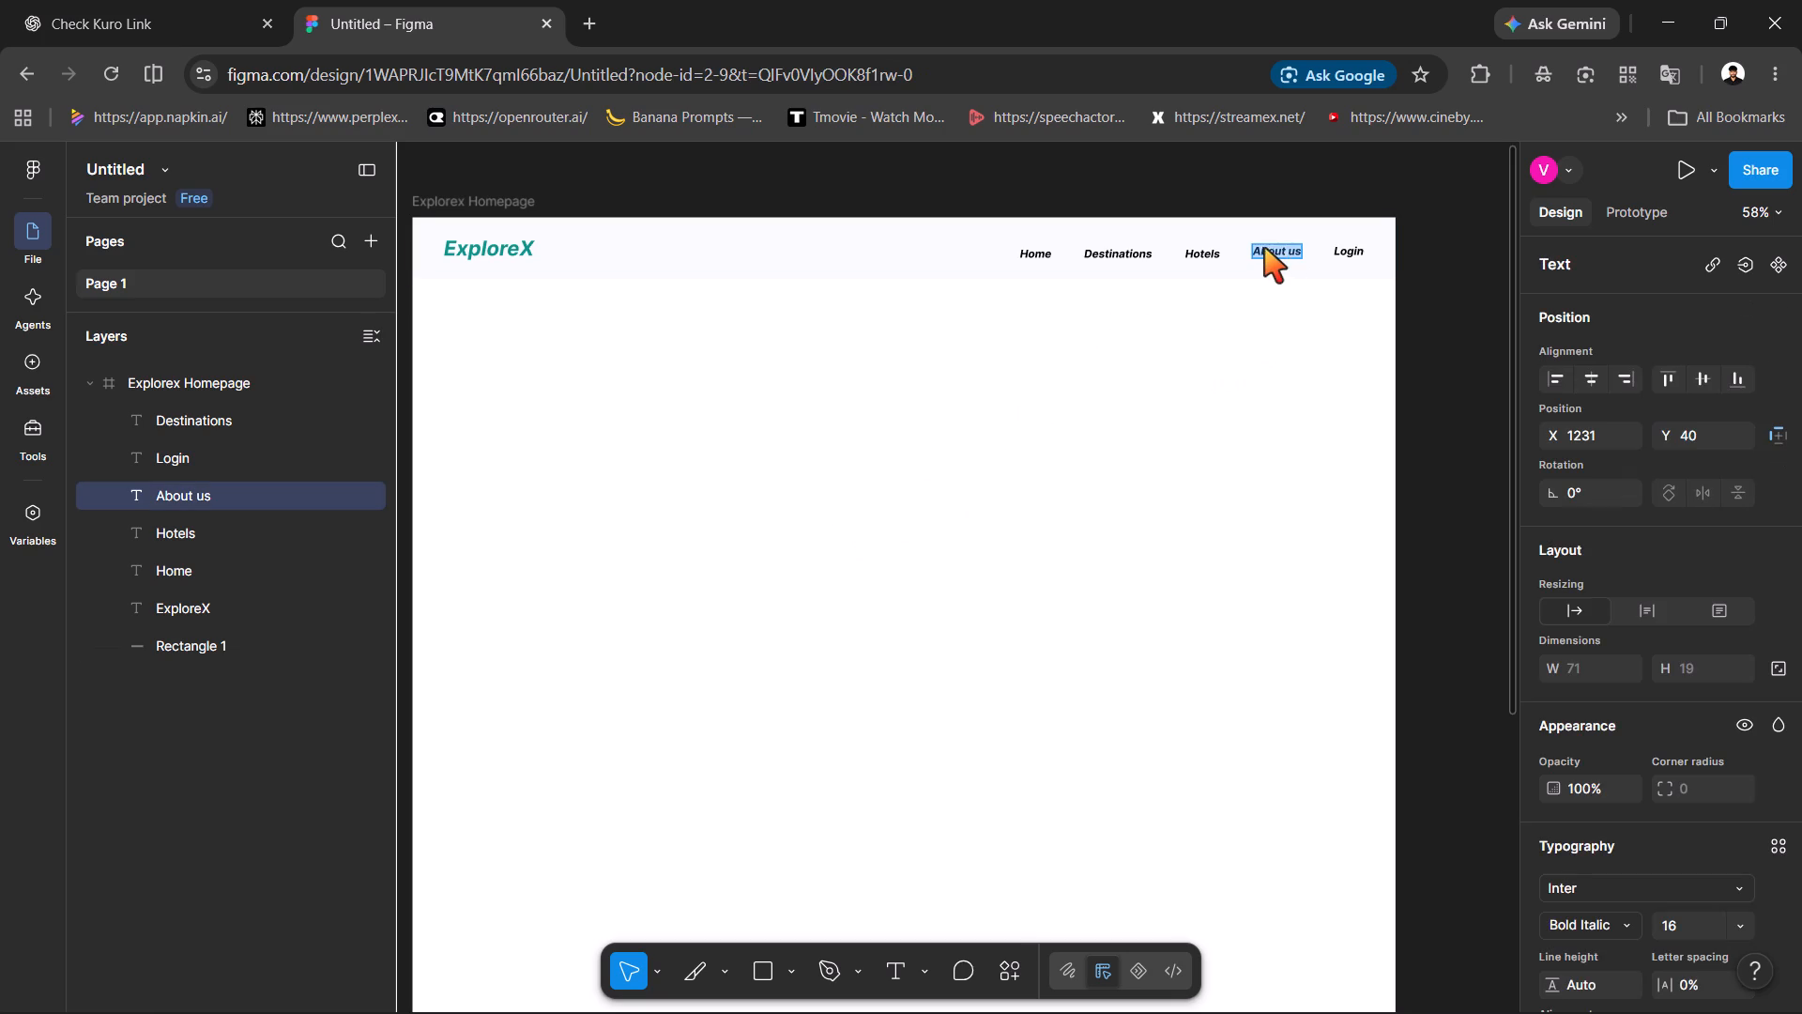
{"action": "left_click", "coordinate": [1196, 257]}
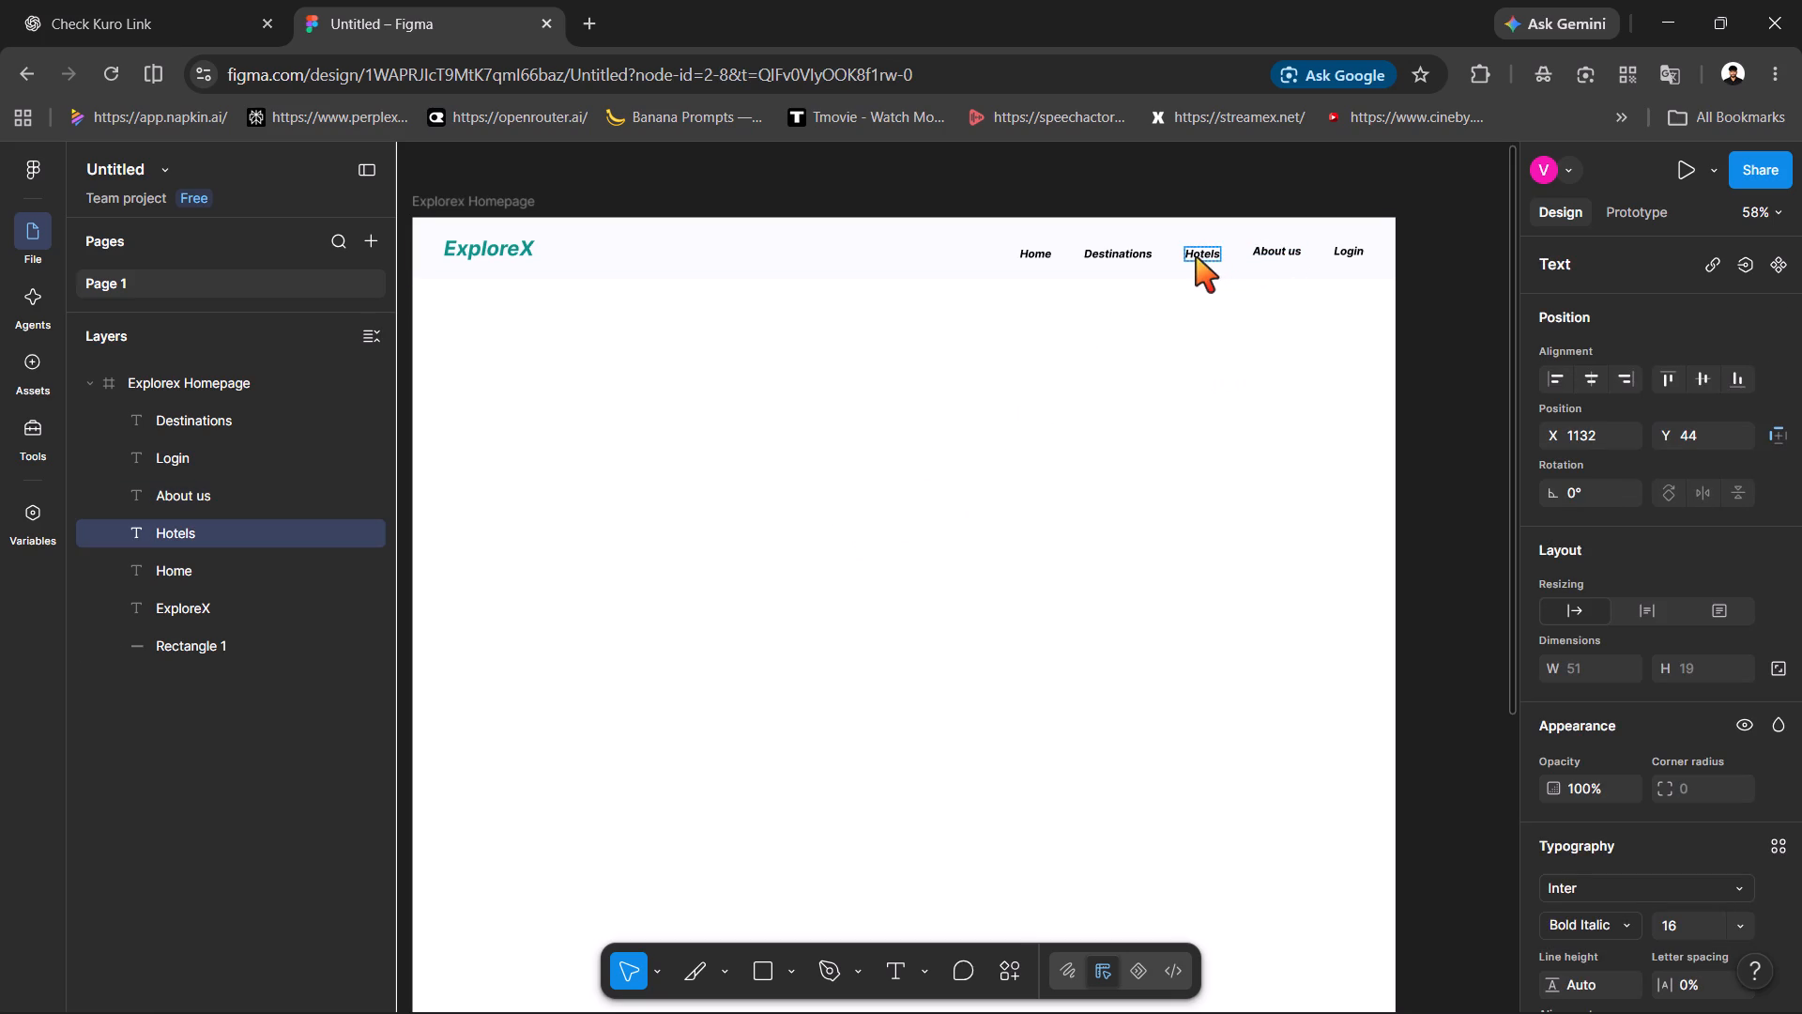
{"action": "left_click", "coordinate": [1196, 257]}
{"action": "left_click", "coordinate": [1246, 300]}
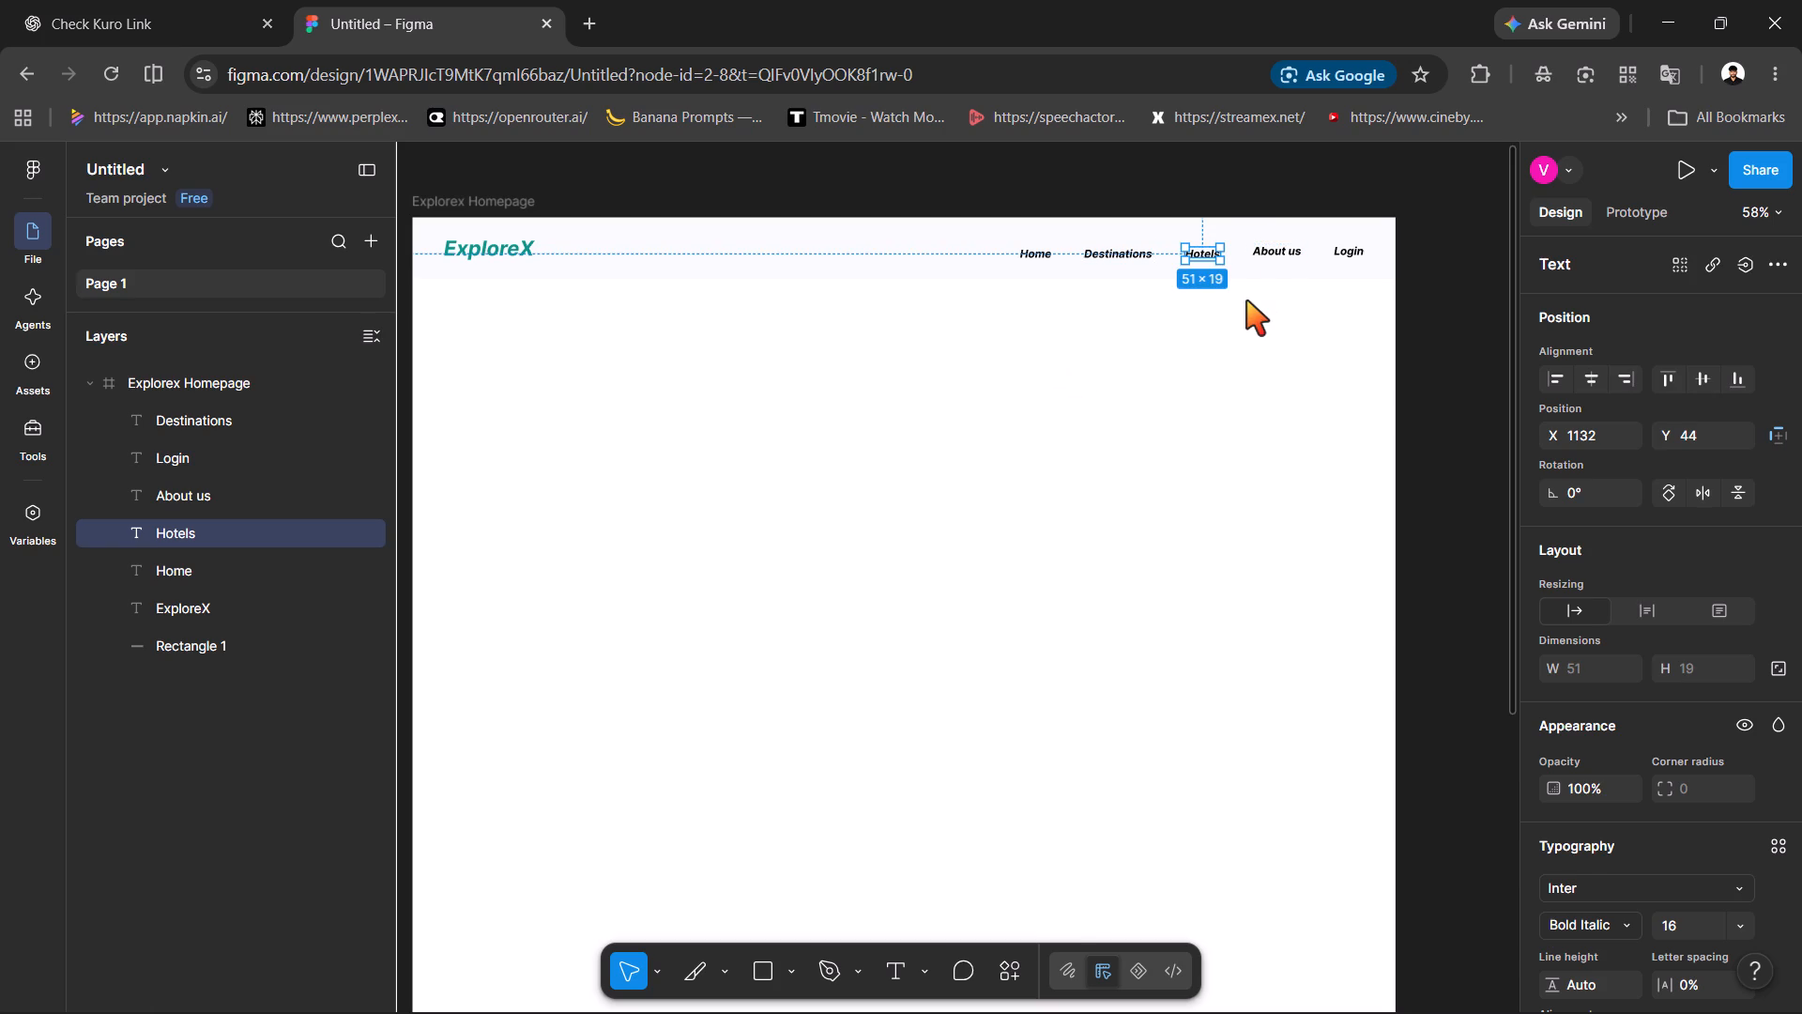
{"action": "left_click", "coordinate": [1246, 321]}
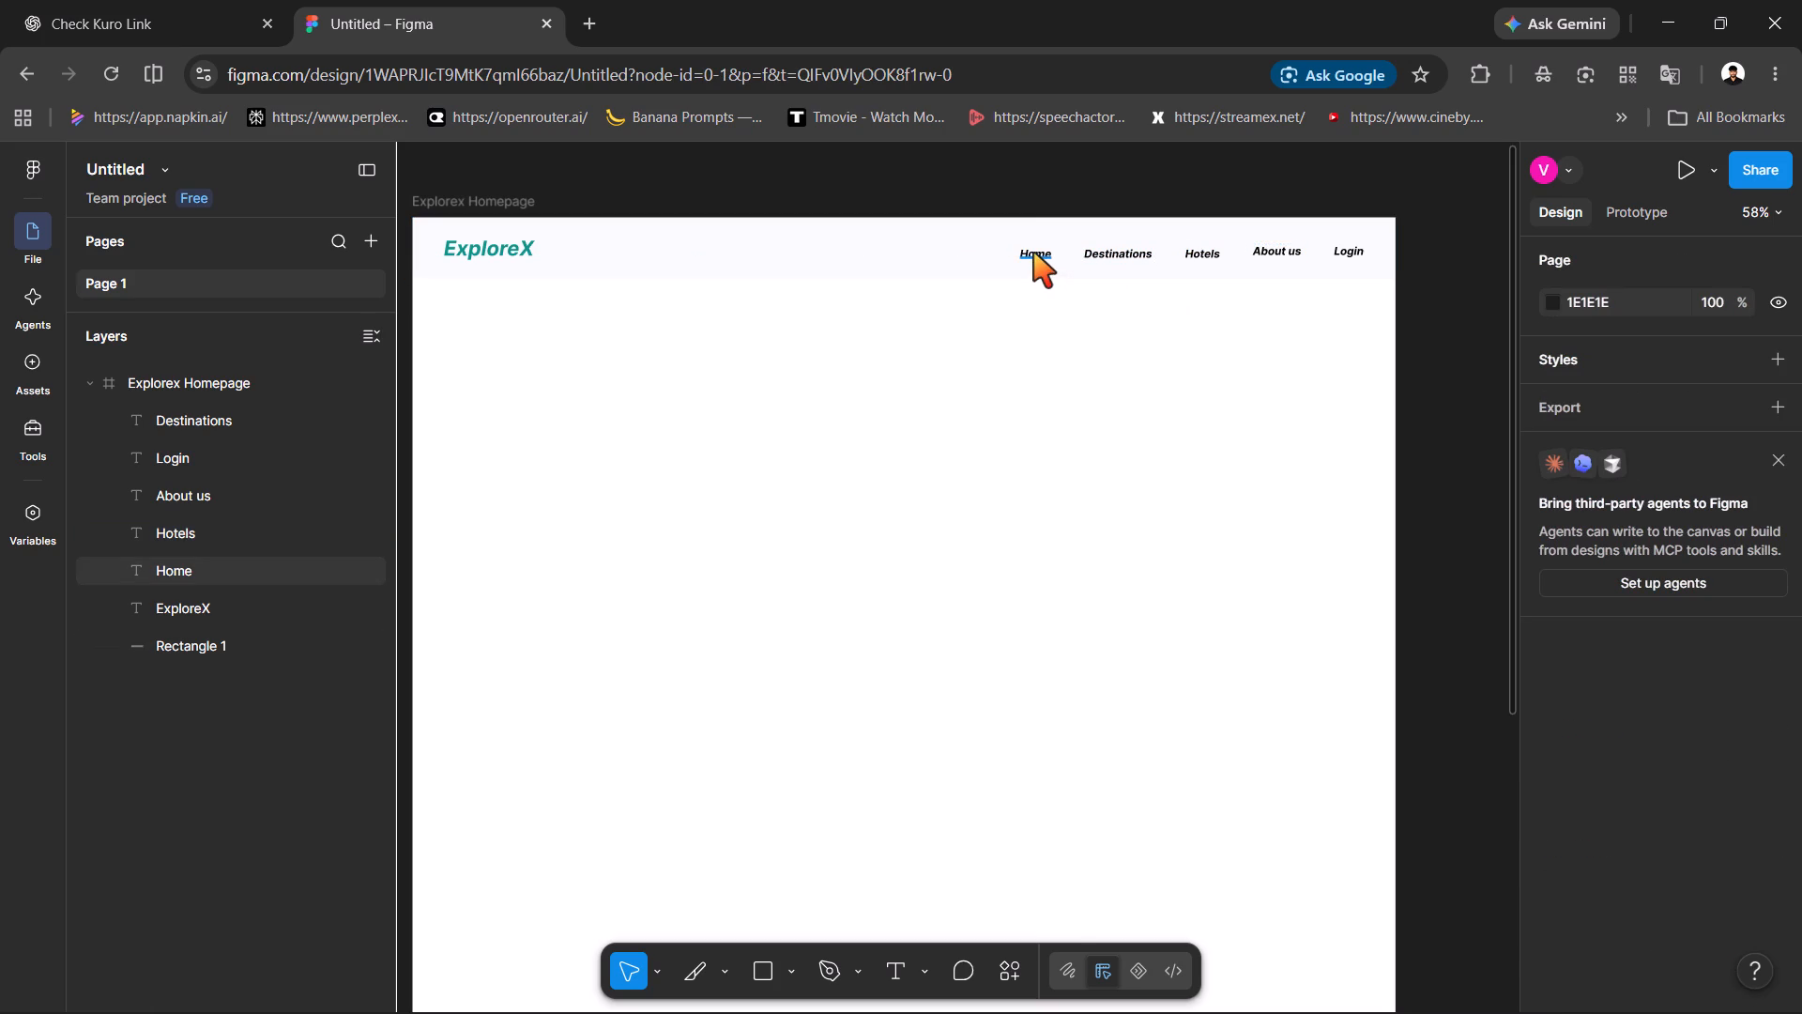
Lower the Destinations and Hotels menu texts to Y 47, keeping their horizontal positions at X 984 and X 1132.
{"action": "left_click", "coordinate": [1033, 253]}
{"action": "left_click", "coordinate": [1033, 253]}
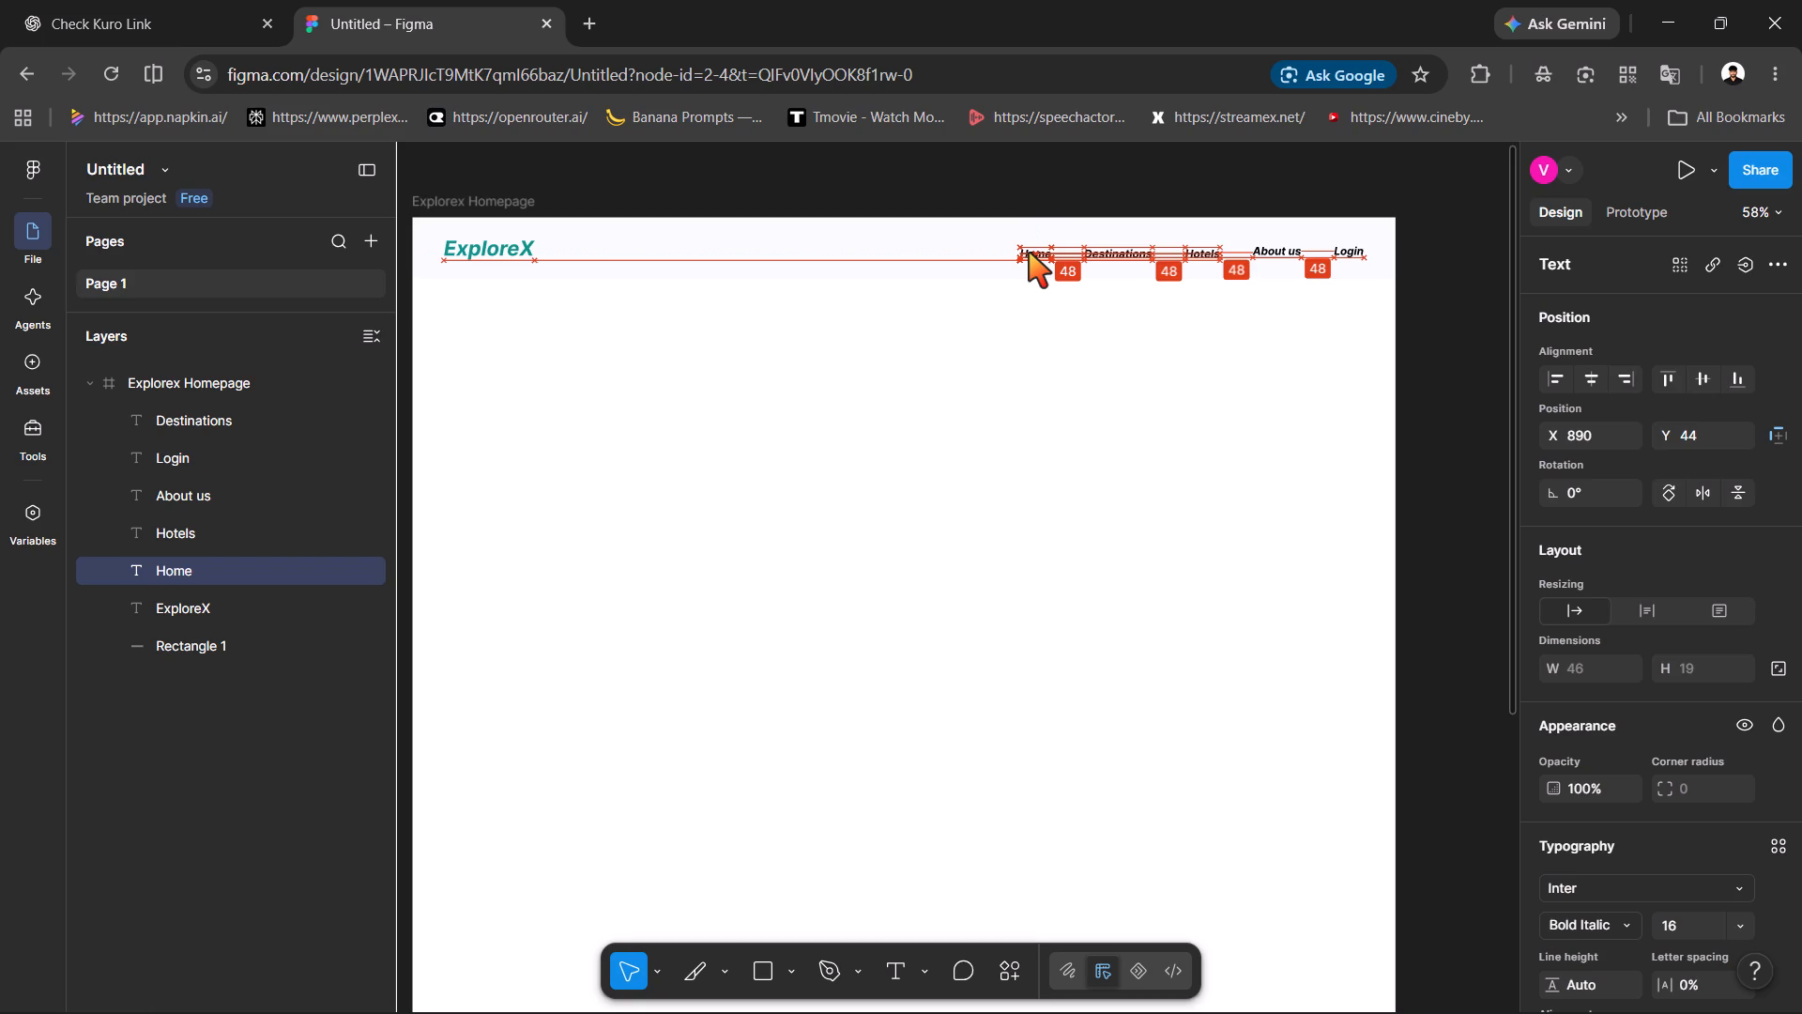
{"action": "left_click", "coordinate": [1077, 337]}
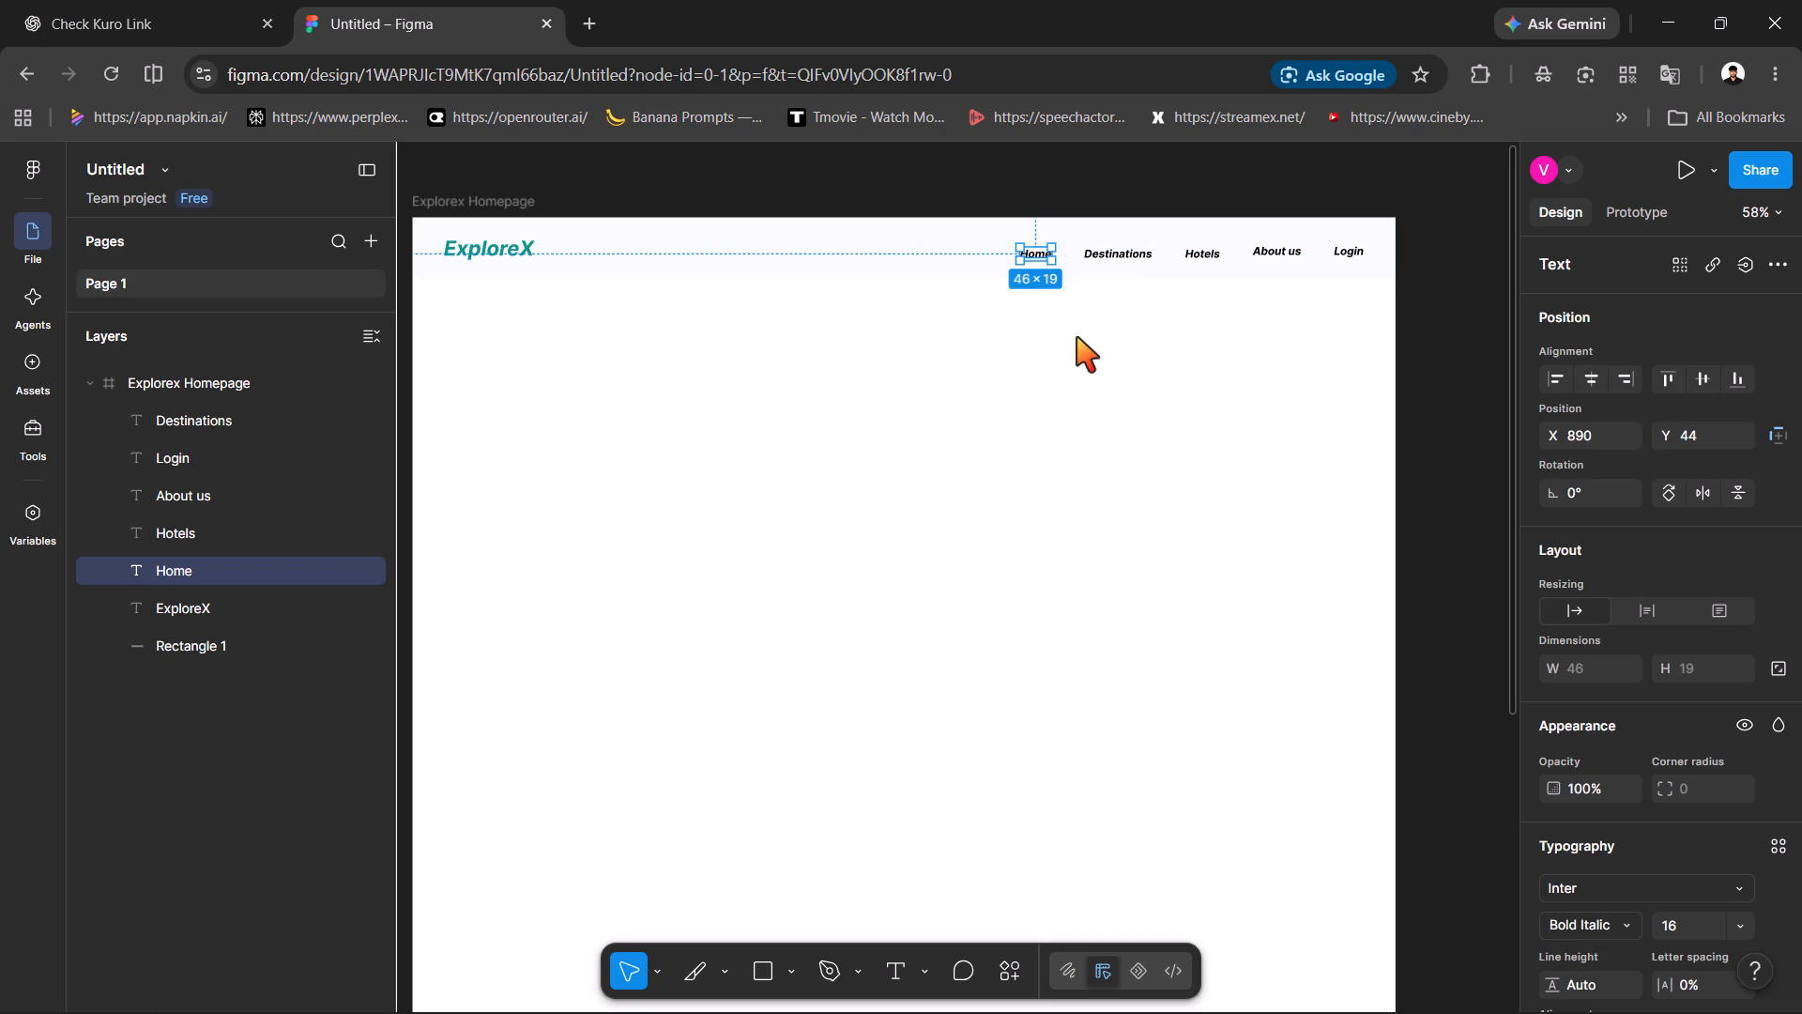
{"action": "left_click", "coordinate": [1122, 253]}
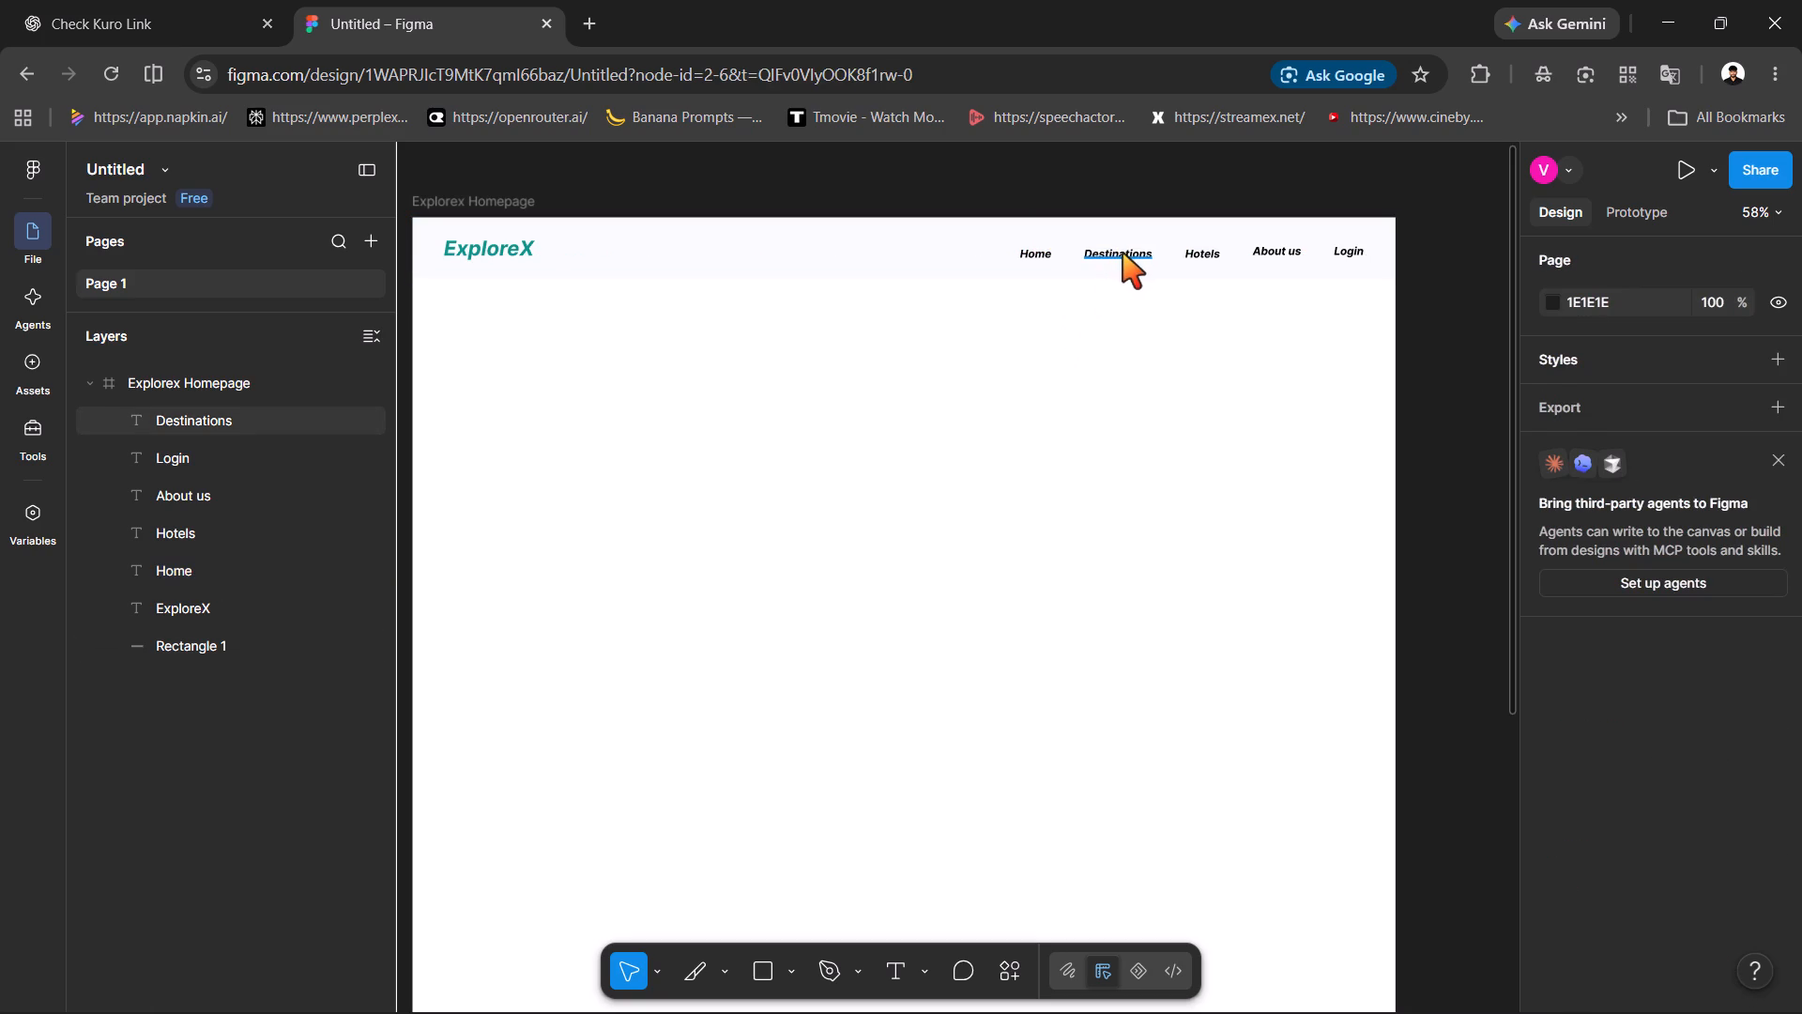
{"action": "left_click", "coordinate": [1122, 253]}
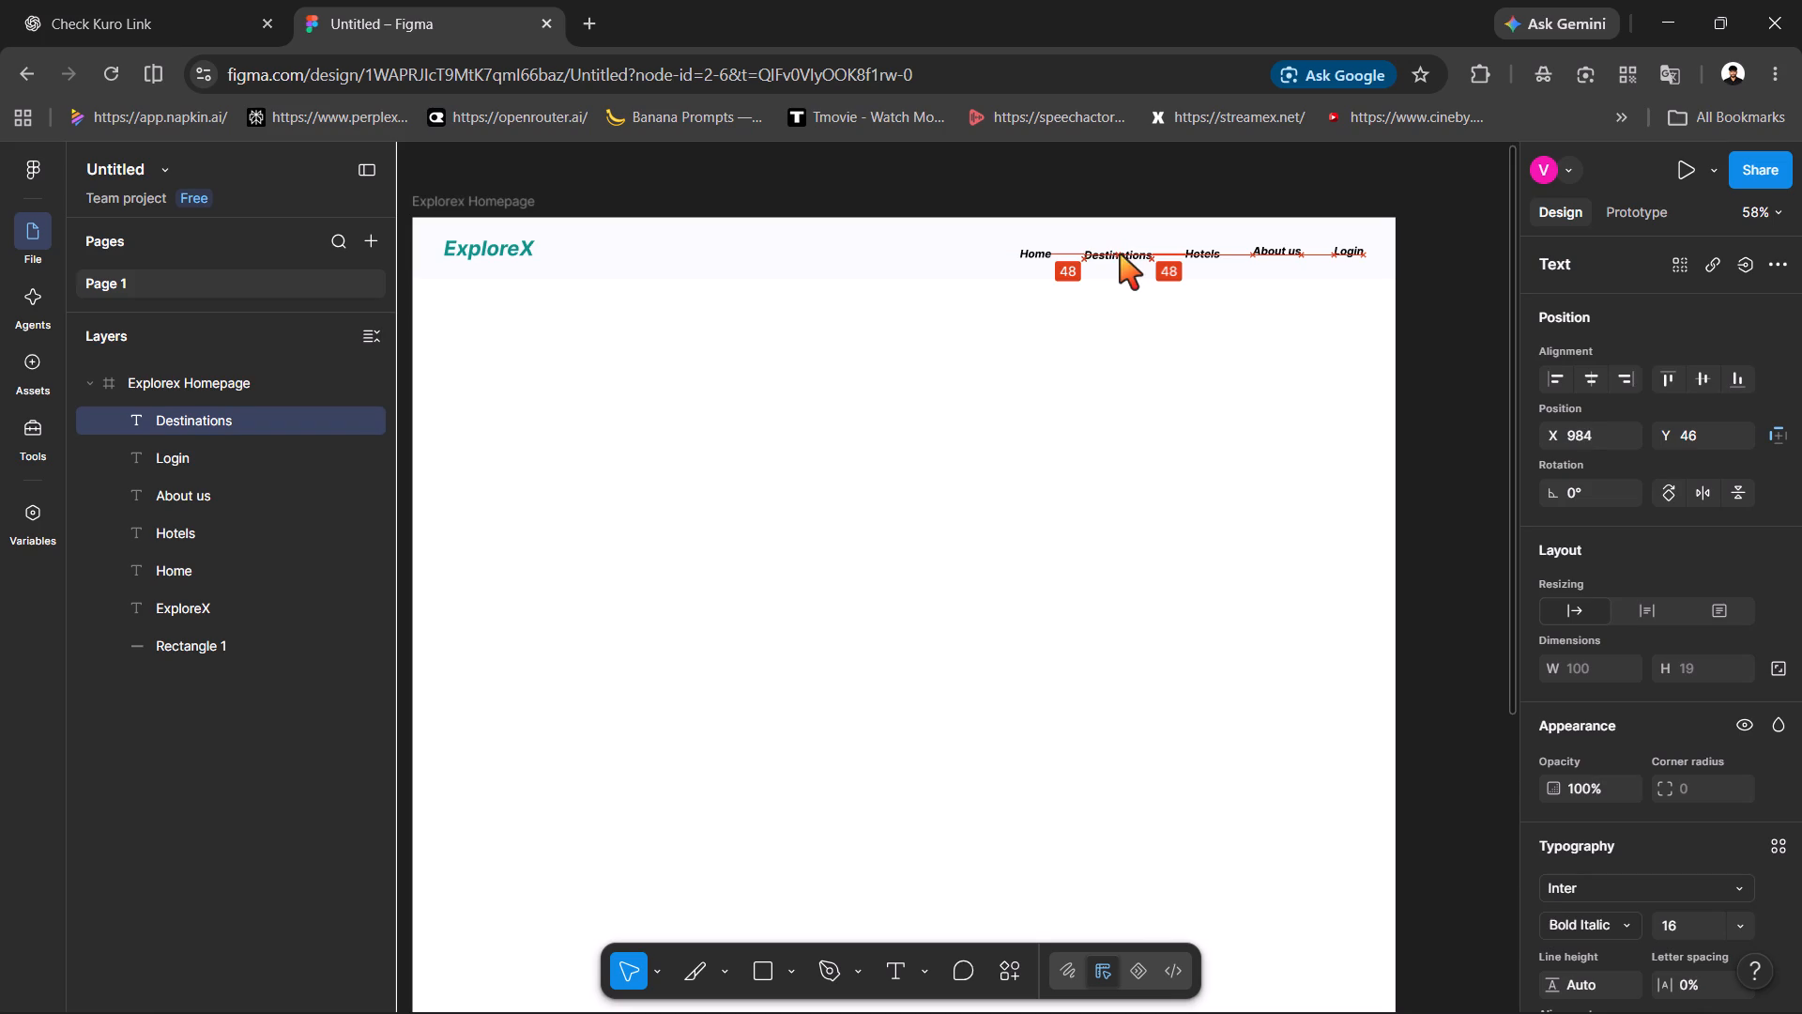
{"action": "left_click", "coordinate": [1168, 312]}
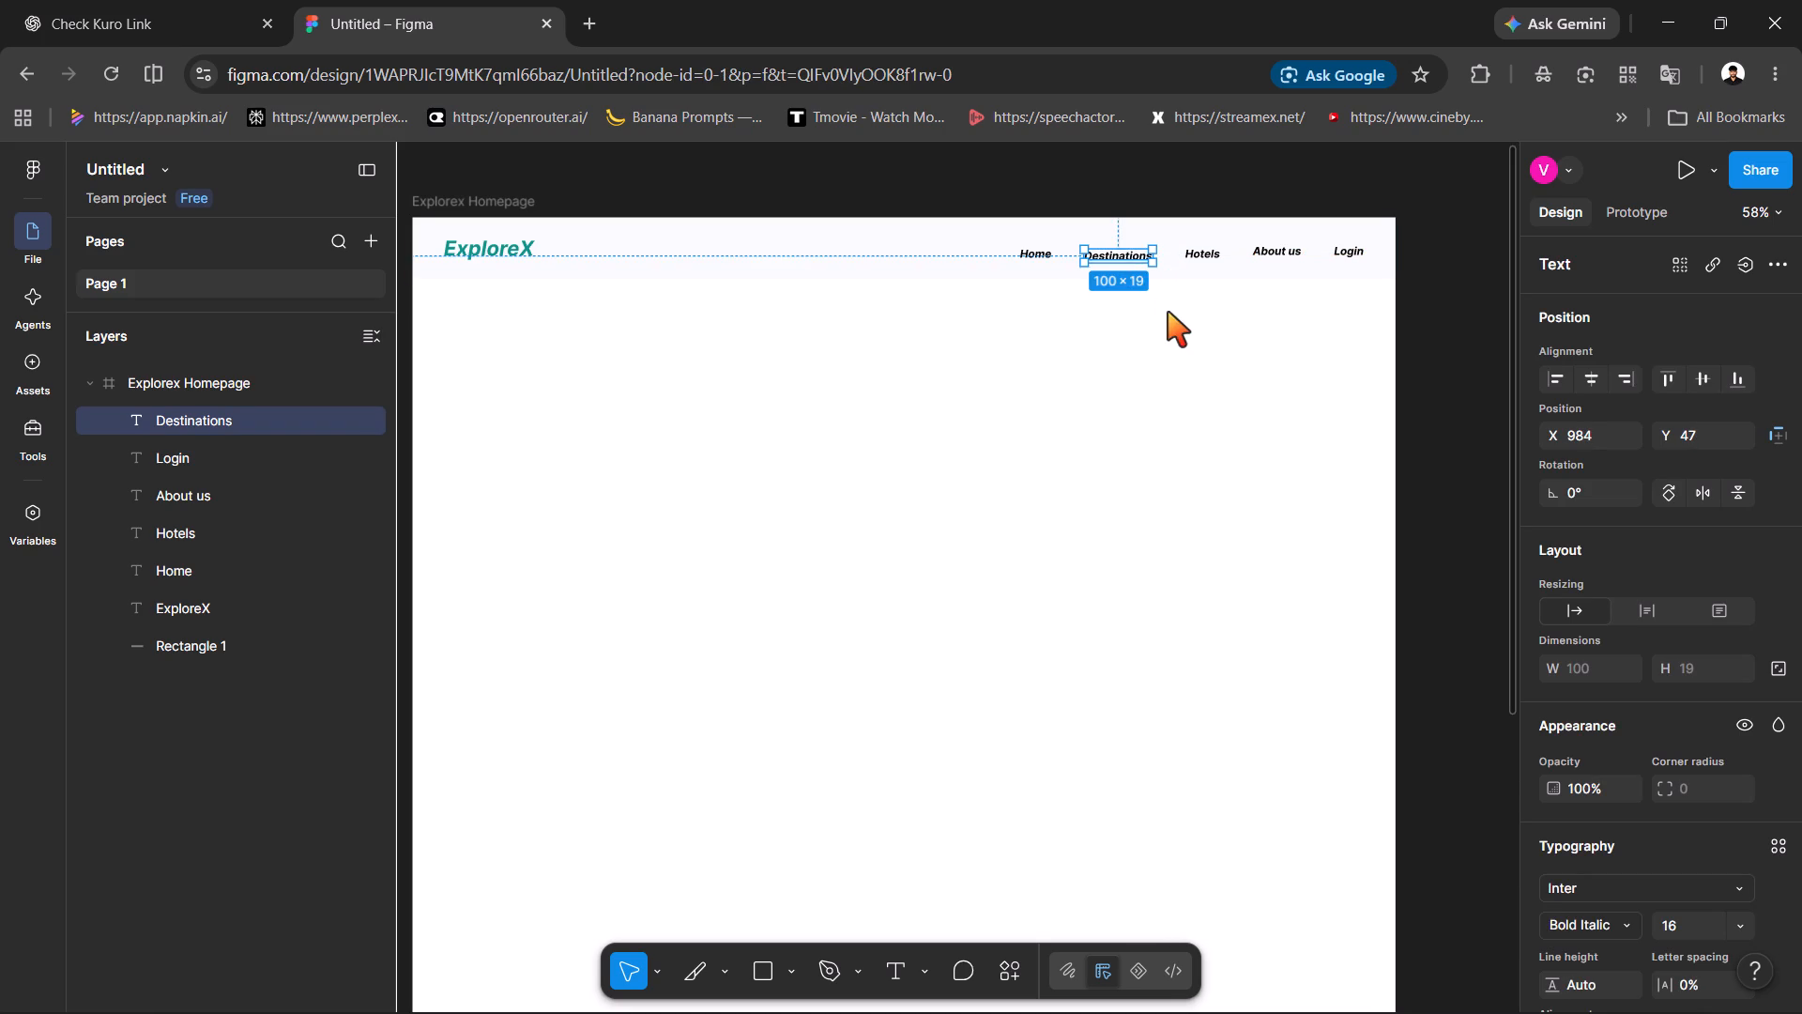
{"action": "left_click", "coordinate": [1202, 251]}
{"action": "left_click", "coordinate": [1202, 251]}
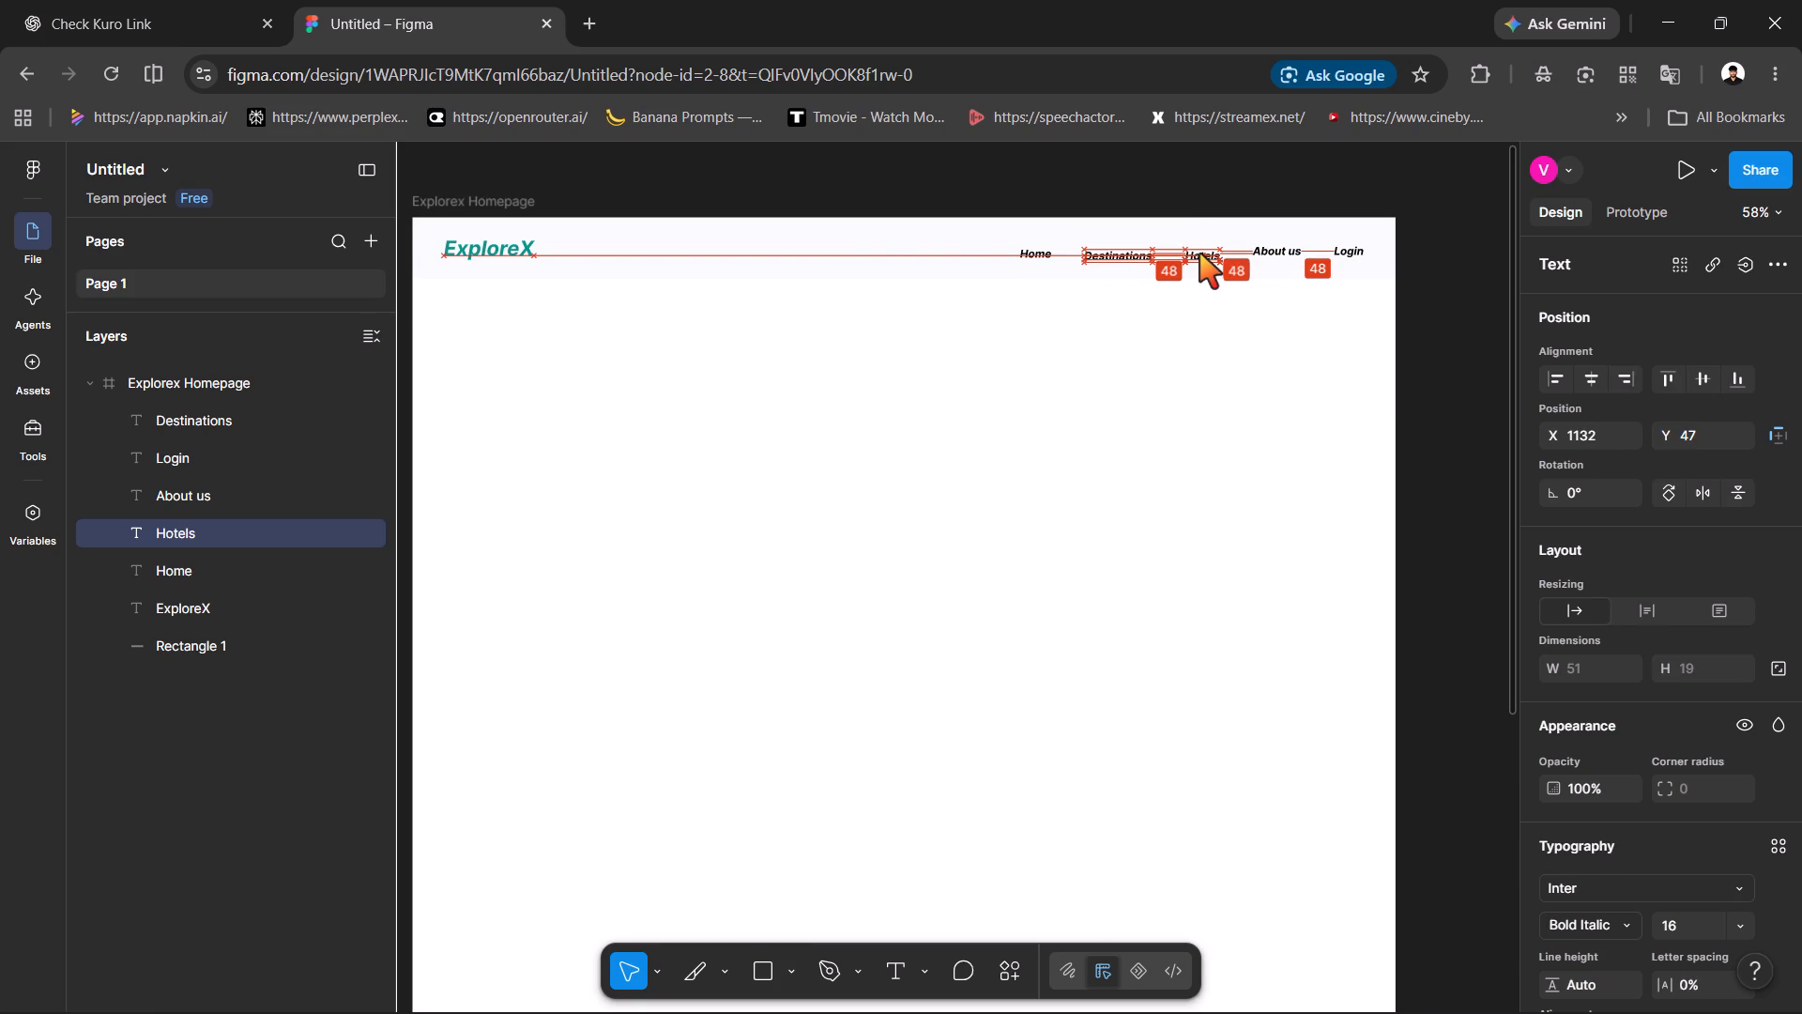
{"action": "left_click", "coordinate": [1199, 326]}
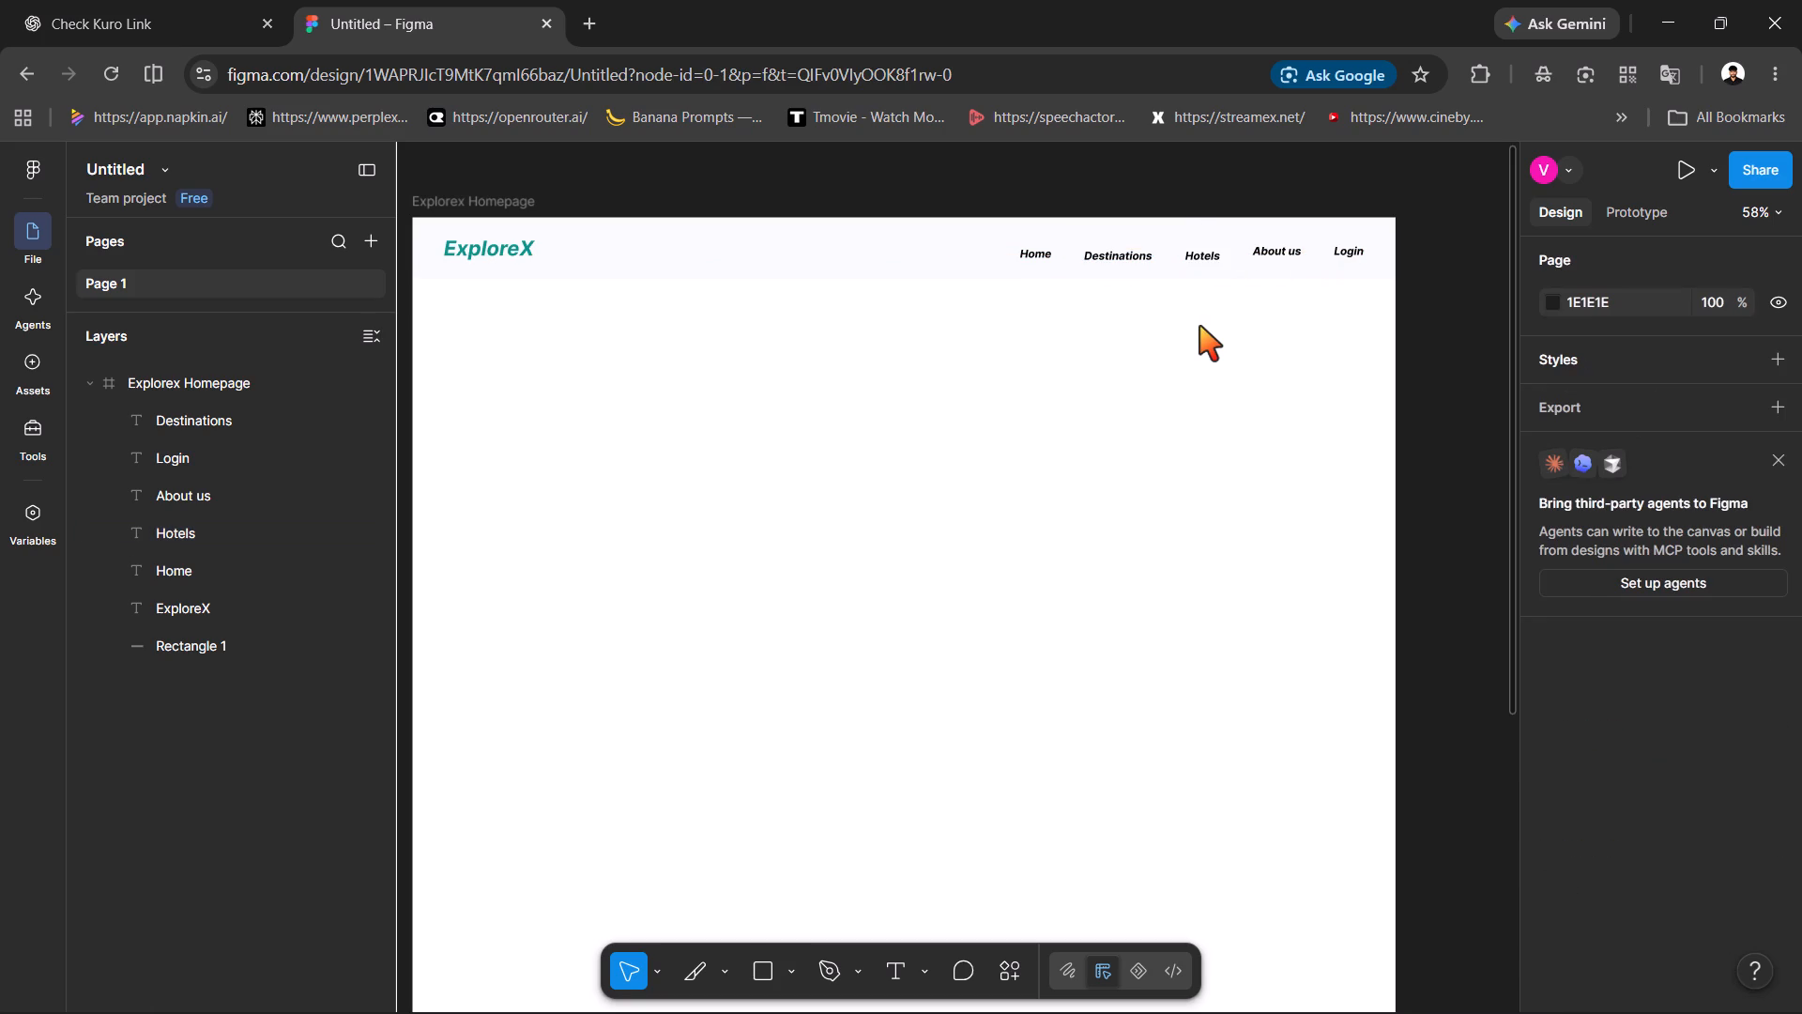
Line up the Home, About us and Login menu texts with the other navbar items at Y 47.
{"action": "left_click", "coordinate": [1032, 255]}
{"action": "left_click", "coordinate": [1032, 255]}
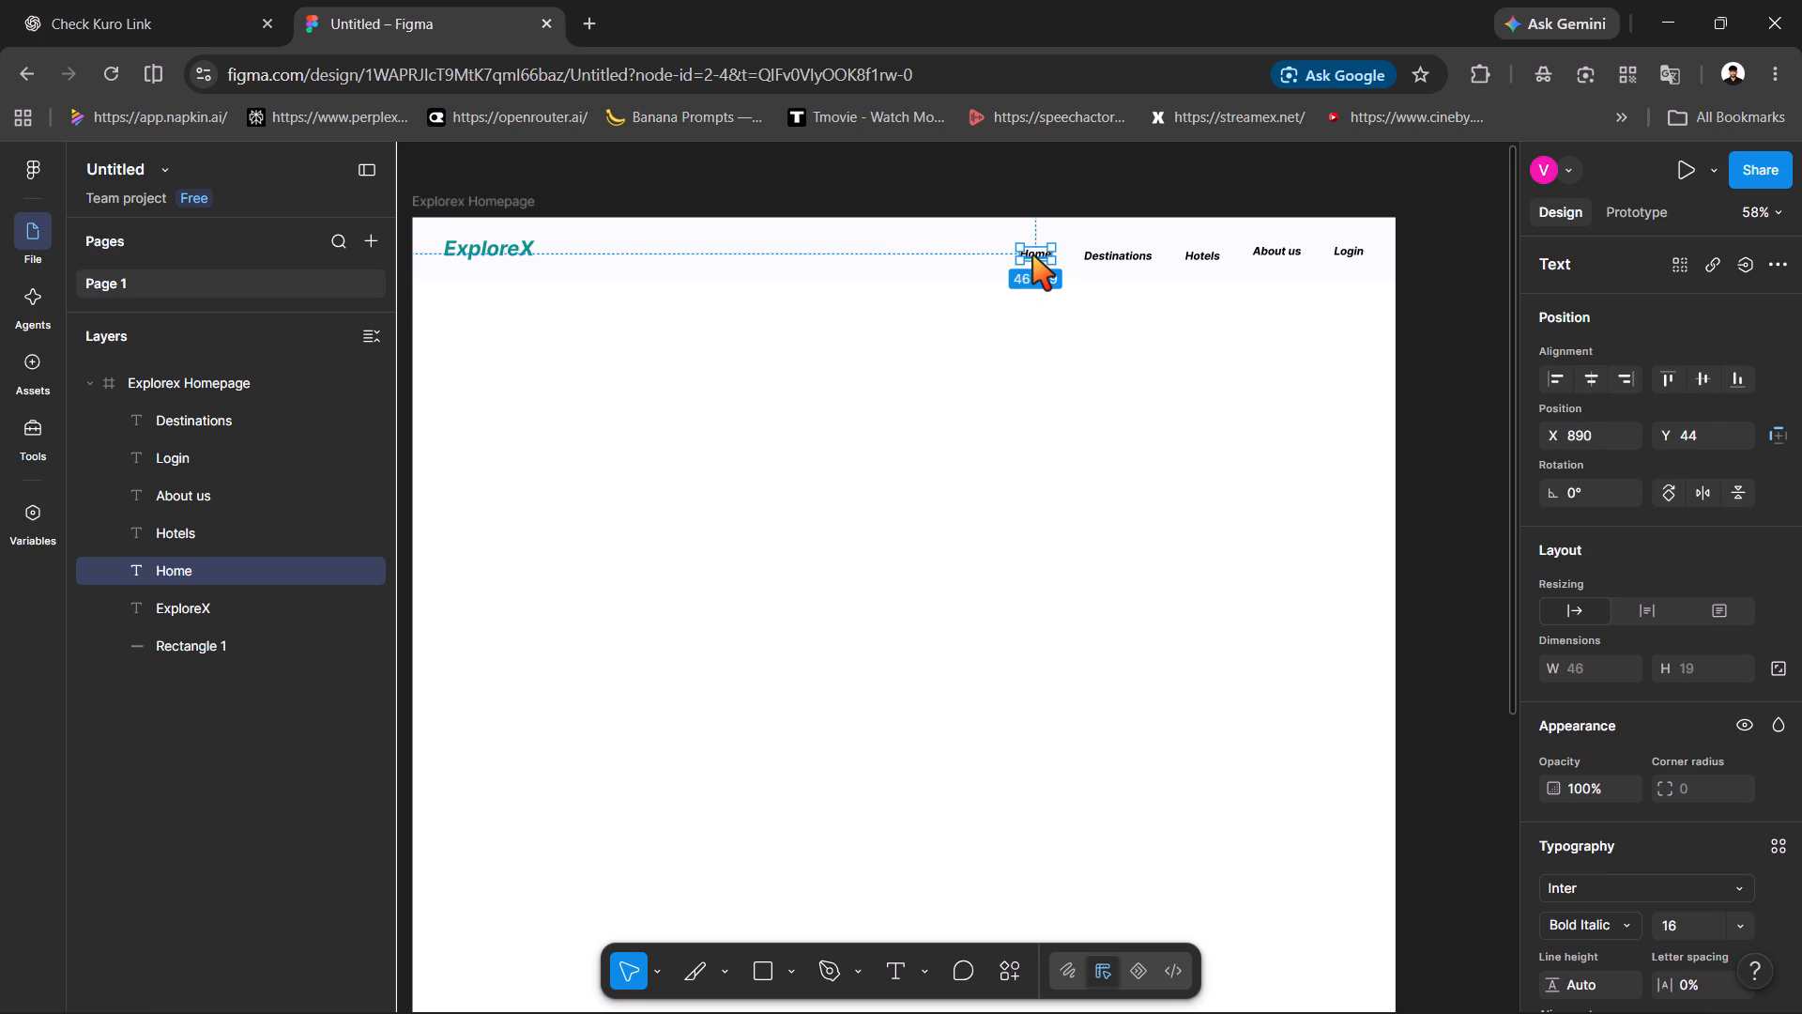
{"action": "left_click", "coordinate": [1032, 255]}
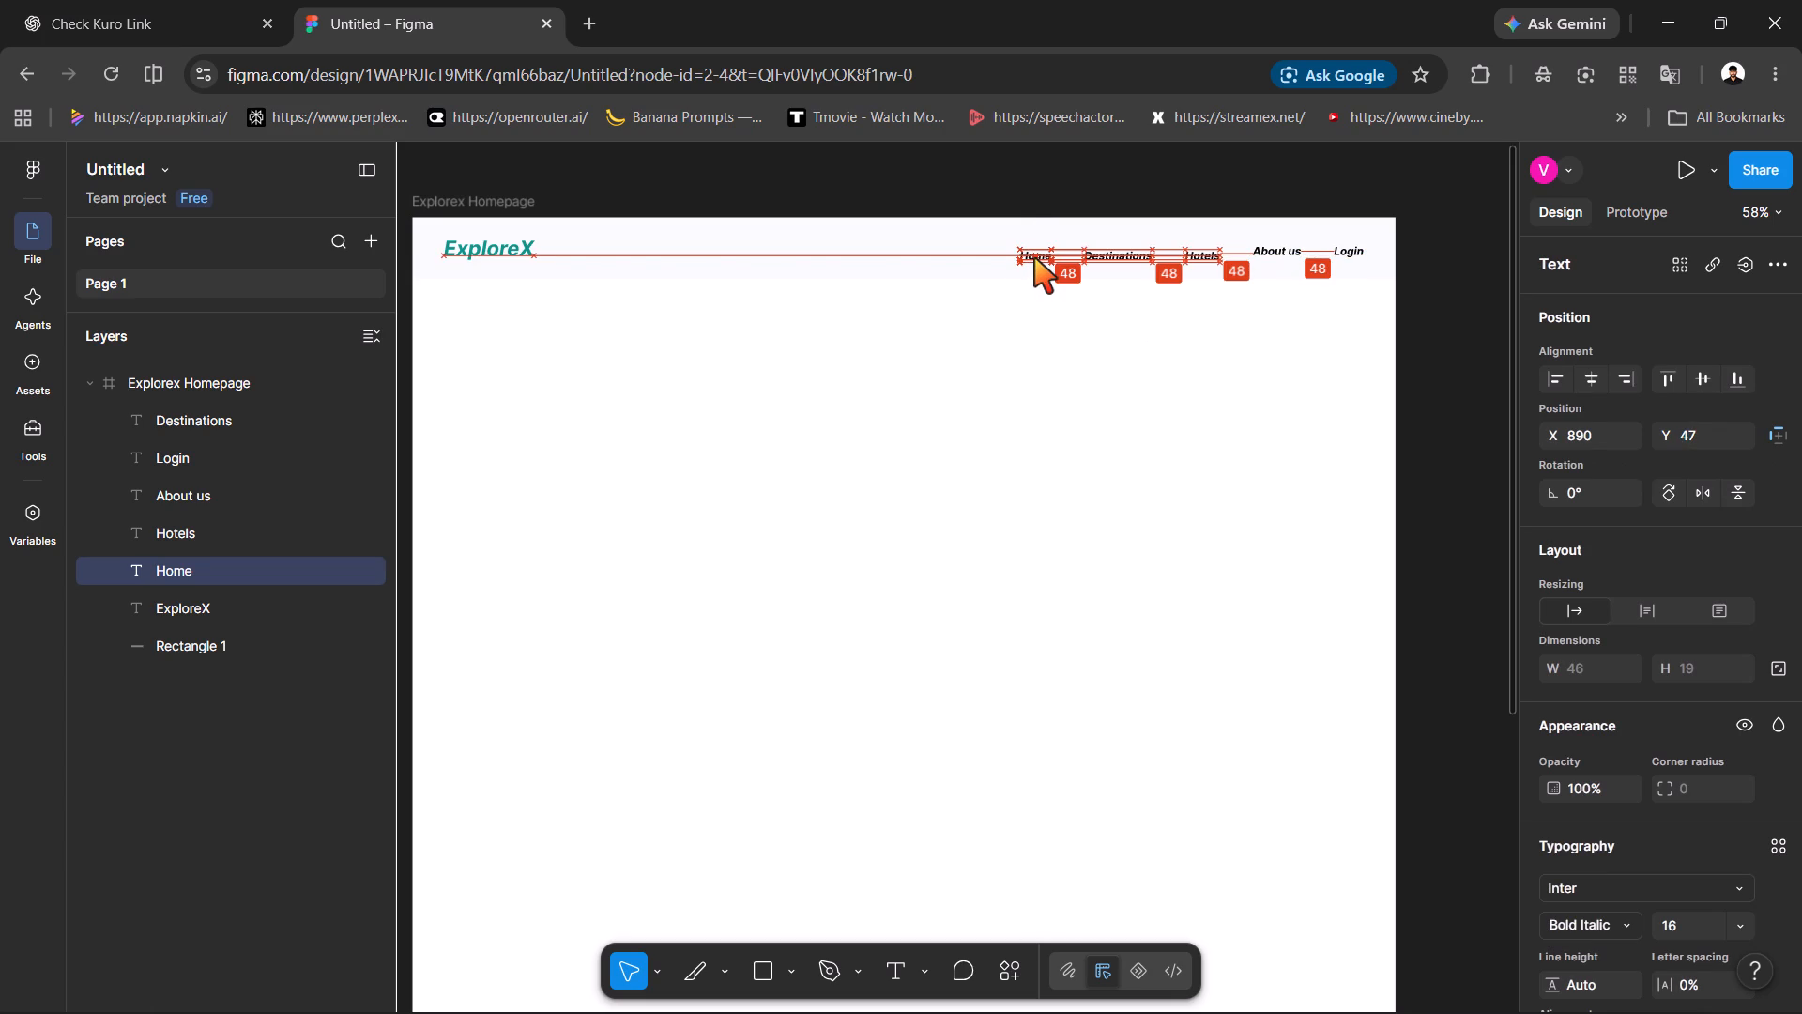
{"action": "left_click", "coordinate": [1075, 317]}
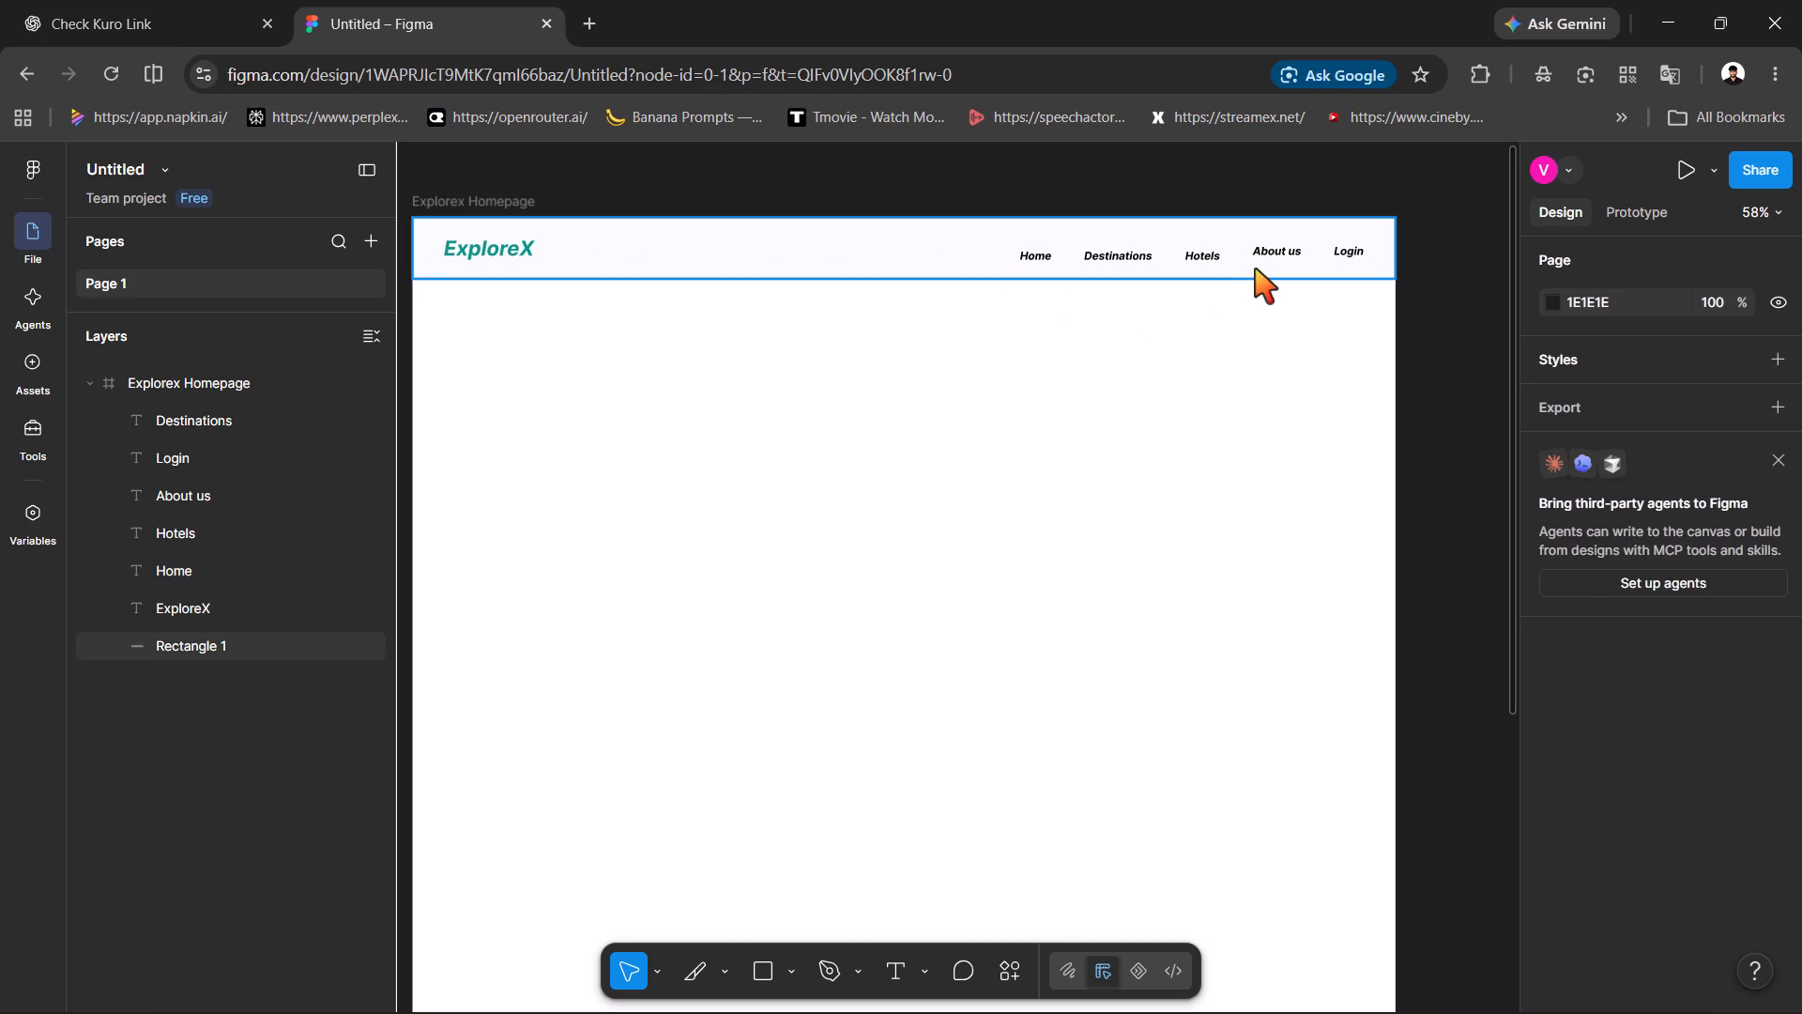
{"action": "left_click", "coordinate": [1275, 249]}
{"action": "left_click", "coordinate": [1275, 249]}
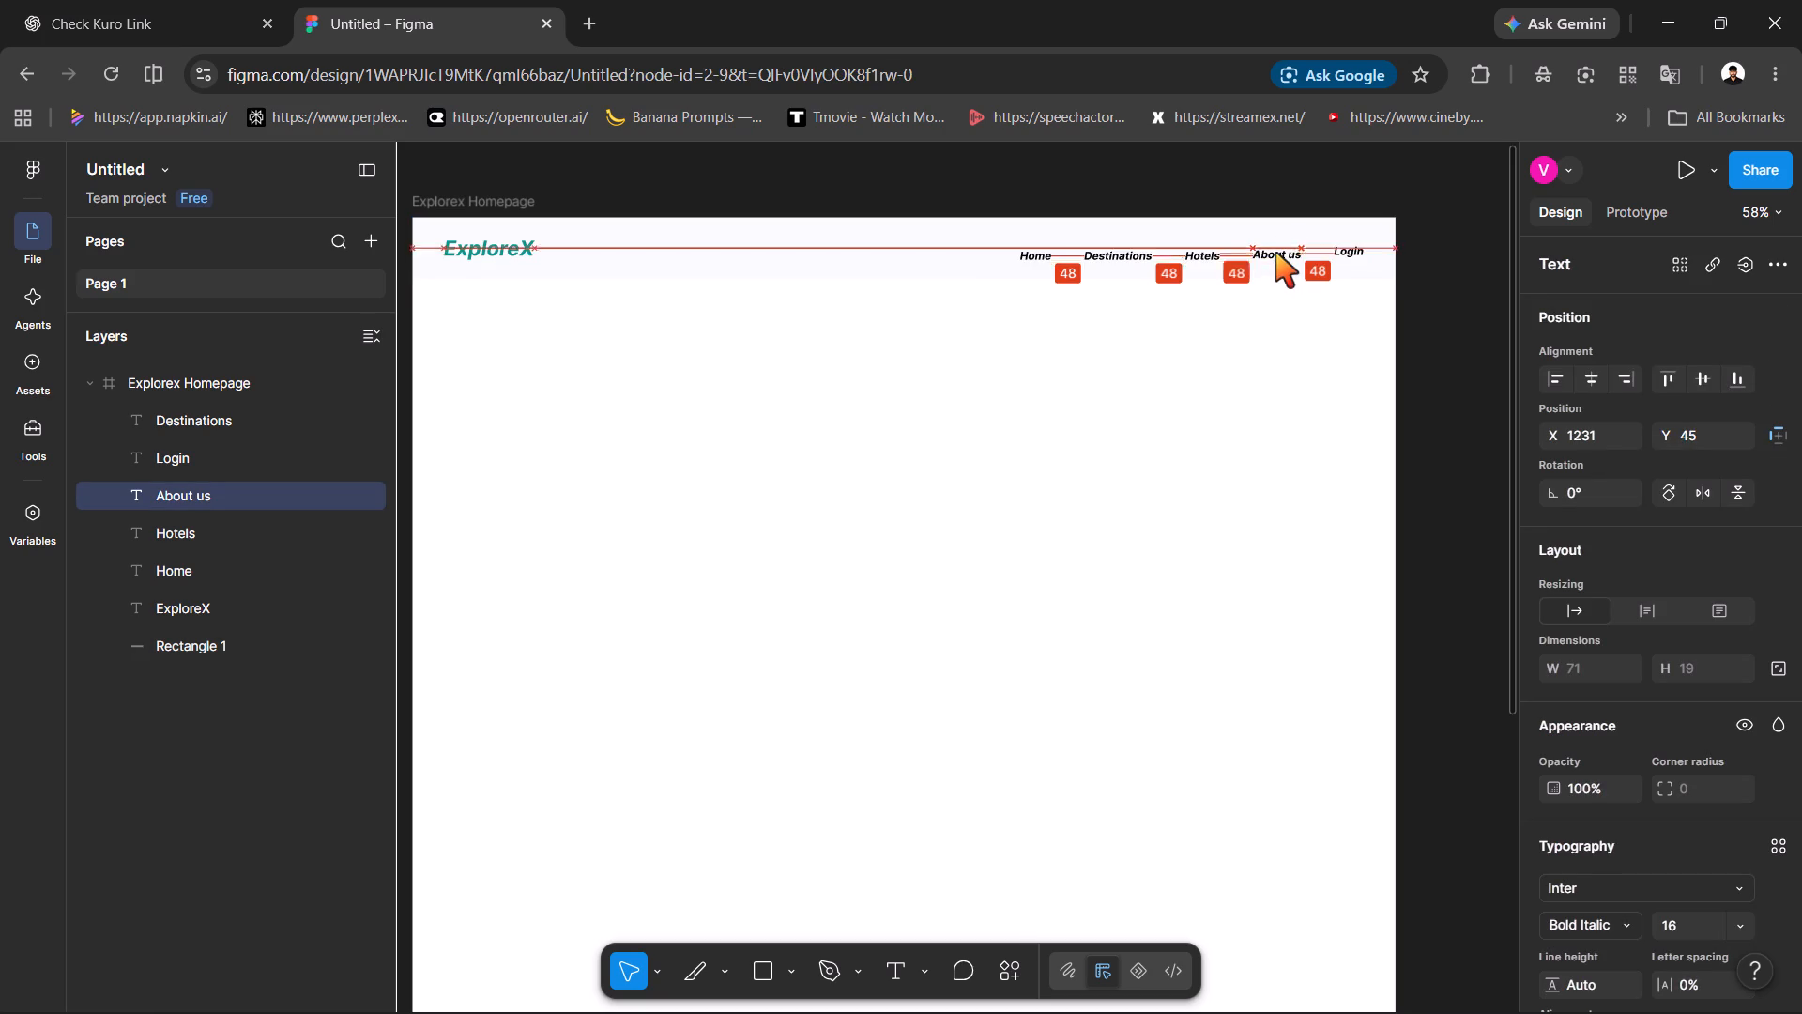
{"action": "left_click", "coordinate": [1275, 253]}
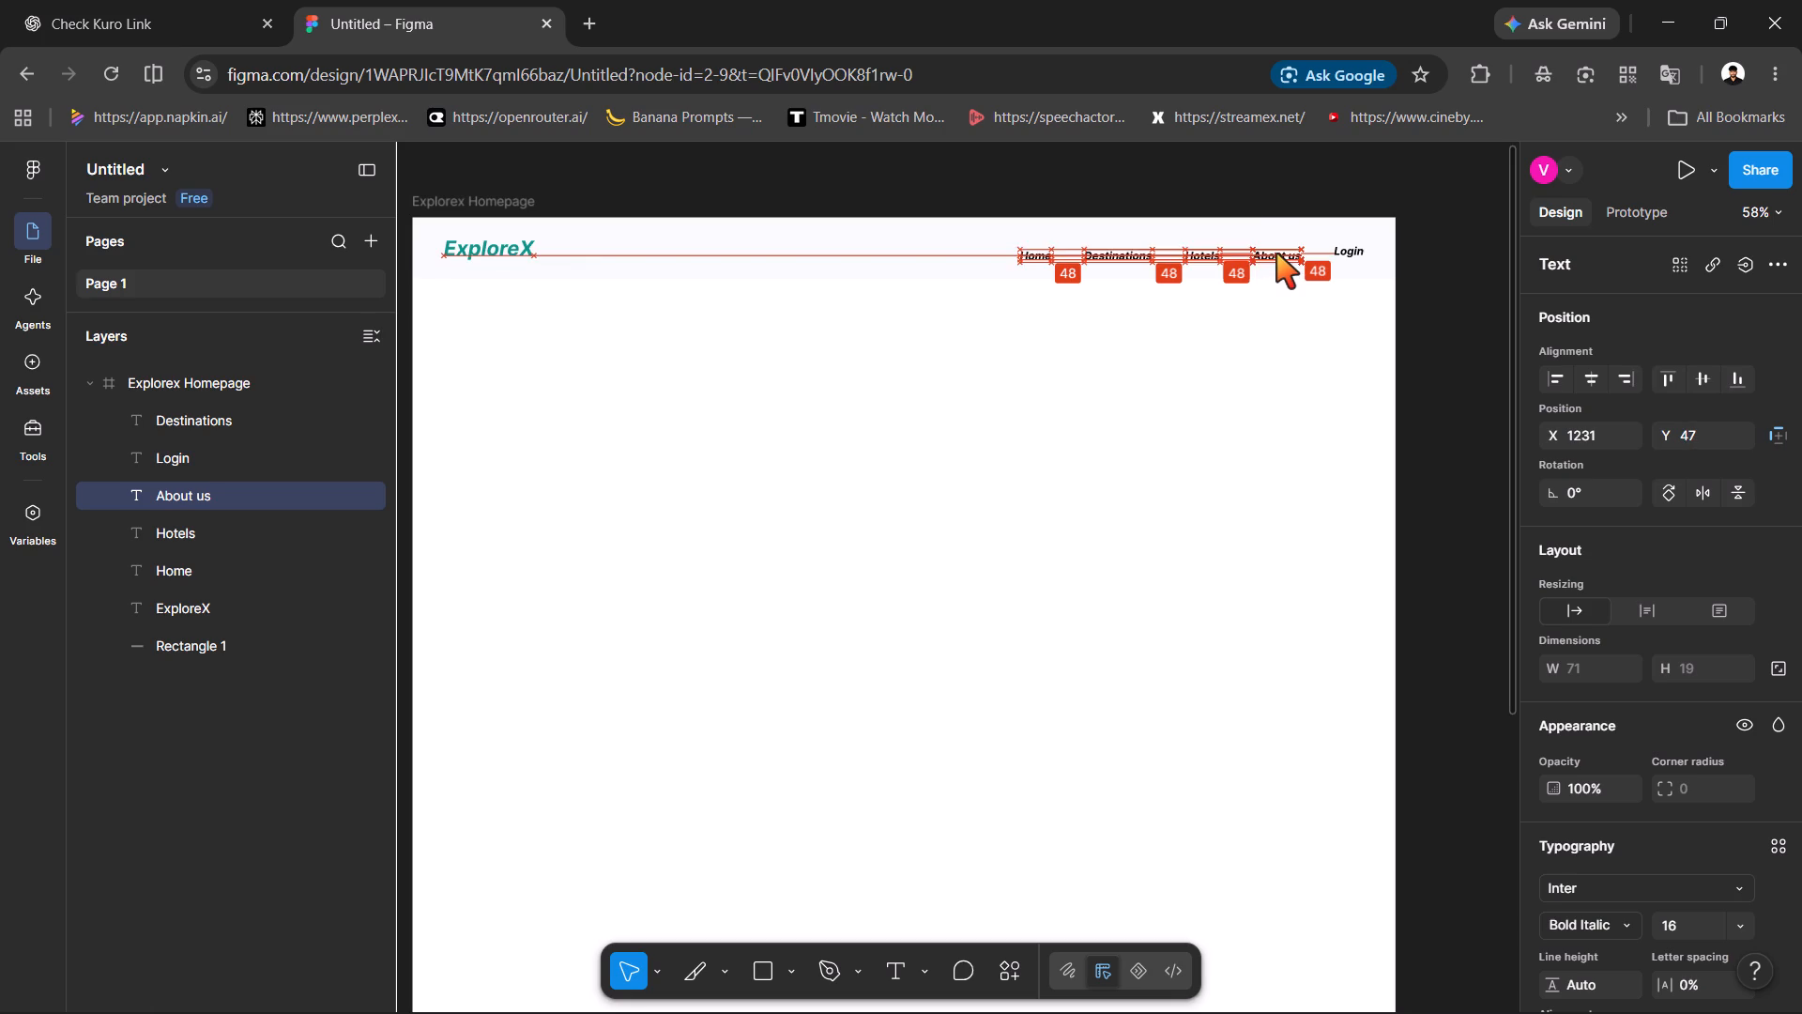
{"action": "left_click", "coordinate": [1346, 252]}
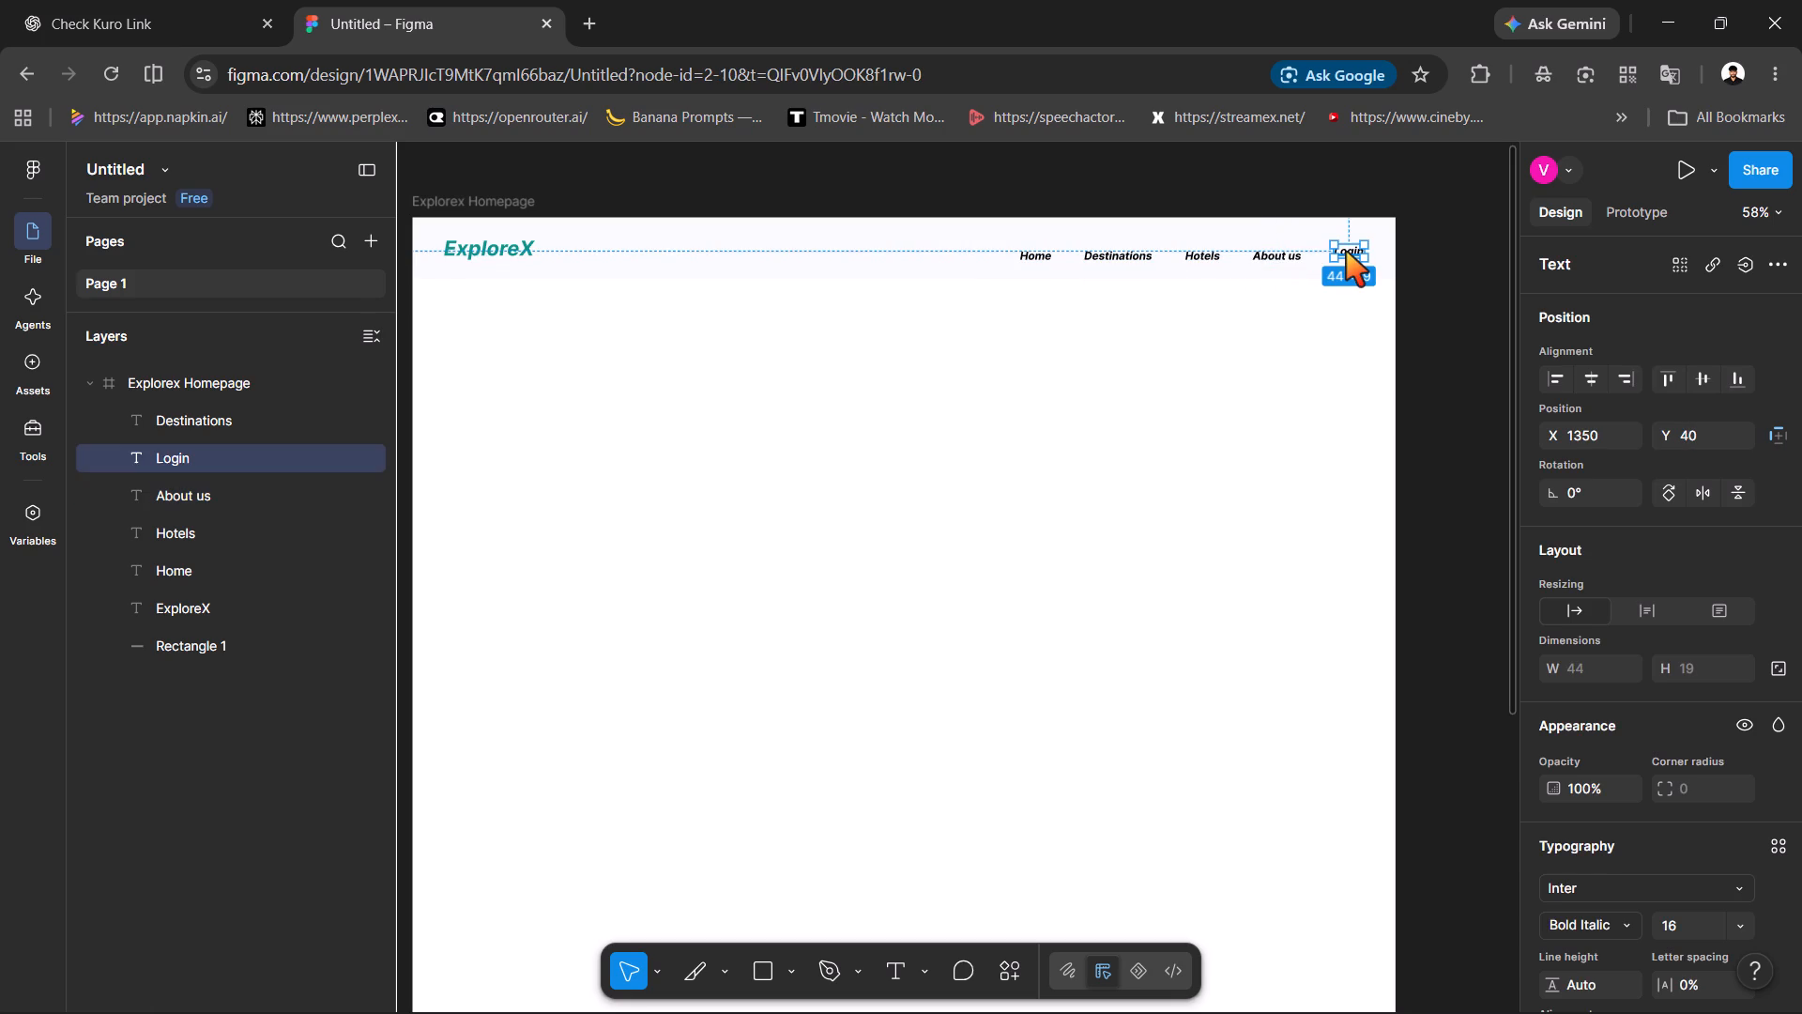
{"action": "left_click", "coordinate": [1346, 252]}
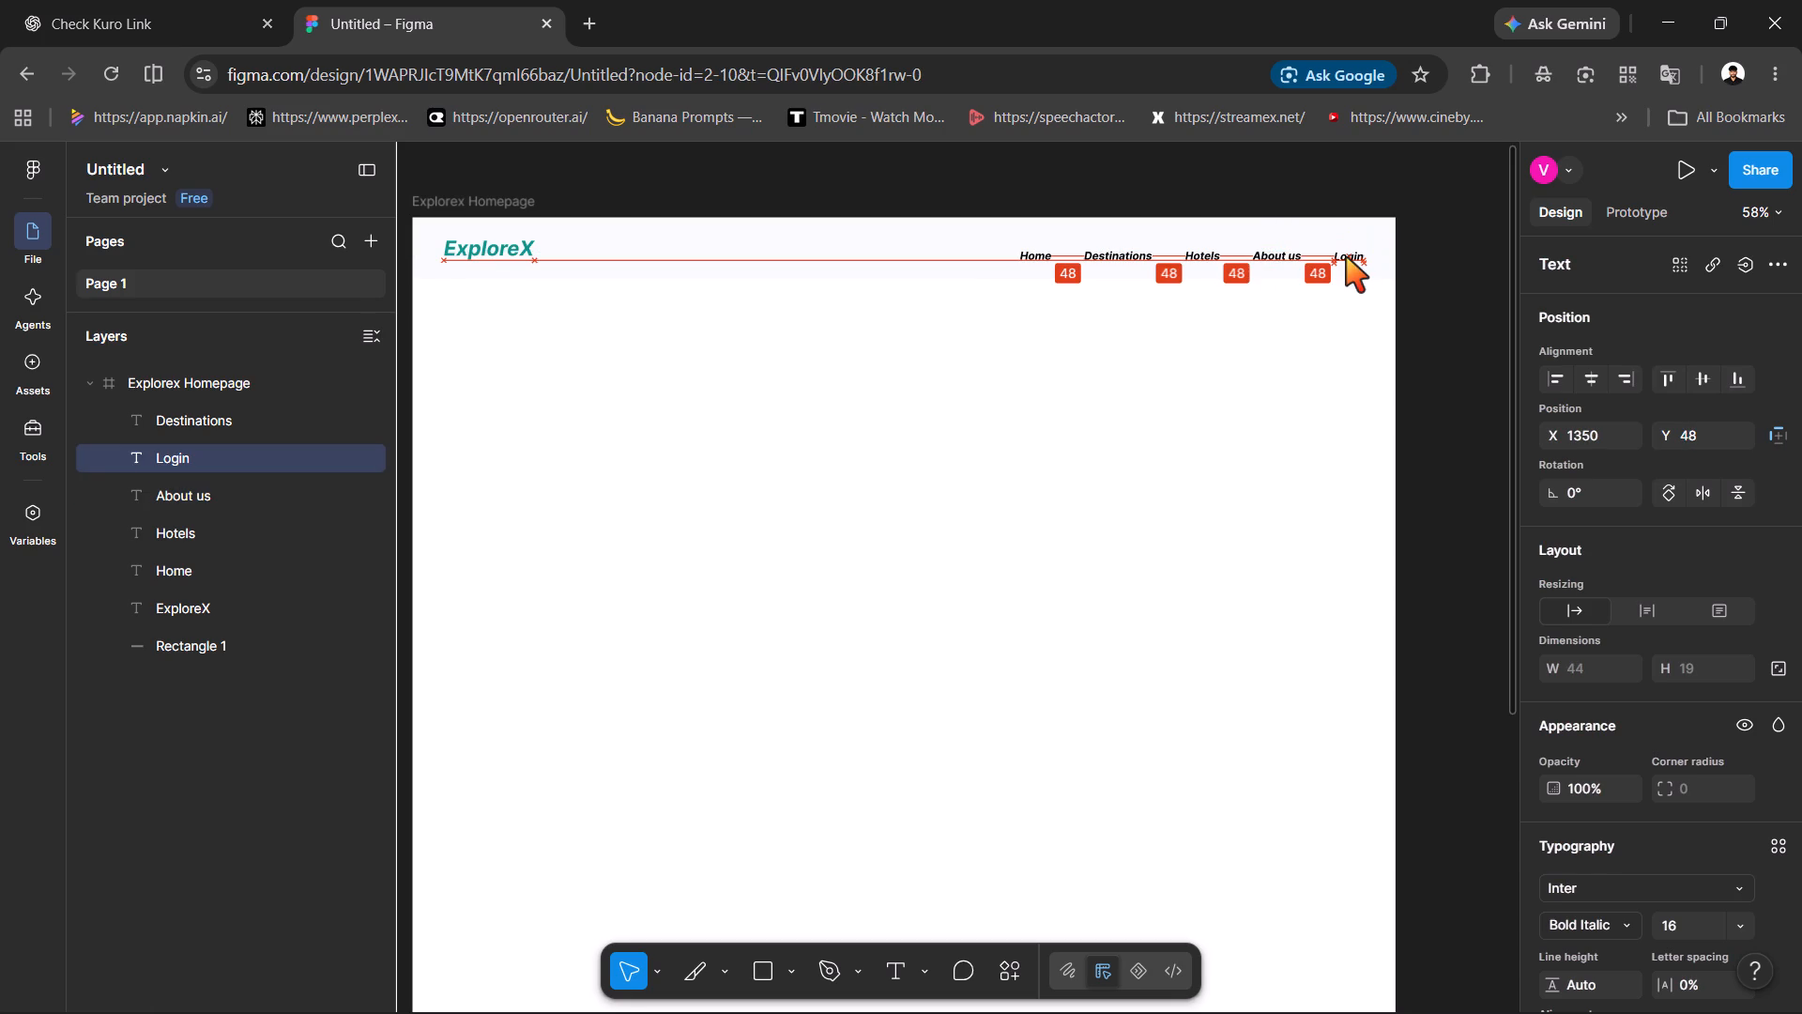
{"action": "left_click", "coordinate": [1245, 368]}
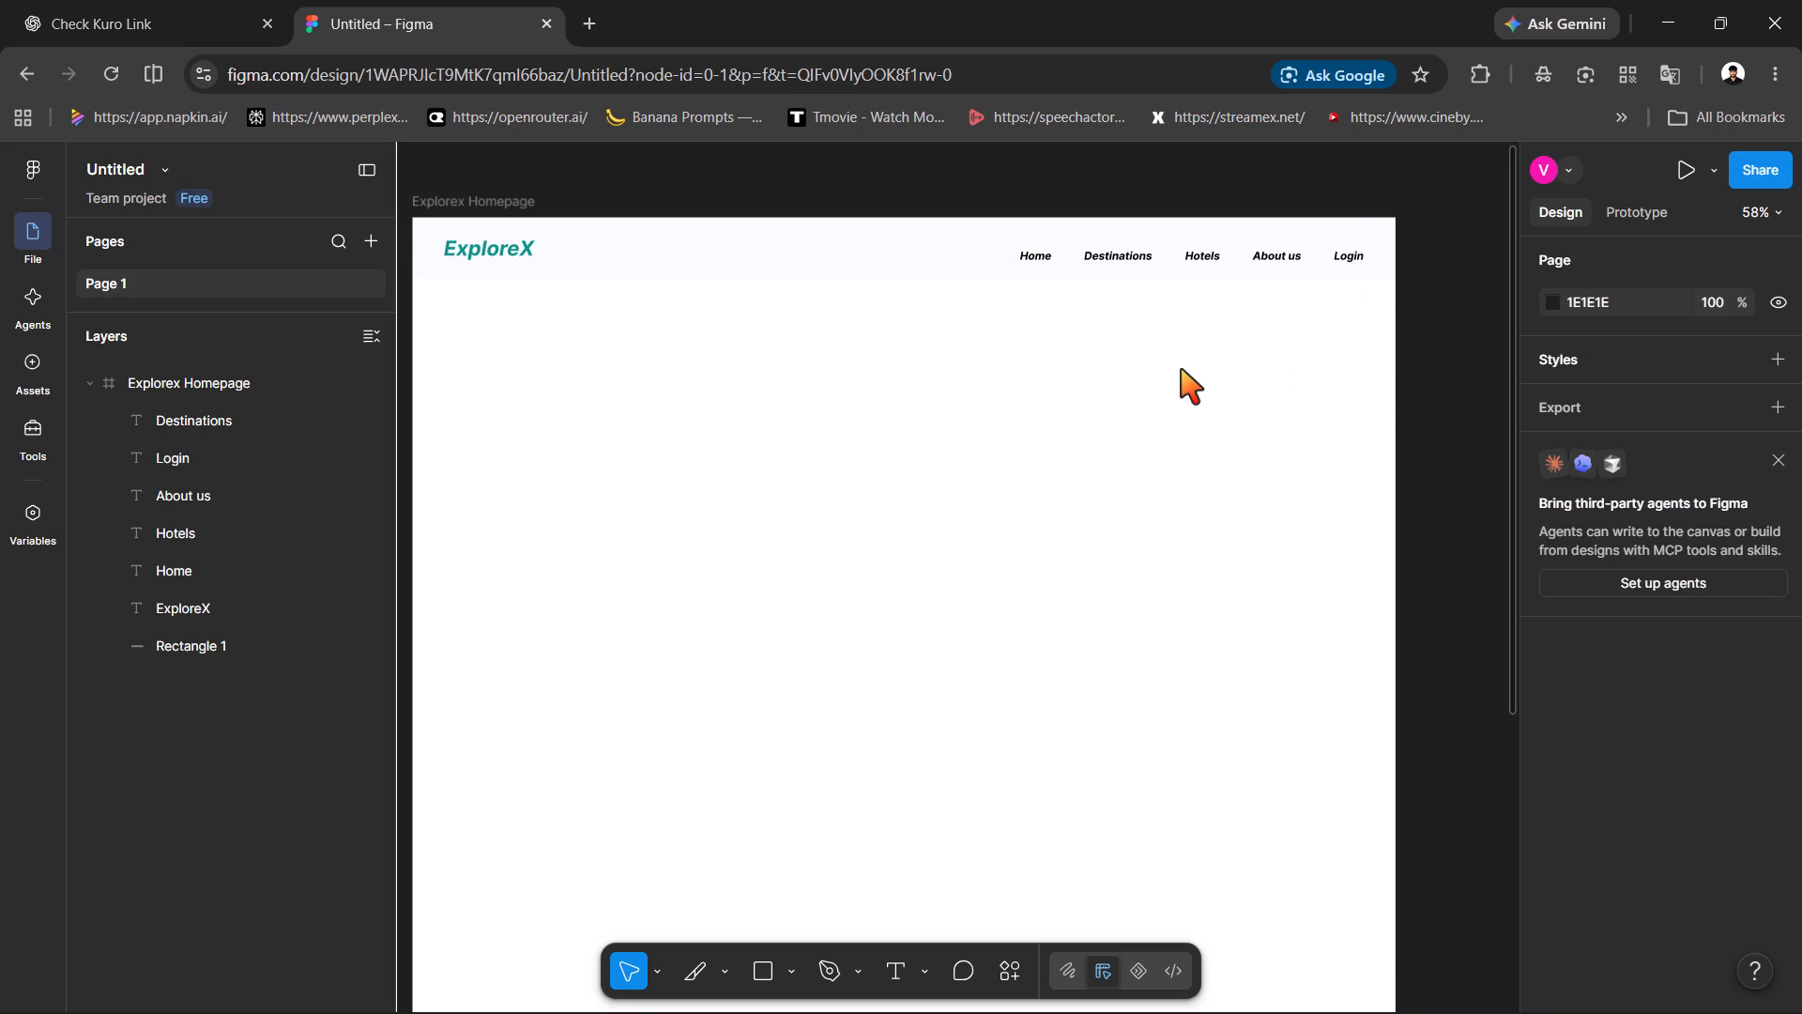
{"action": "left_click", "coordinate": [1342, 260]}
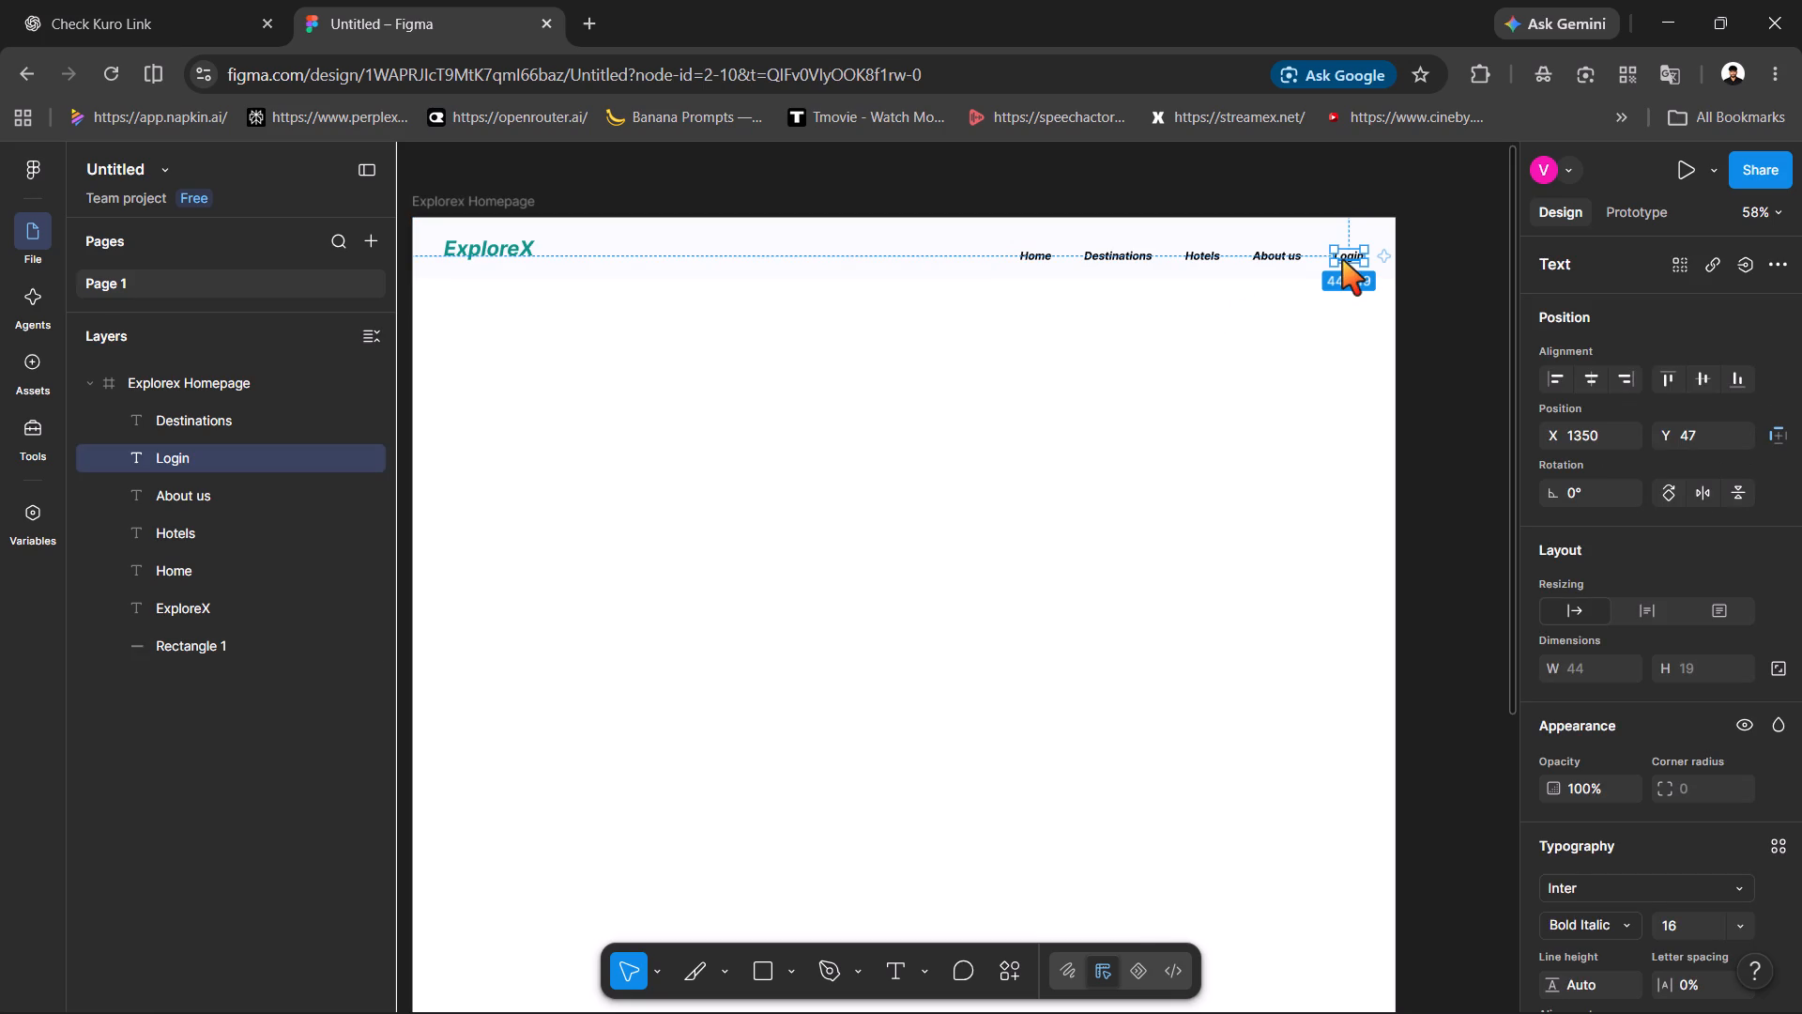
{"action": "key", "text": "Left"}
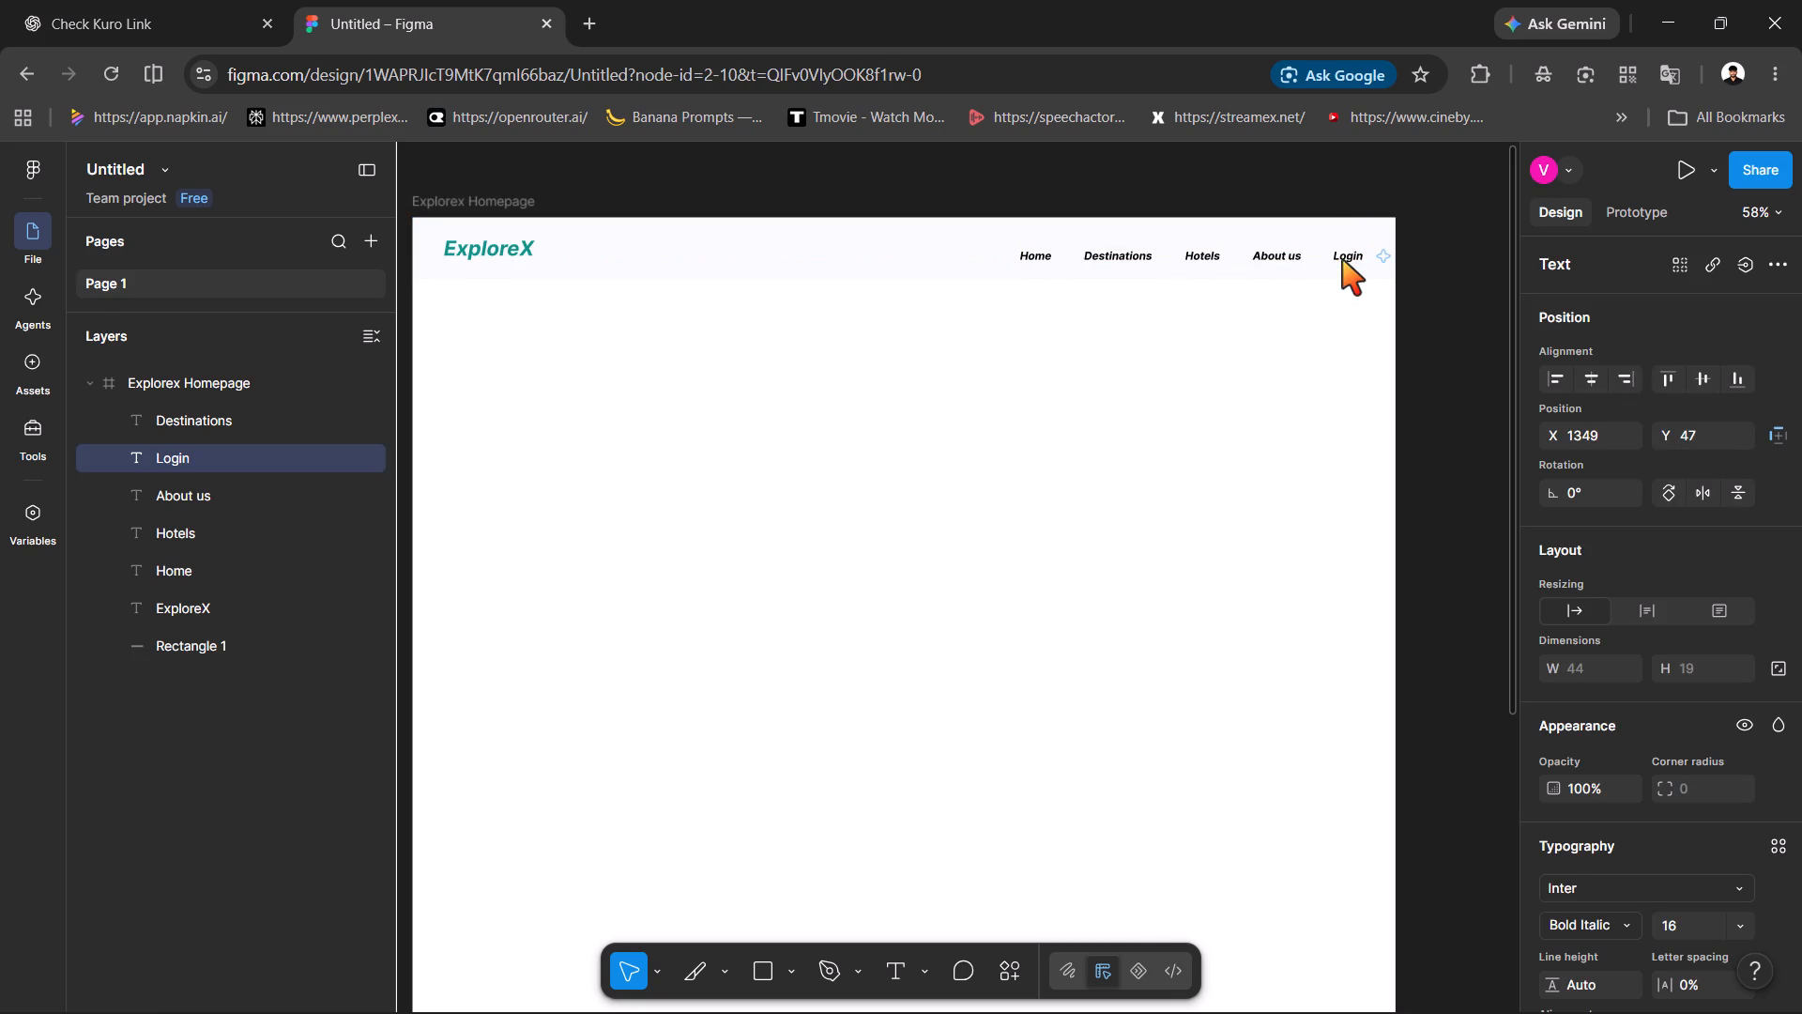
{"action": "key", "text": "Left"}
{"action": "key", "text": "Left"}
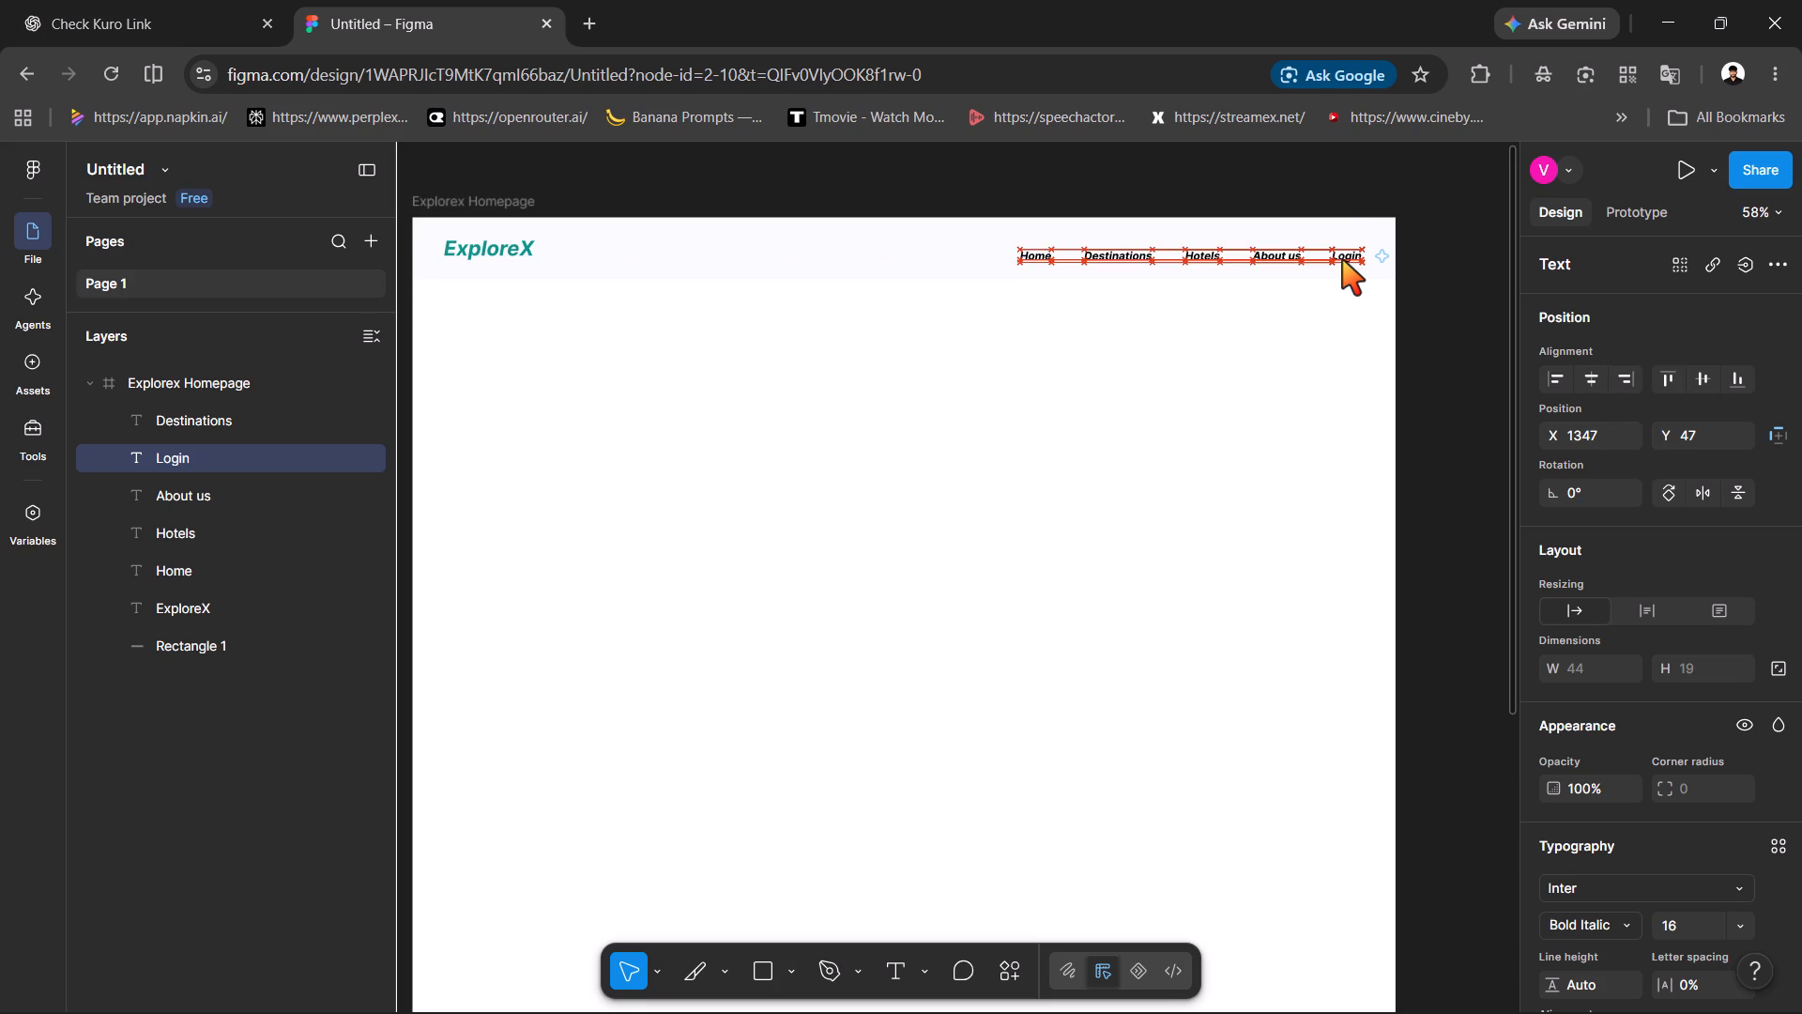
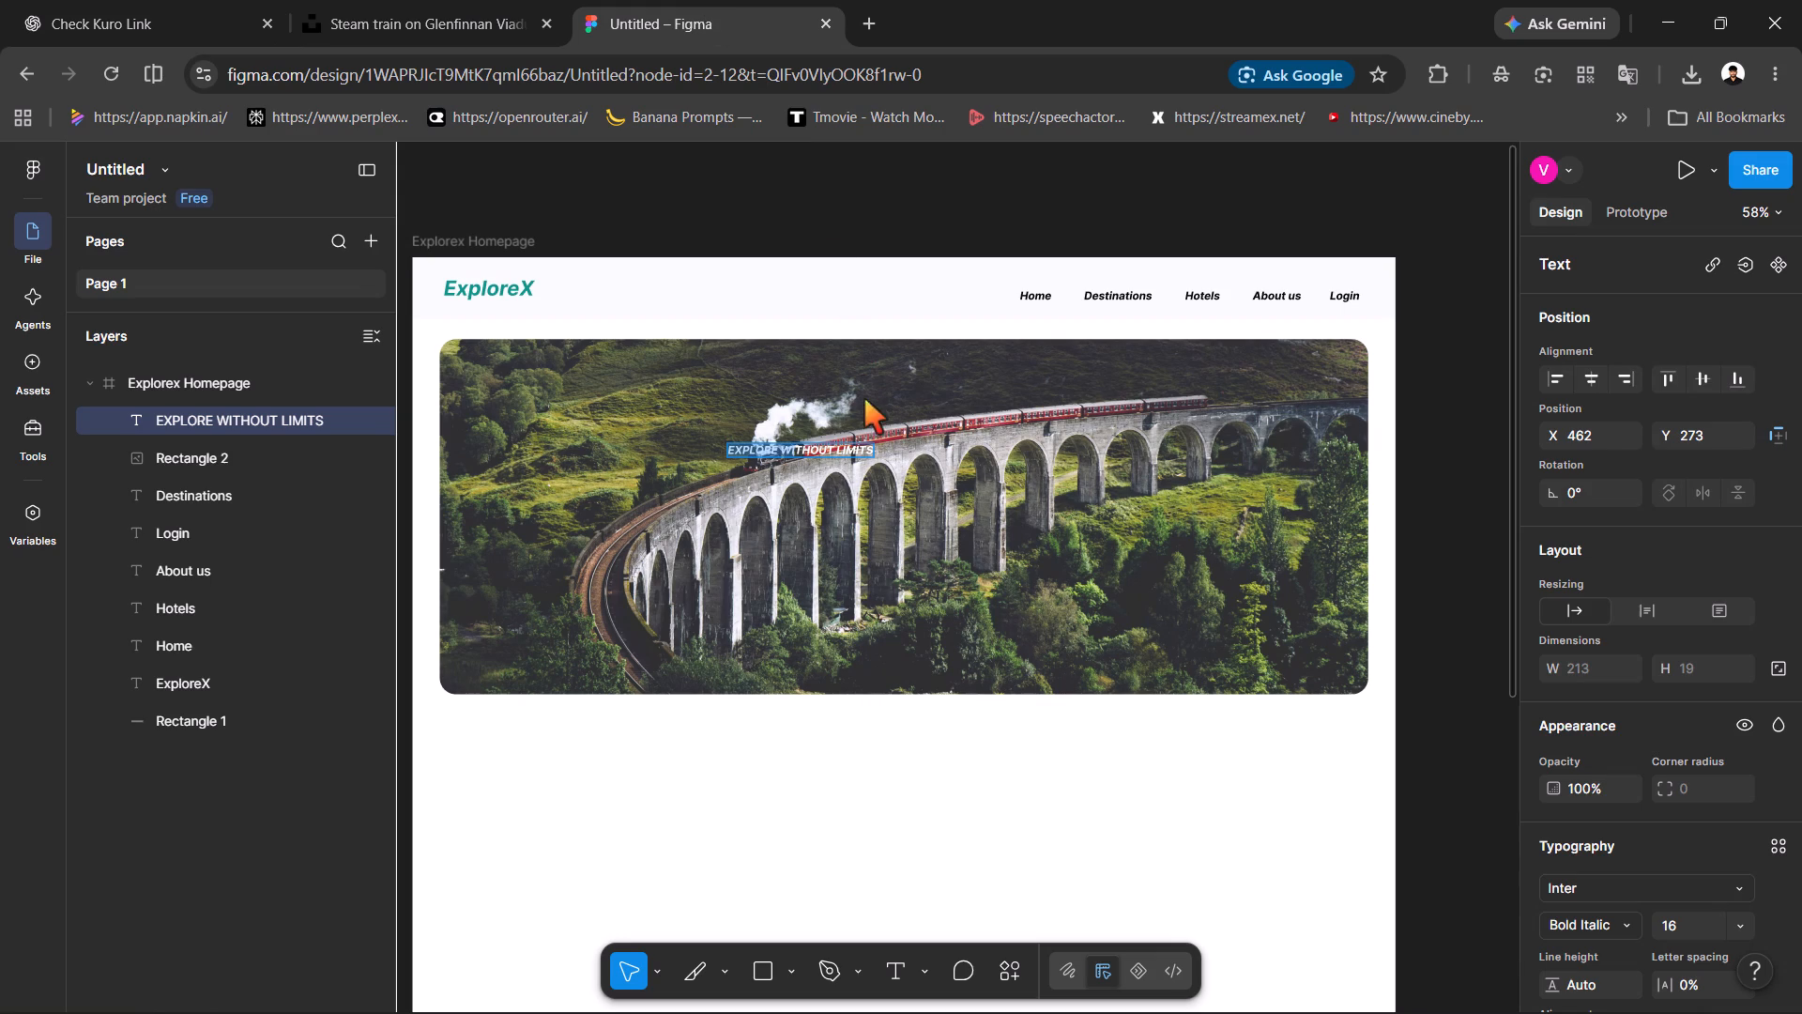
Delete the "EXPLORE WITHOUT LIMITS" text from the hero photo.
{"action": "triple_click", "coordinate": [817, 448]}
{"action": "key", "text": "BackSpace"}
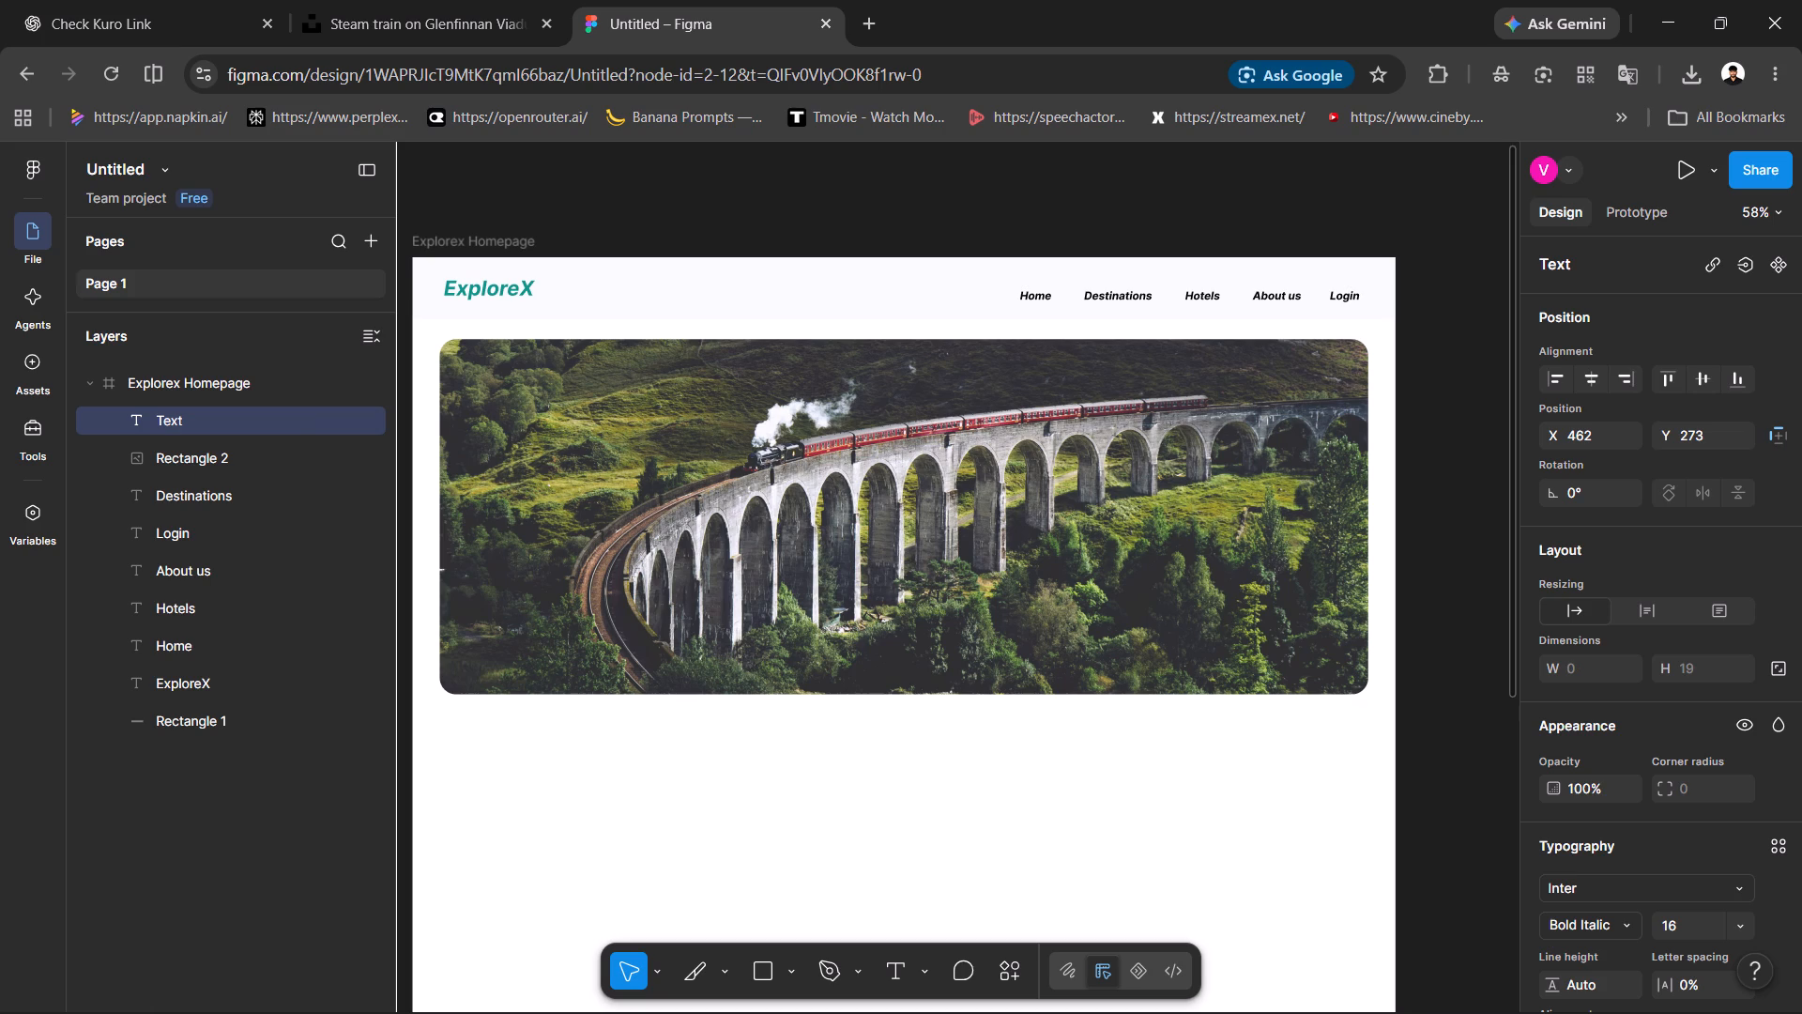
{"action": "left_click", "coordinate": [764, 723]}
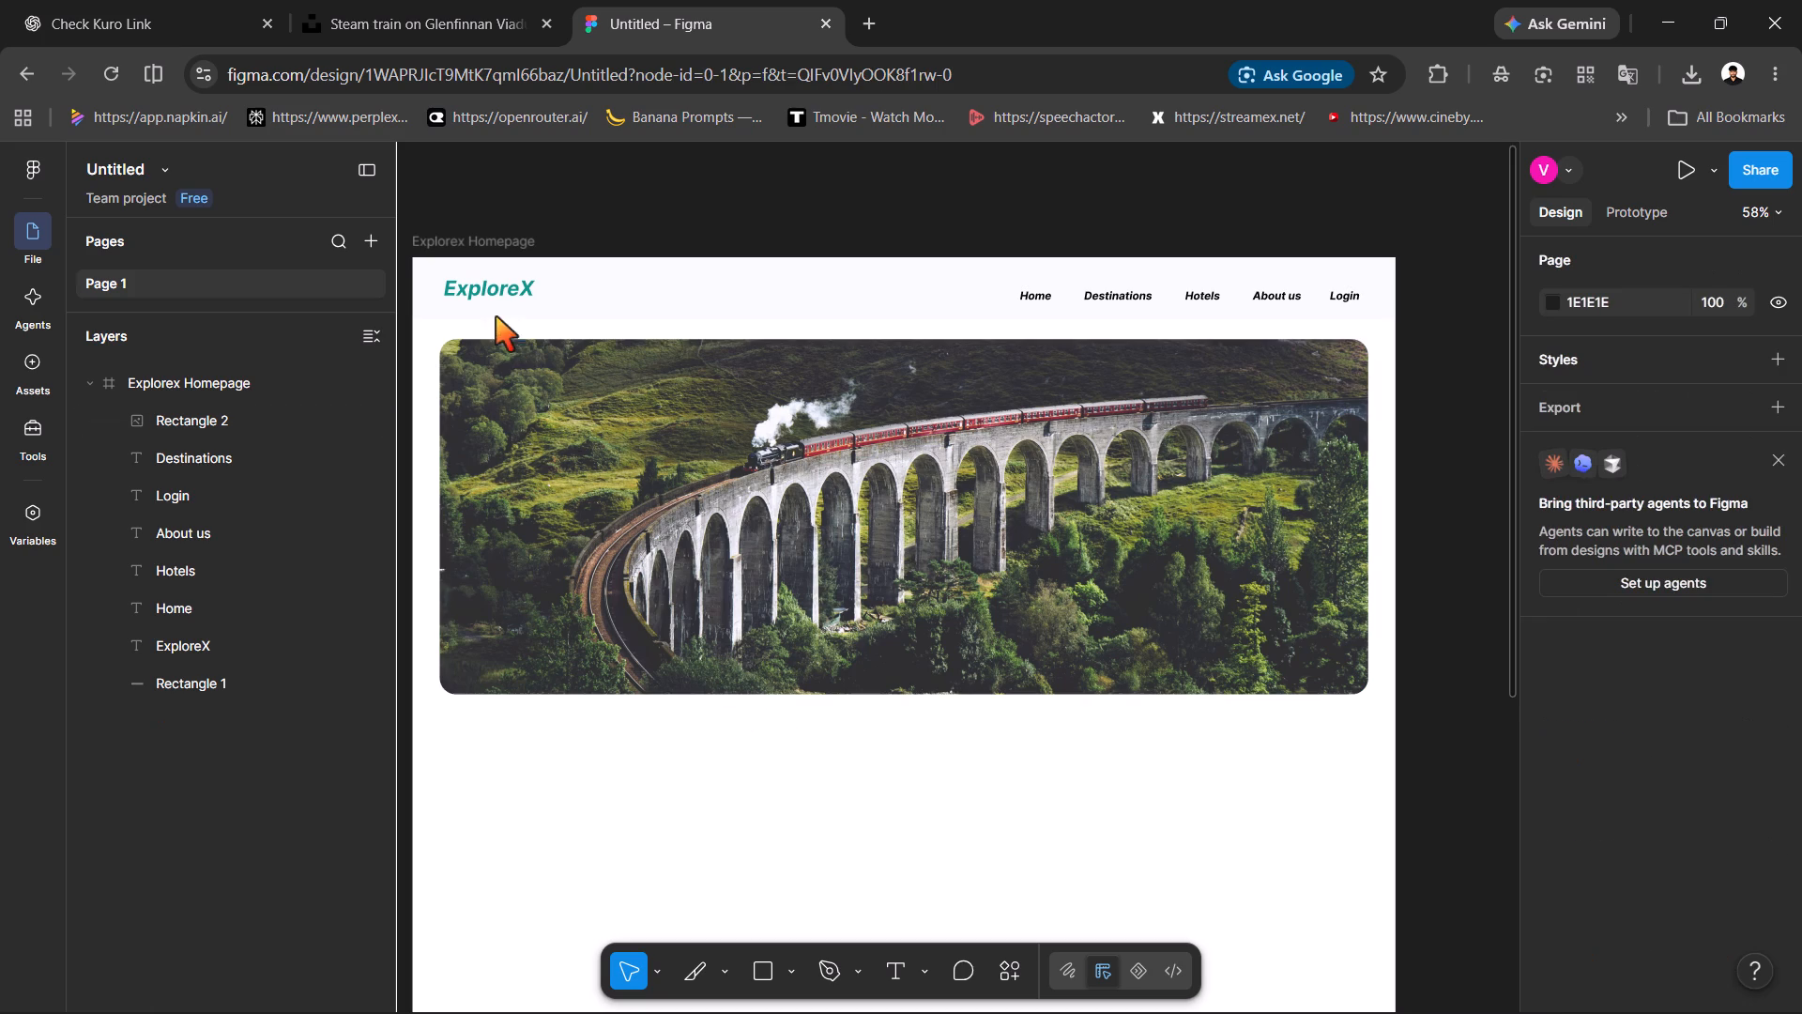
Duplicate the ExploreX logo text and move the copy down onto the left part of the hero photo.
{"action": "left_click", "coordinate": [488, 275]}
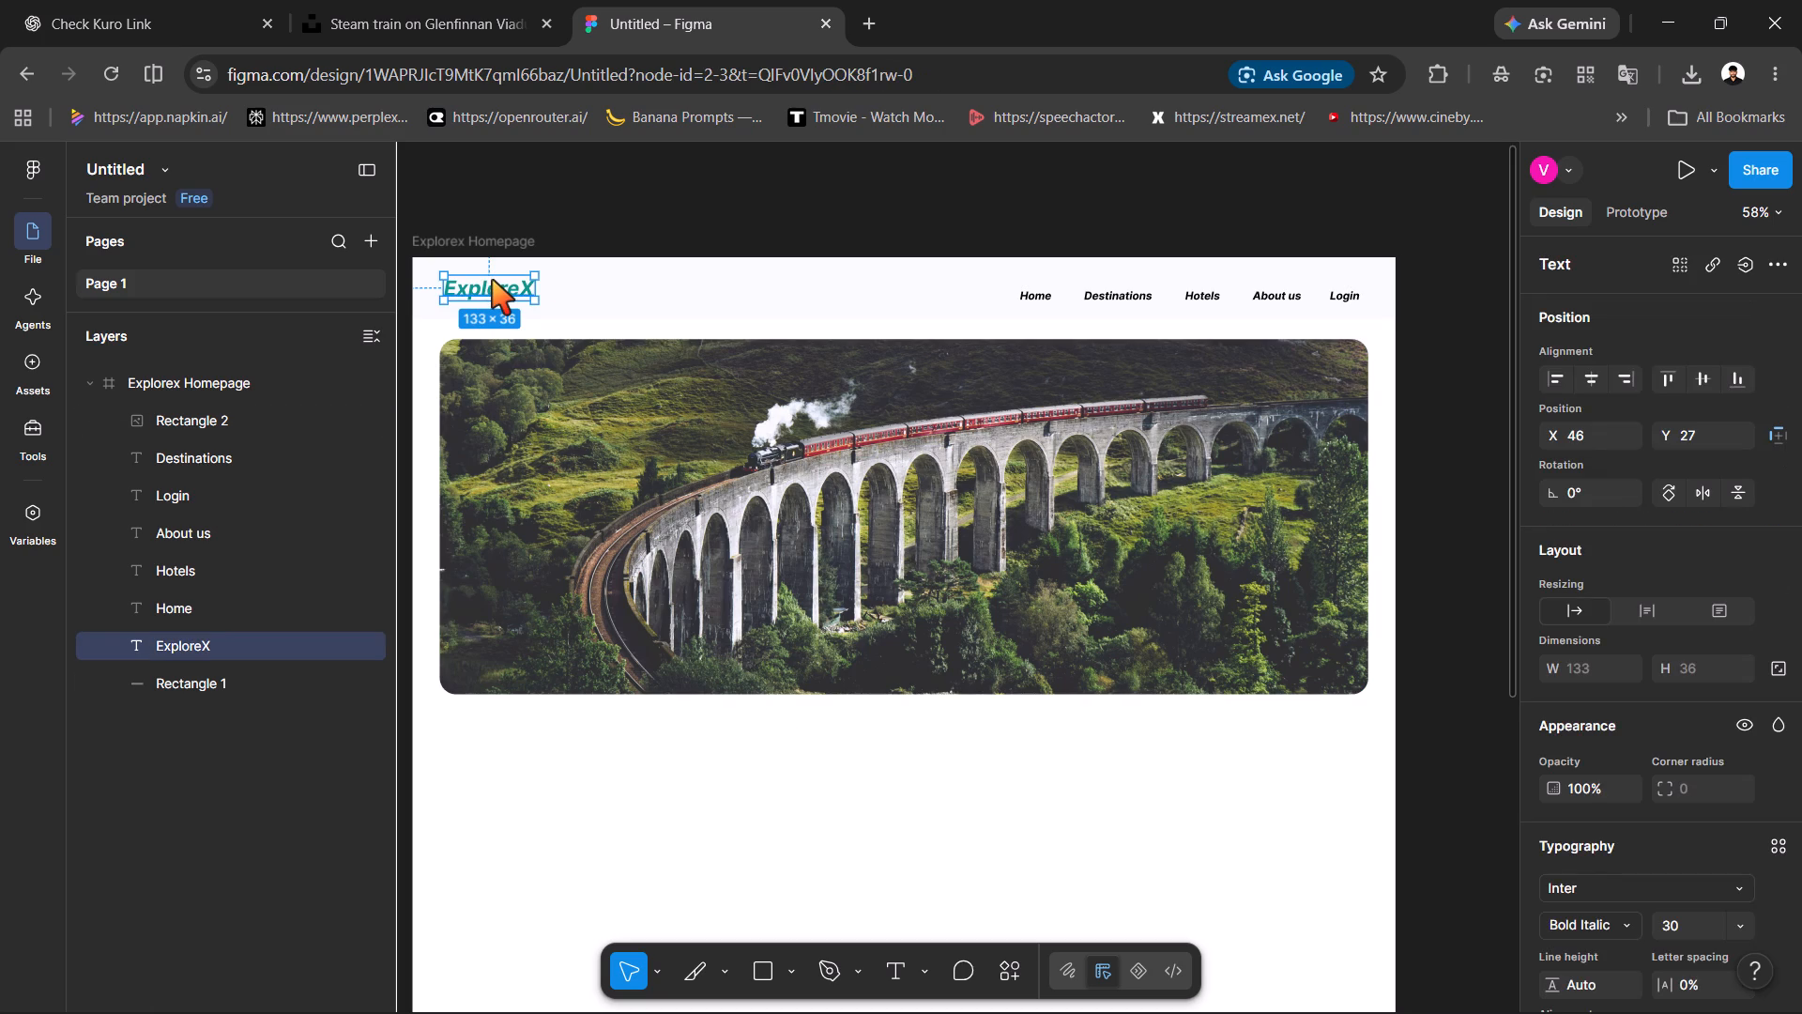
{"action": "key", "text": "ctrl+d"}
{"action": "left_click_drag", "start_coordinate": [506, 291], "coordinate": [546, 440]}
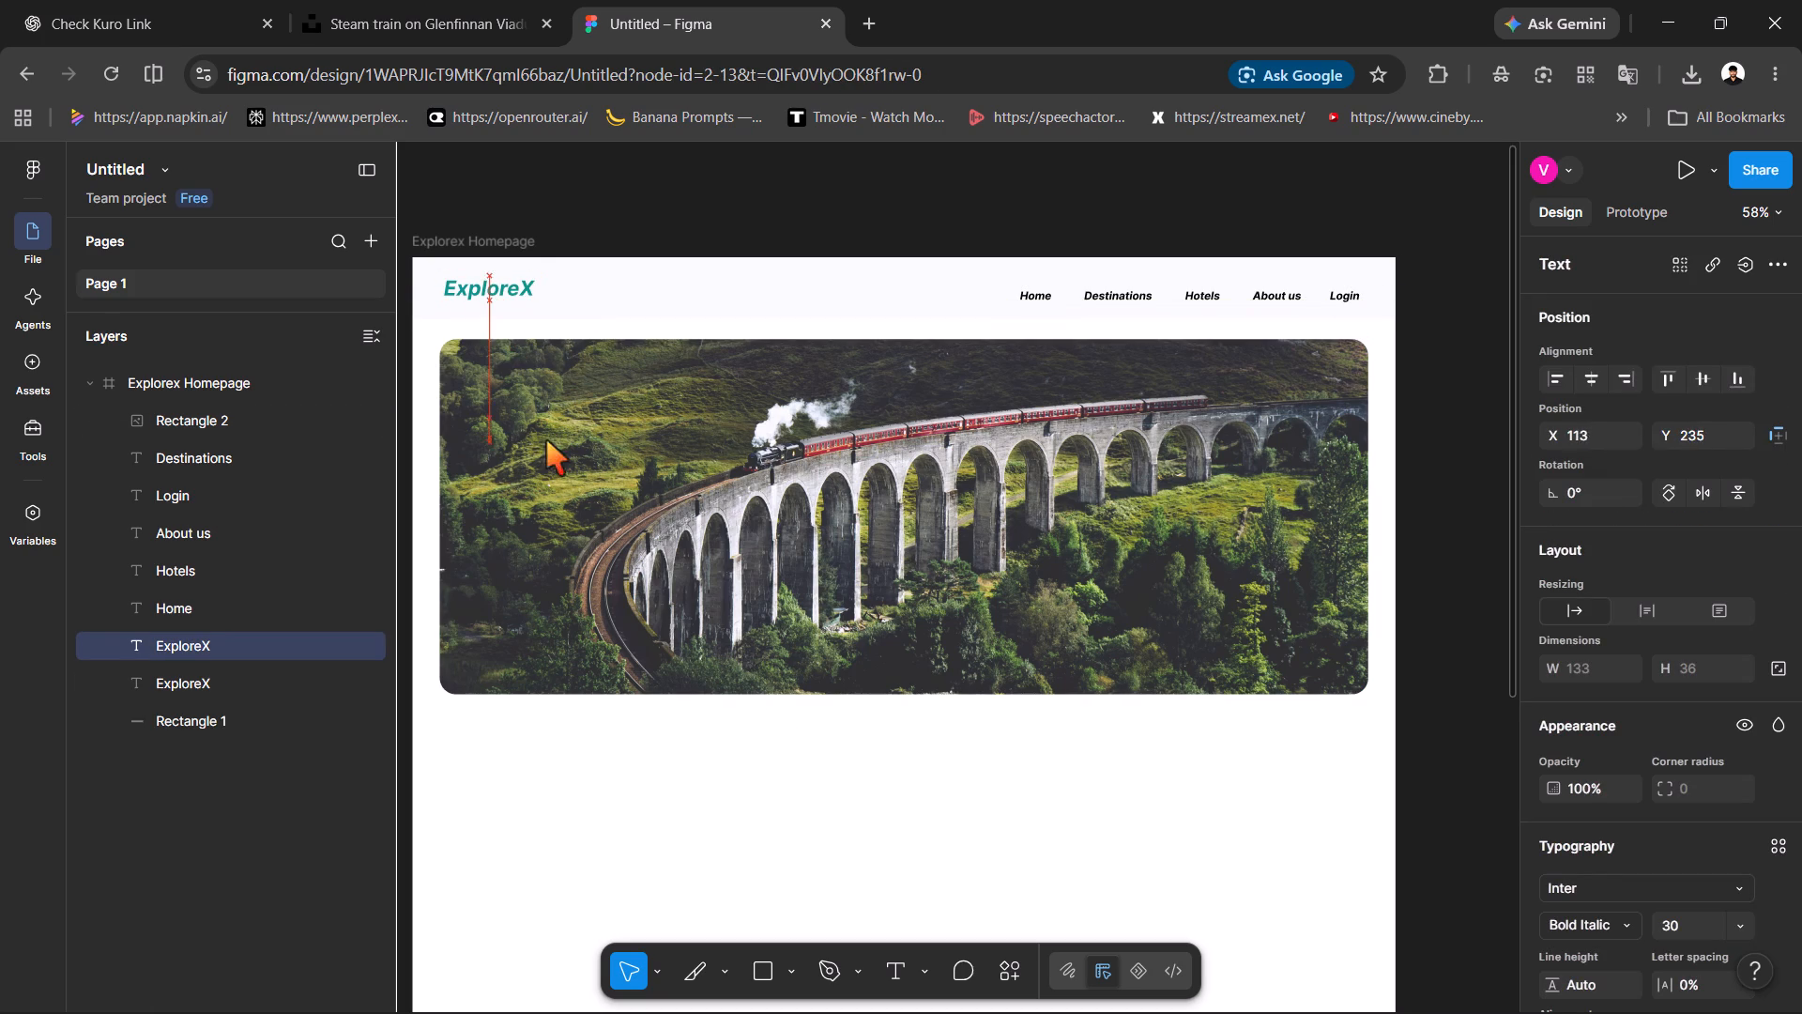
{"action": "left_click_drag", "start_coordinate": [546, 440], "coordinate": [557, 467]}
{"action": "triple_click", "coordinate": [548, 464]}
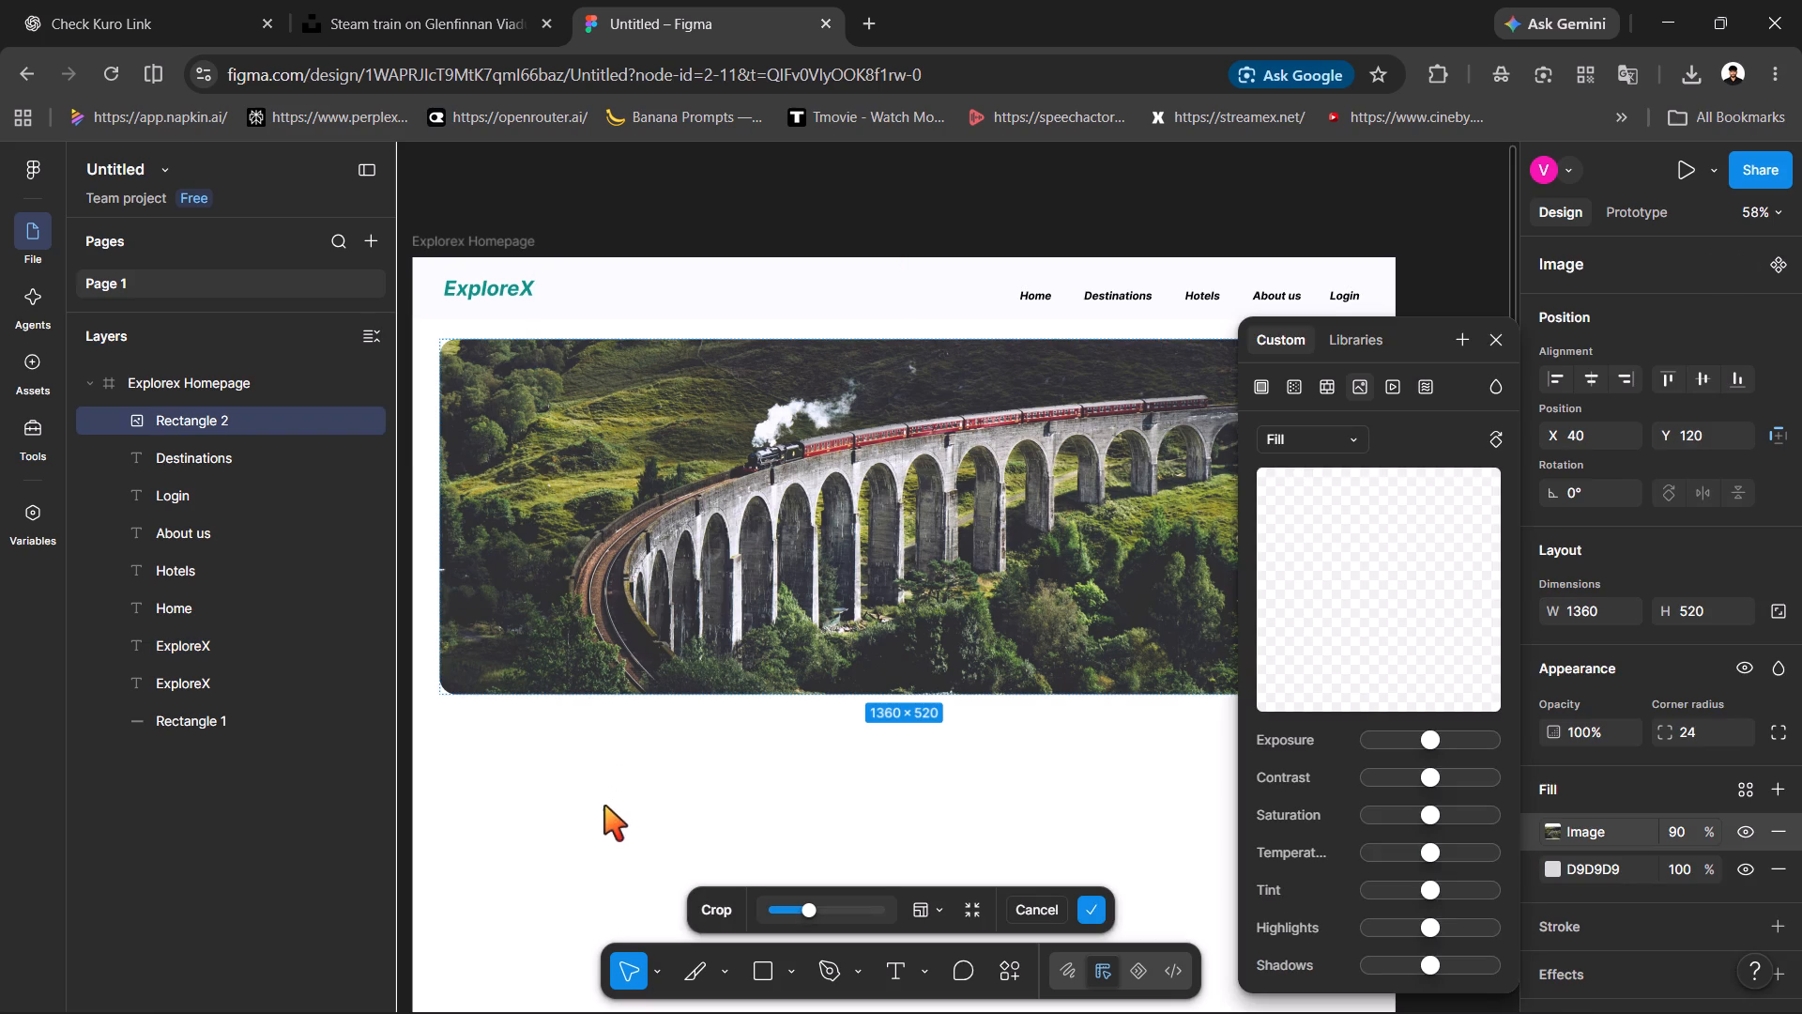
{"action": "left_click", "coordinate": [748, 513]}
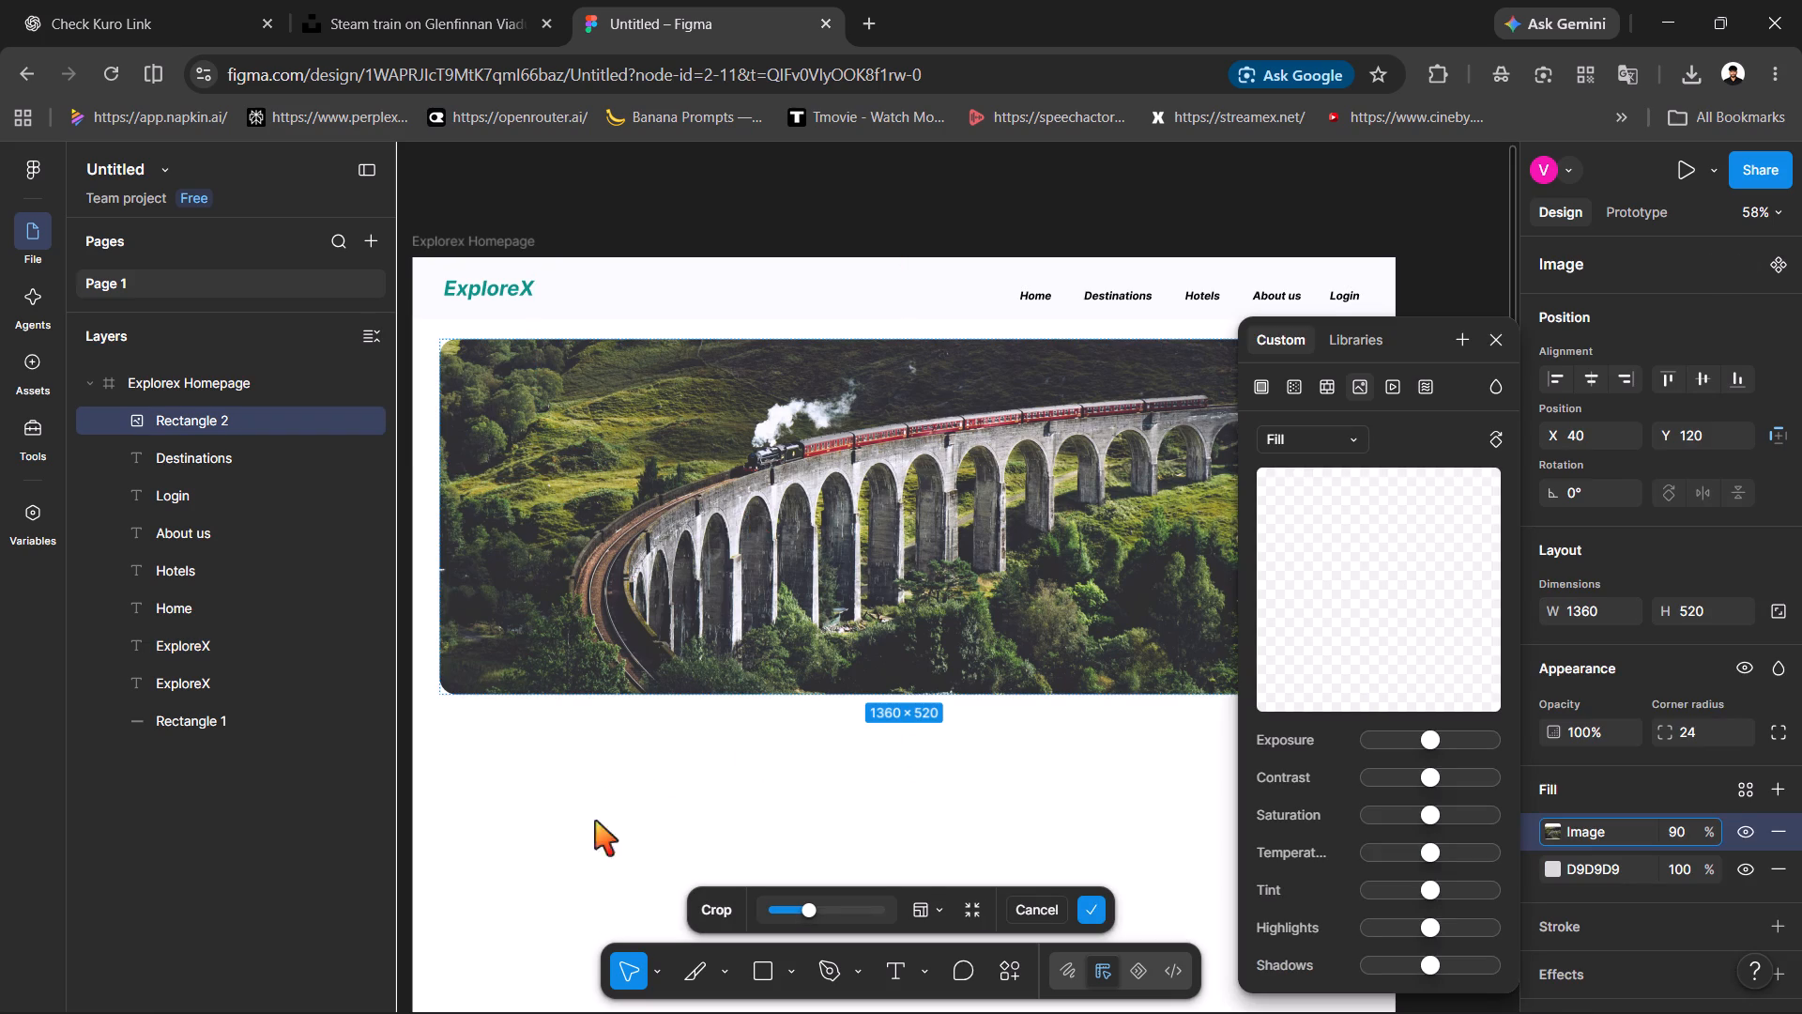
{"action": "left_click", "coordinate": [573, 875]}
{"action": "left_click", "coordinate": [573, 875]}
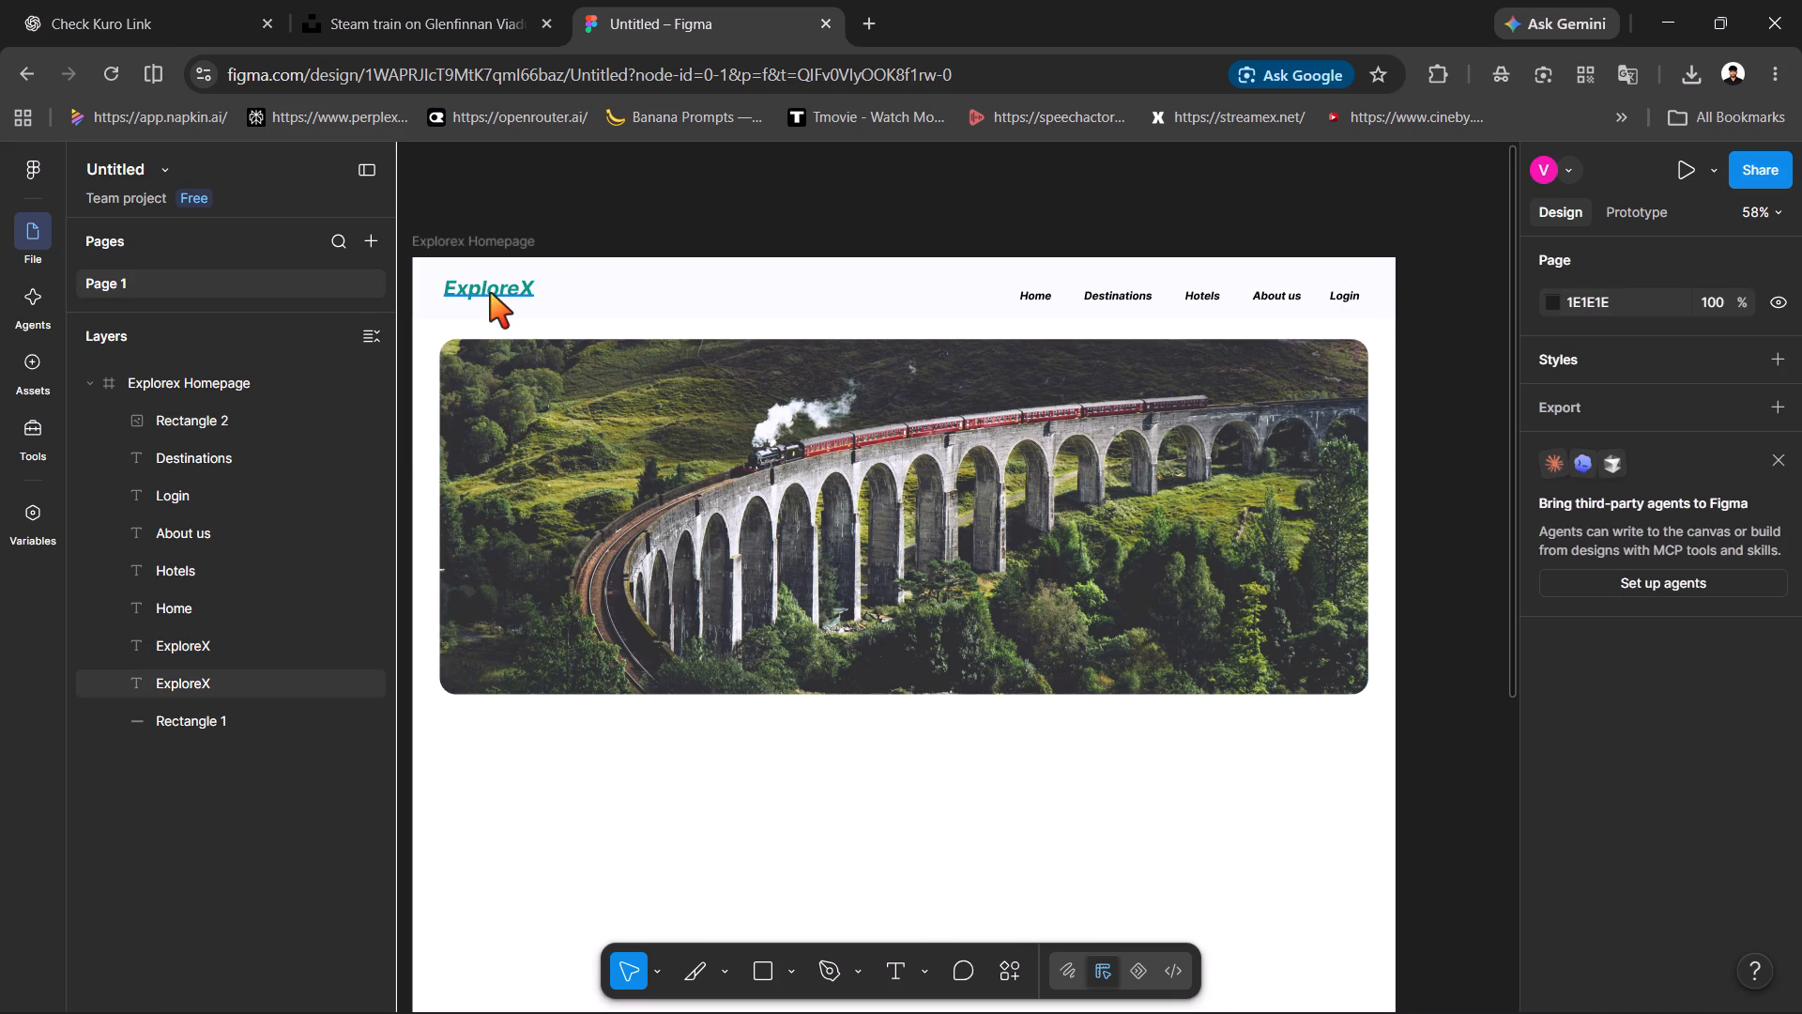
Move the ExploreX text copy out from behind the hero photo to the blank area below it, at about X 92, Y 730.
{"action": "left_click", "coordinate": [298, 683]}
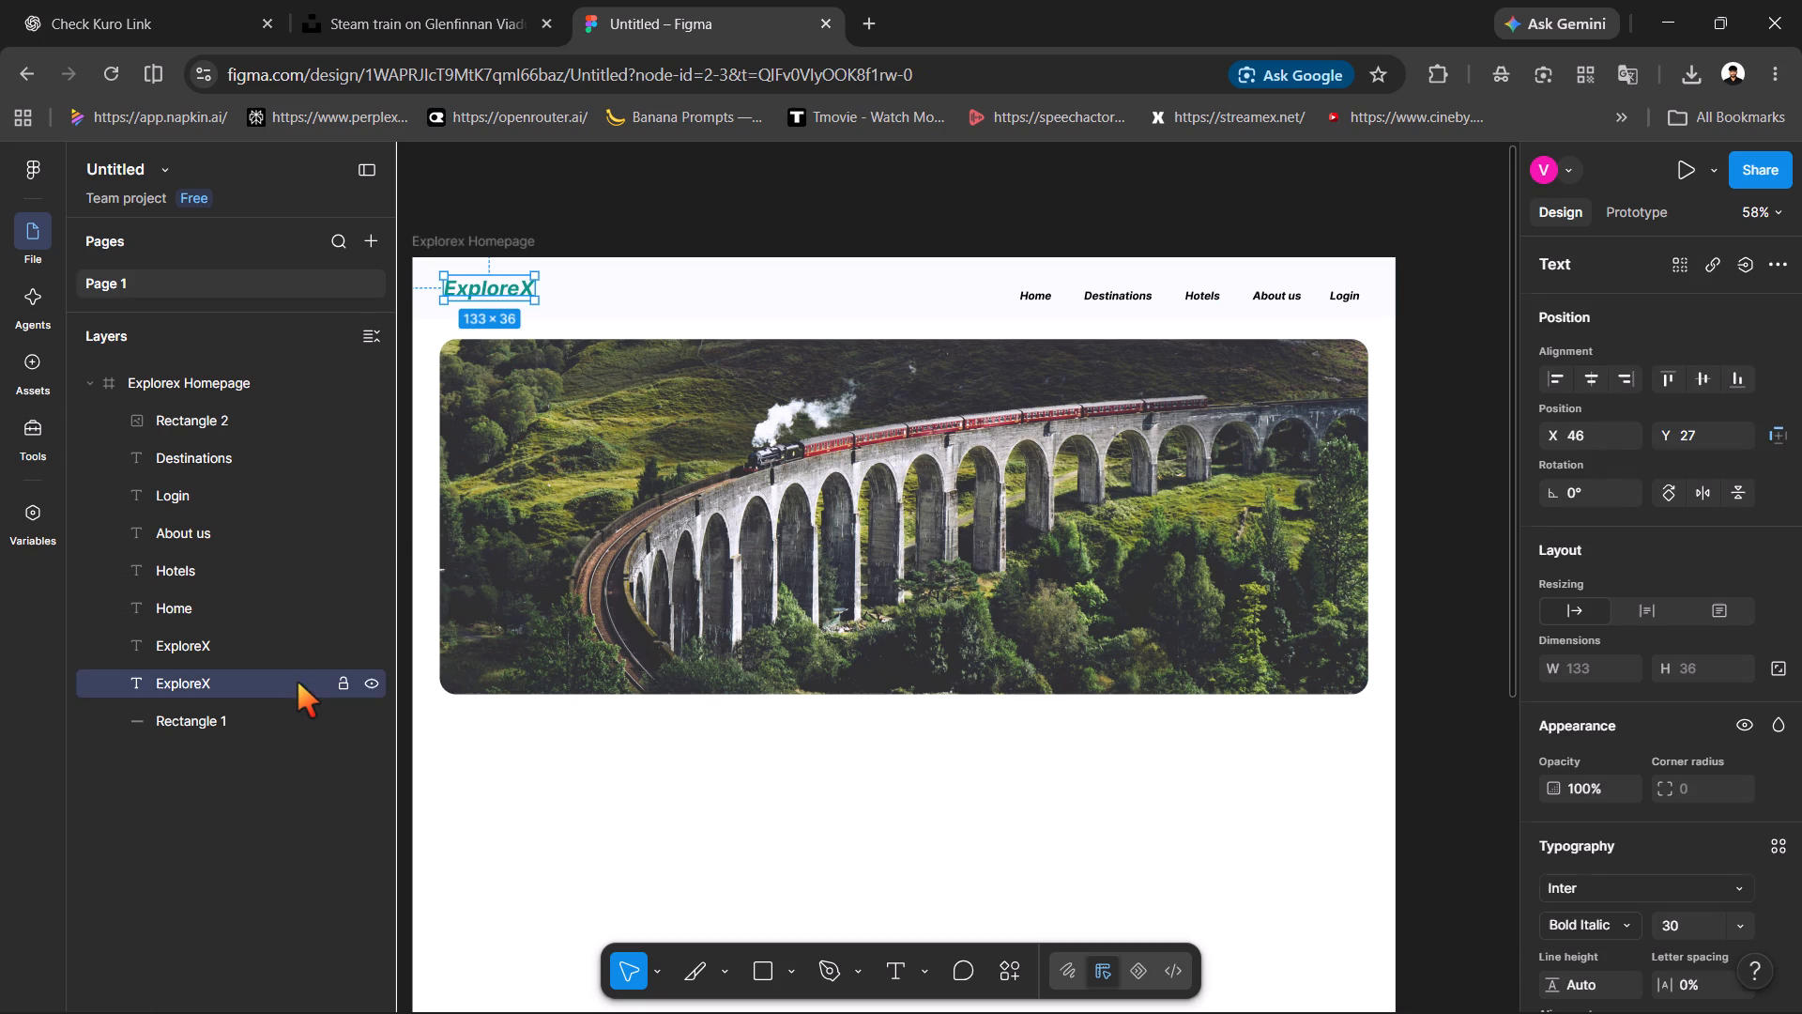
{"action": "left_click", "coordinate": [366, 684]}
{"action": "left_click", "coordinate": [366, 684]}
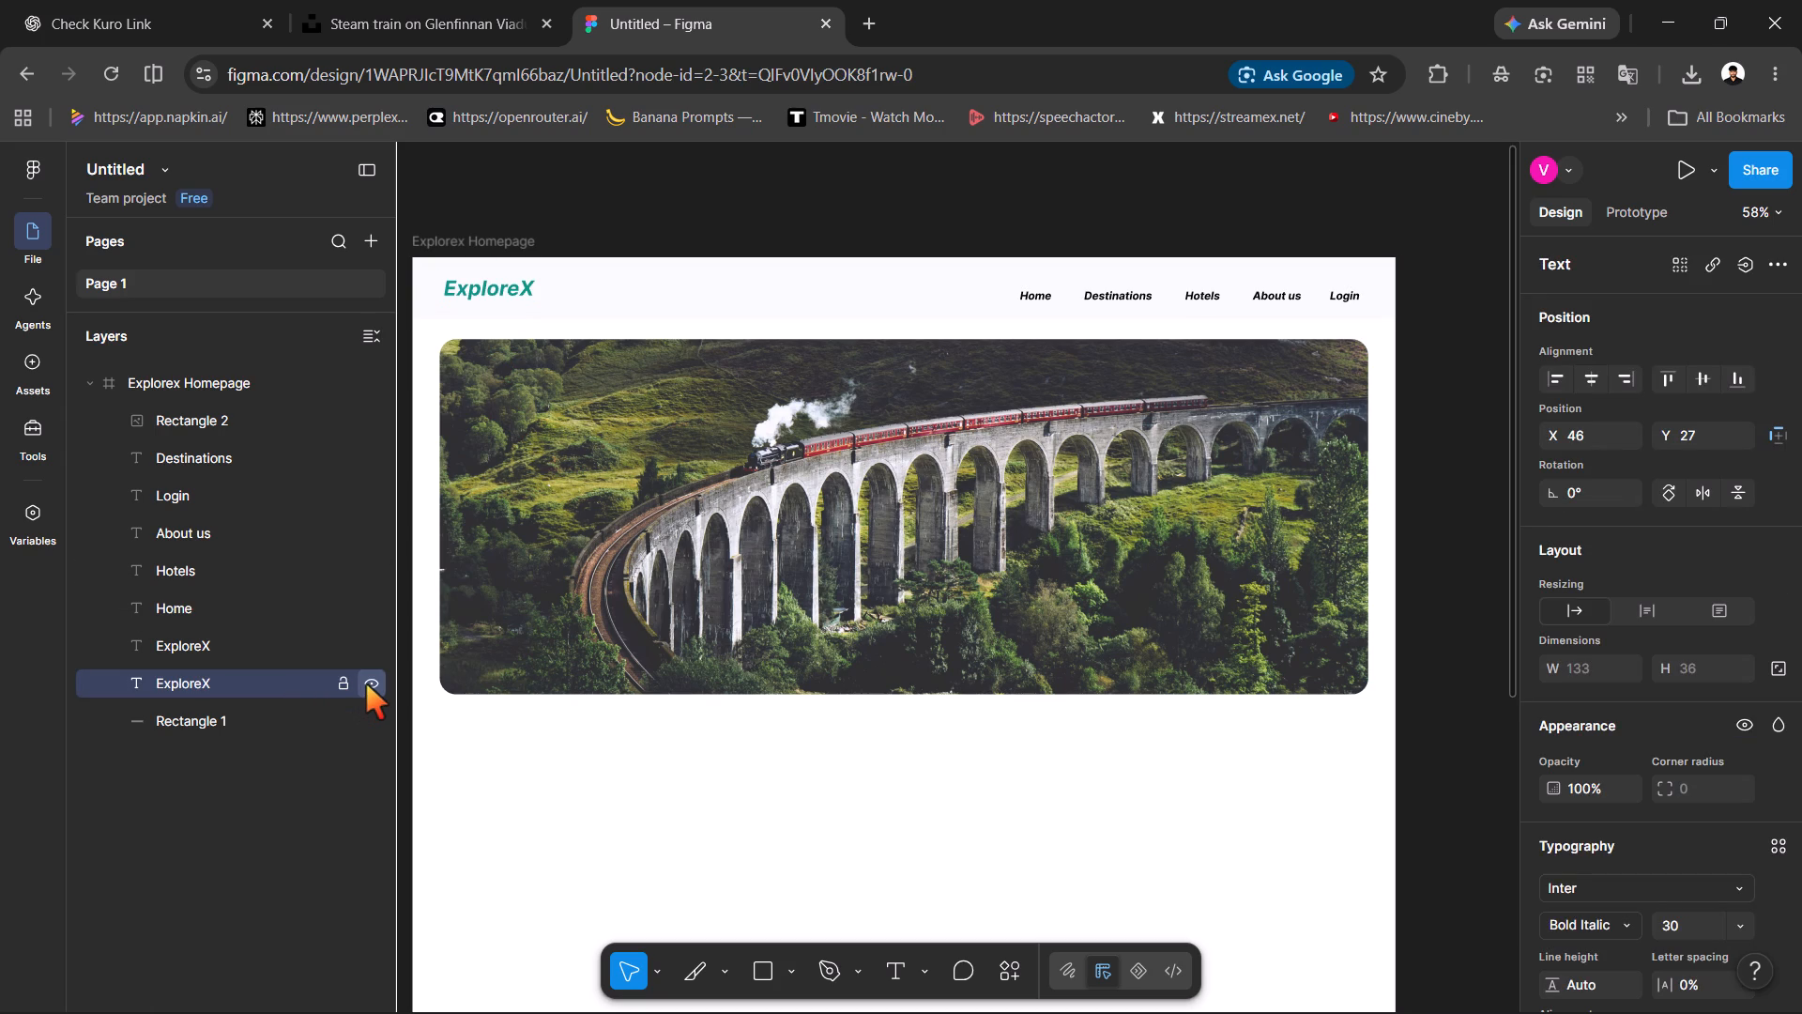
{"action": "left_click", "coordinate": [298, 646]}
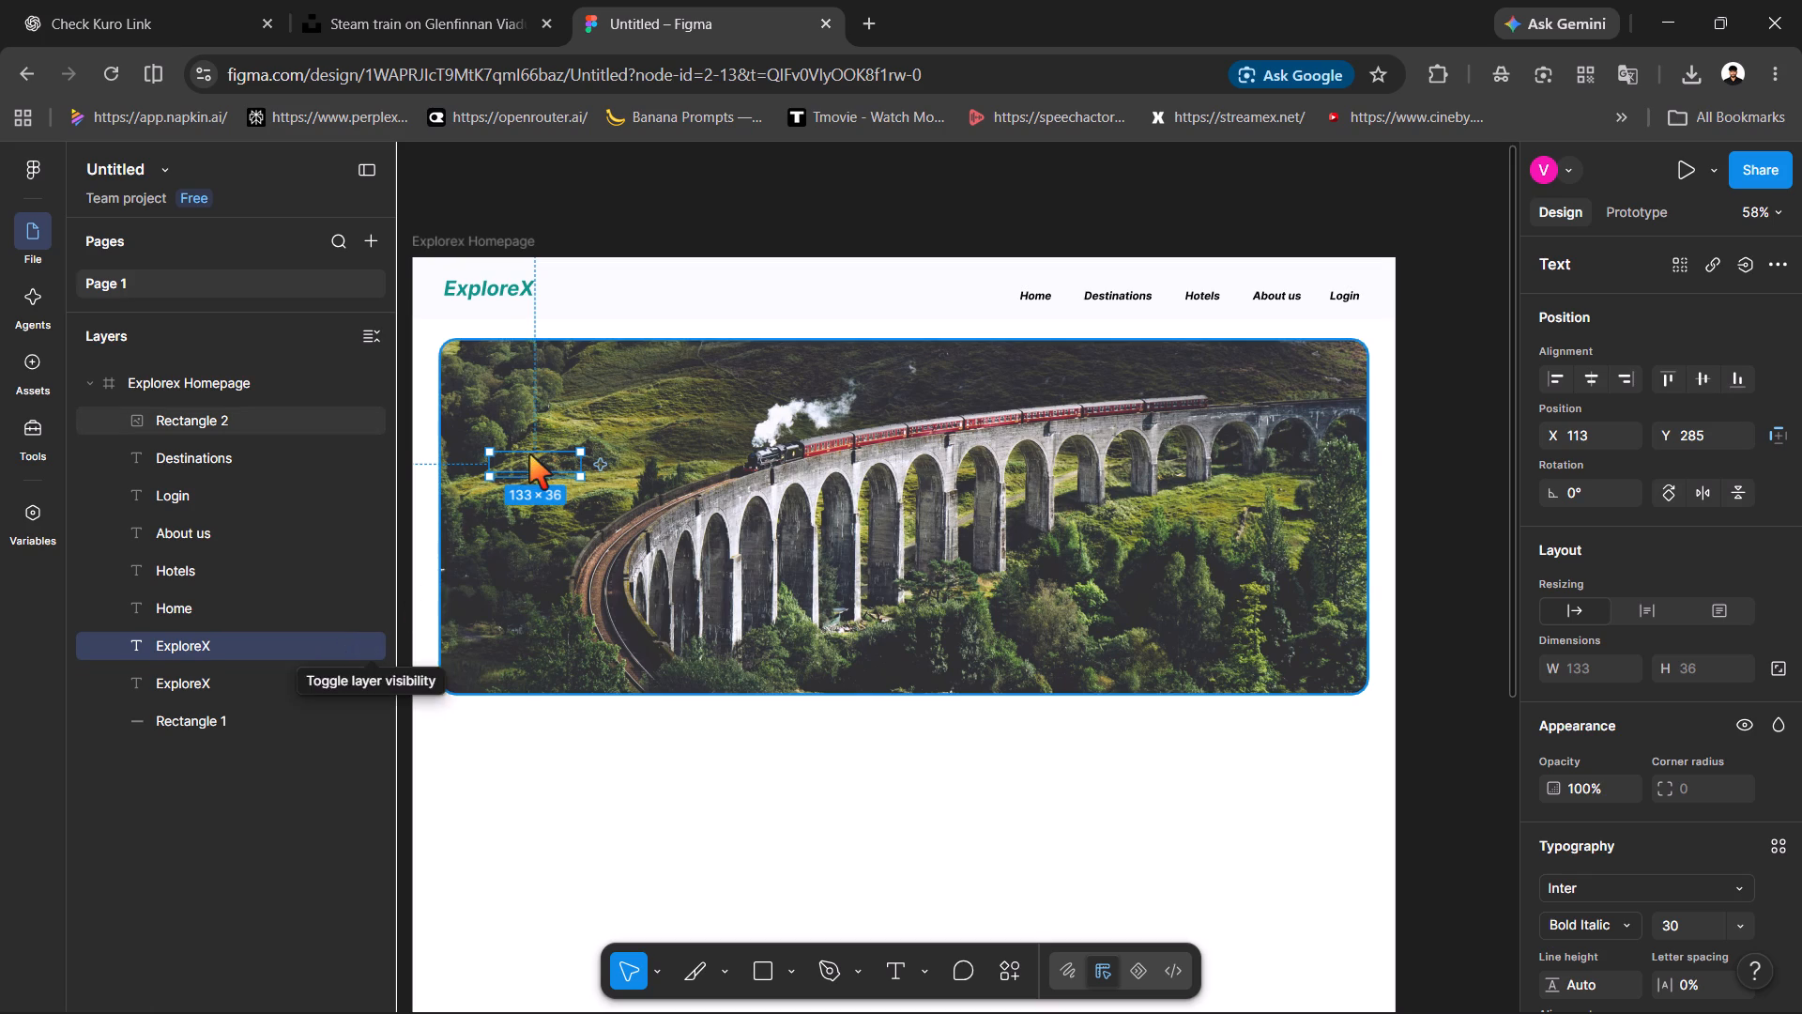
{"action": "left_click_drag", "start_coordinate": [529, 455], "coordinate": [515, 760]}
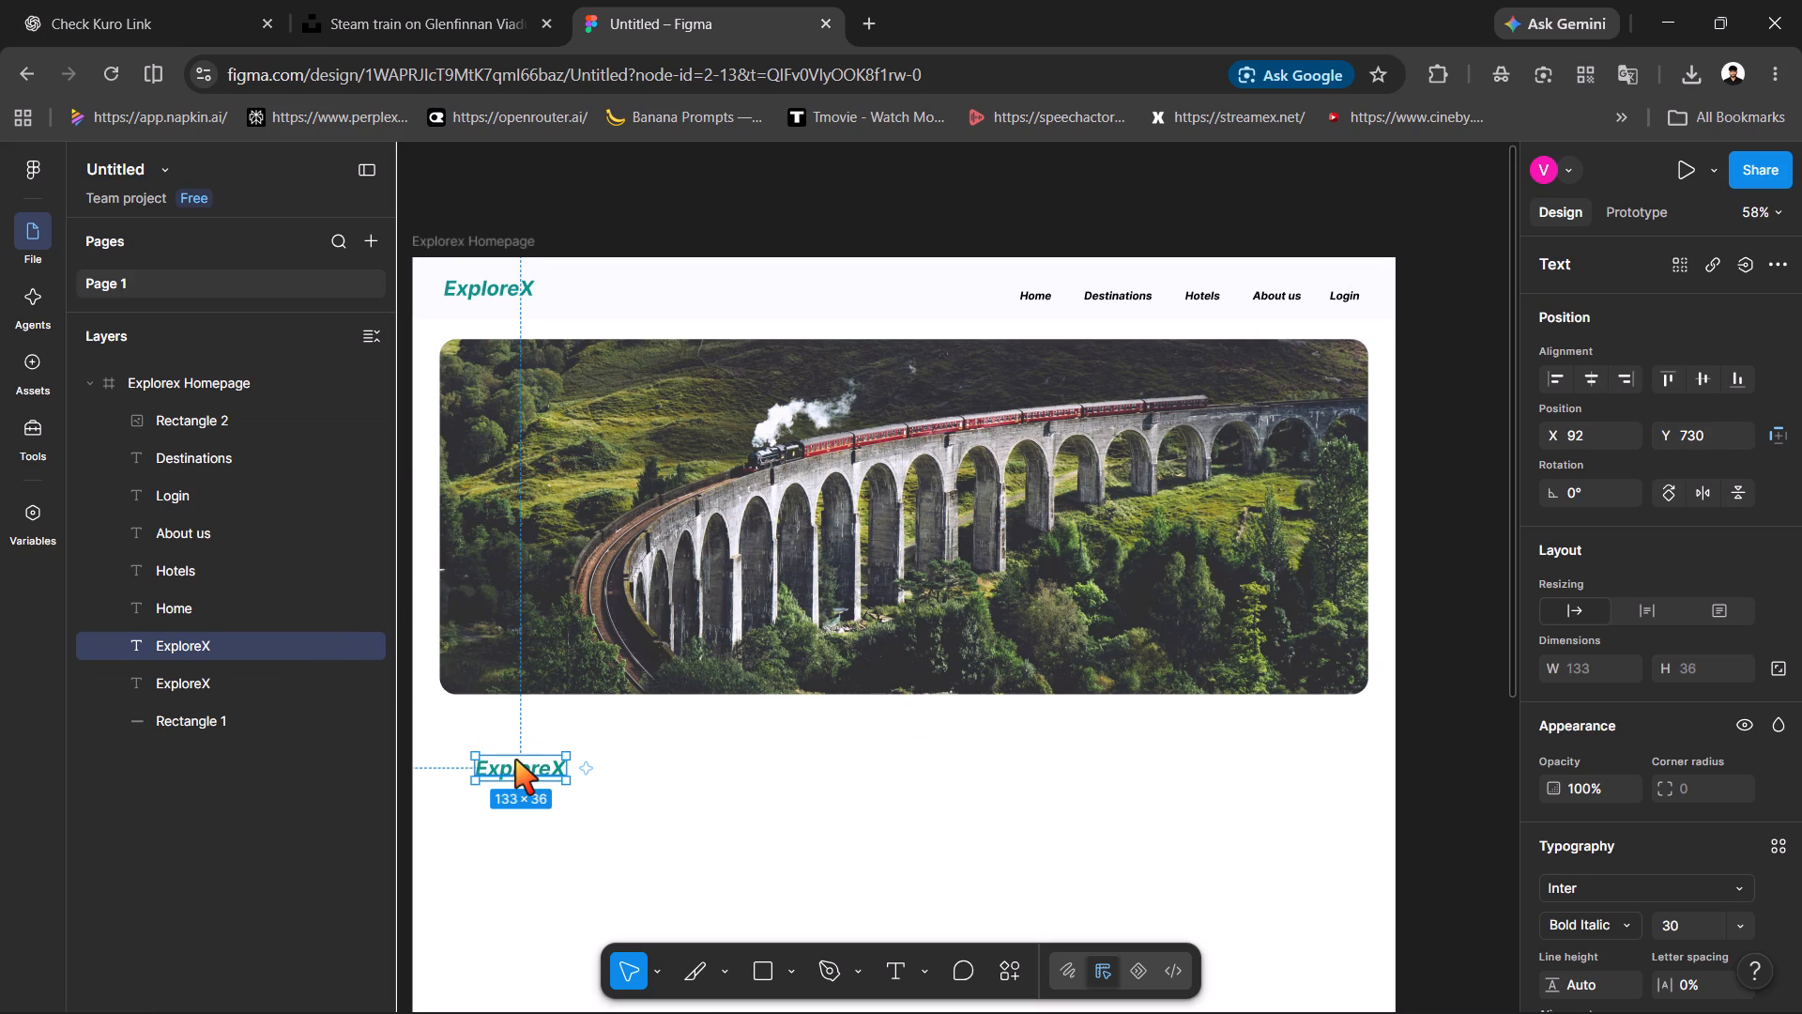
Replace the entire text of the ExploreX copy below the photo with the copied "EXPLORE WITHOUT LIMITS".
{"action": "double_click", "coordinate": [515, 760]}
{"action": "left_click", "coordinate": [515, 760], "text": "ctrl"}
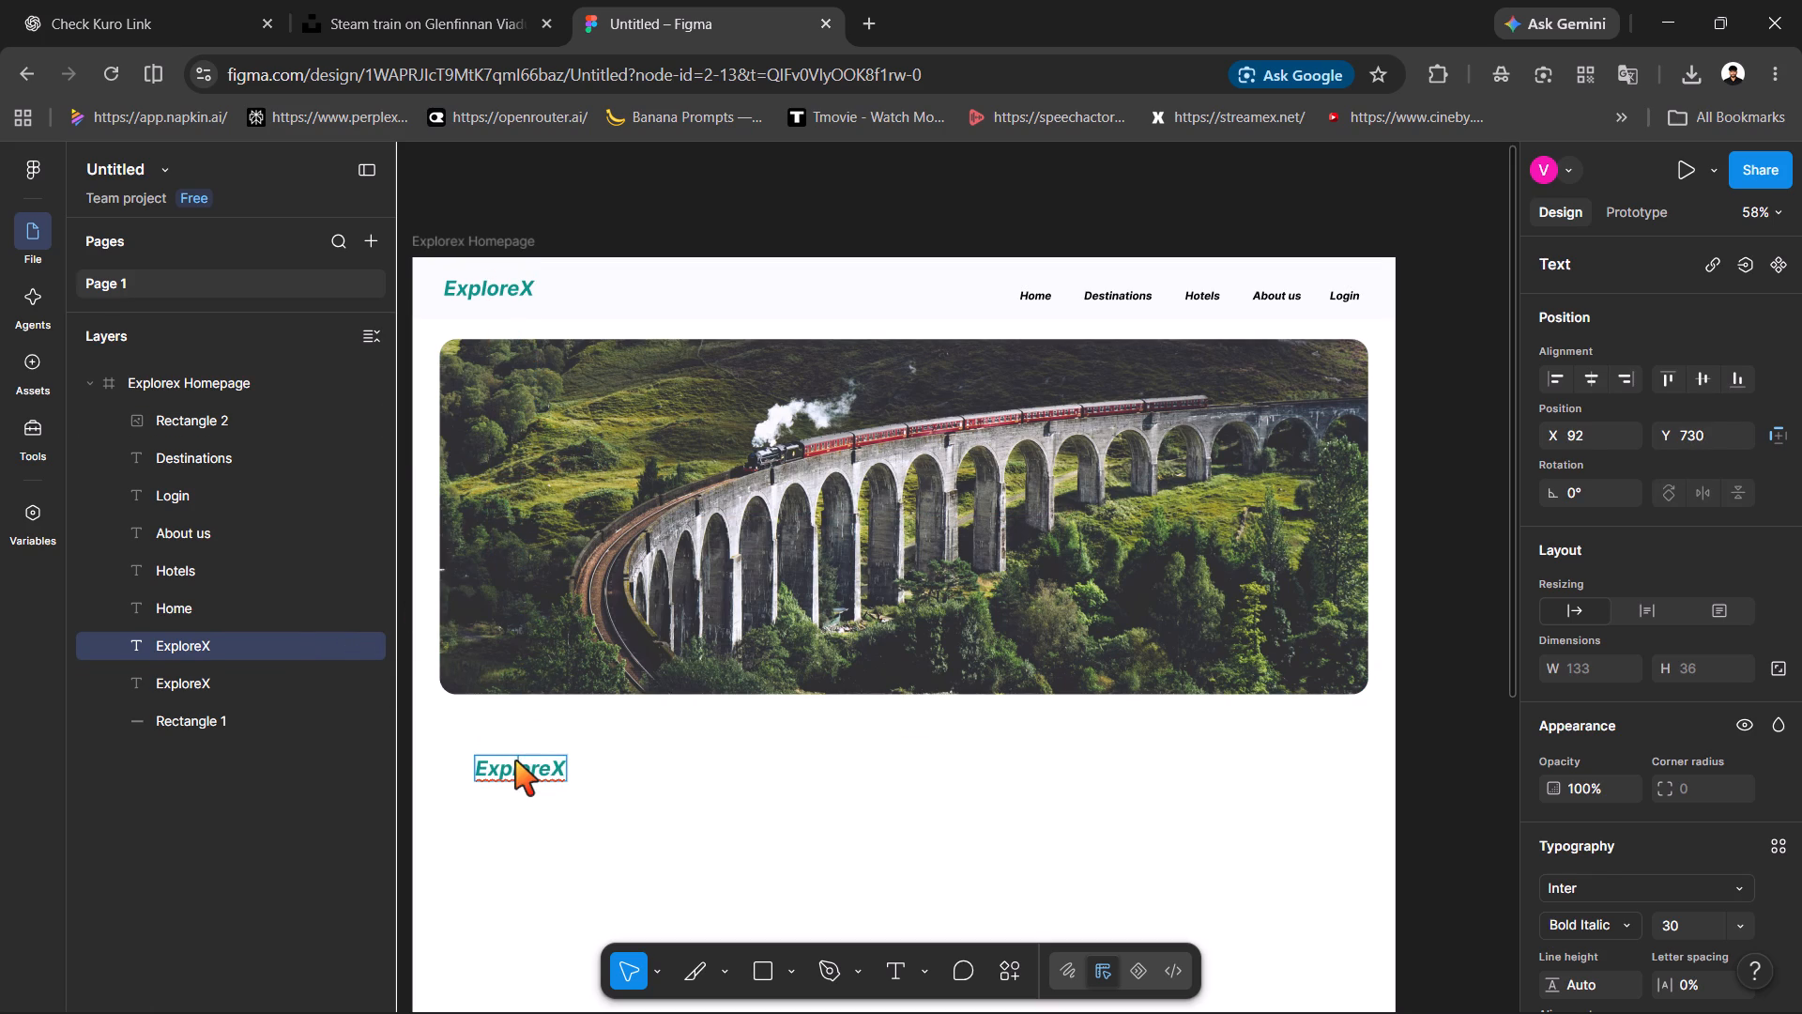
{"action": "key", "text": "ctrl+v"}
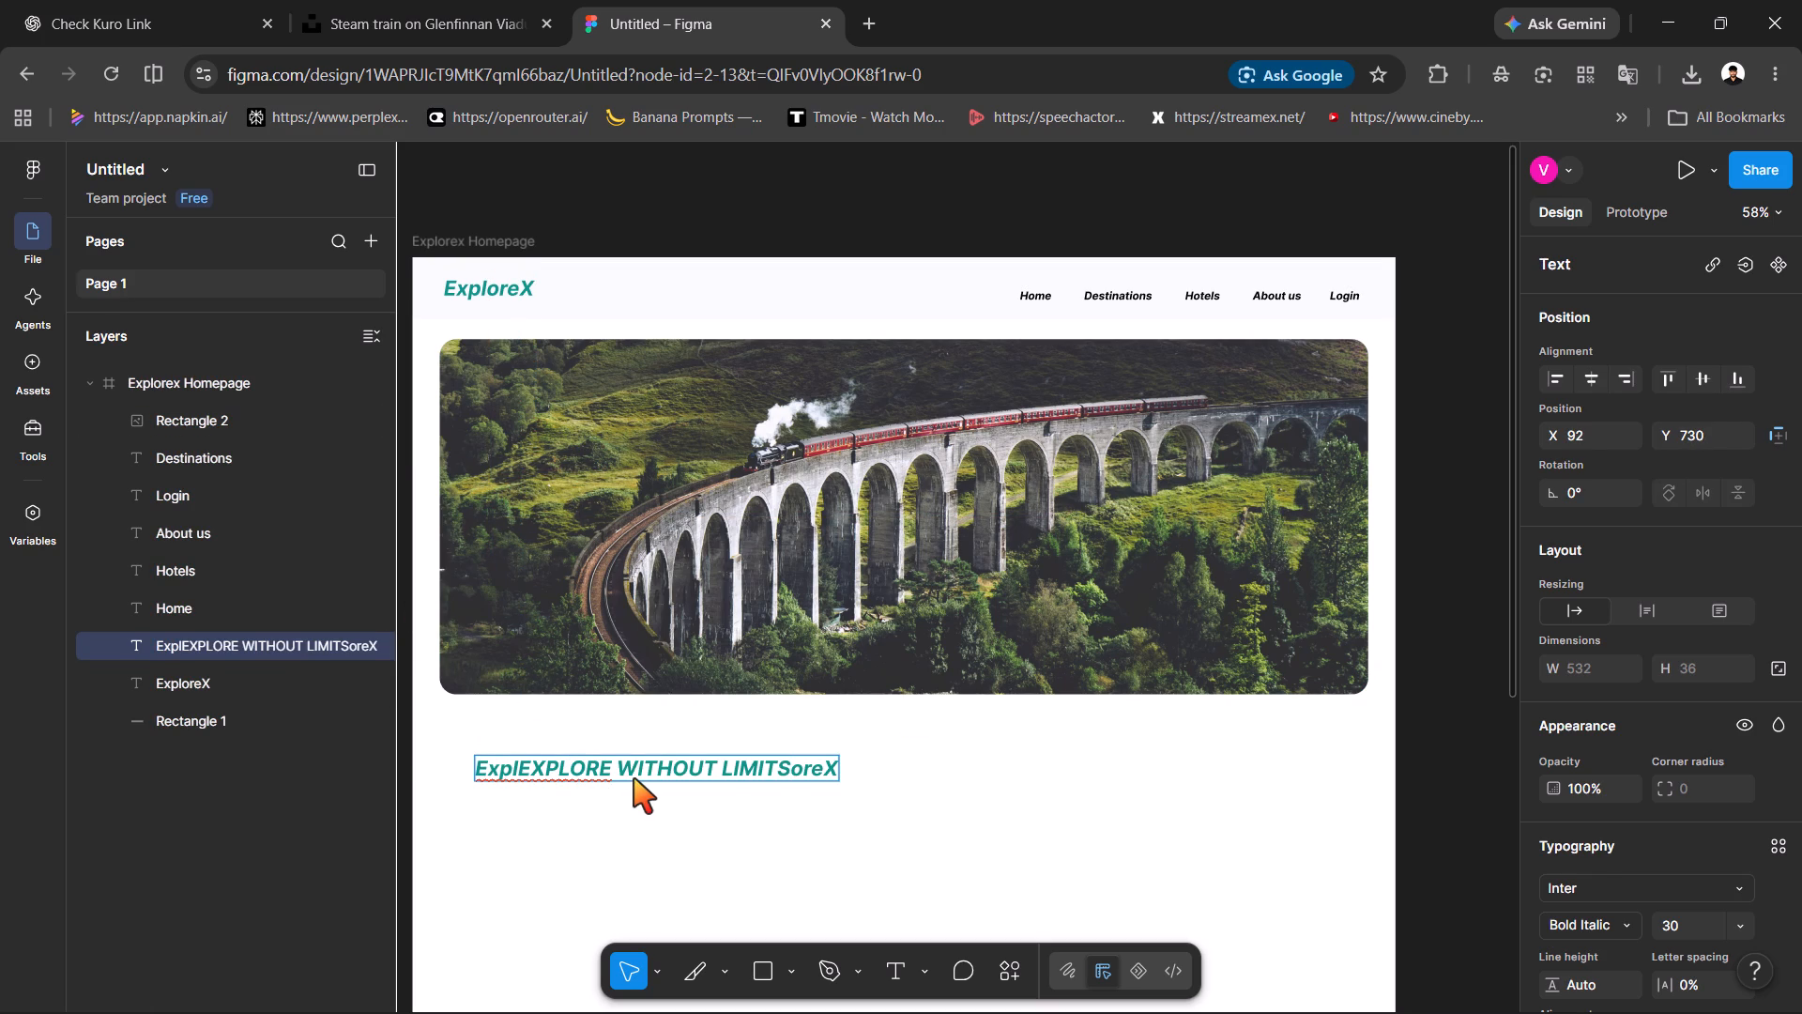
{"action": "key", "text": "ctrl+a"}
{"action": "key", "text": "ctrl+v"}
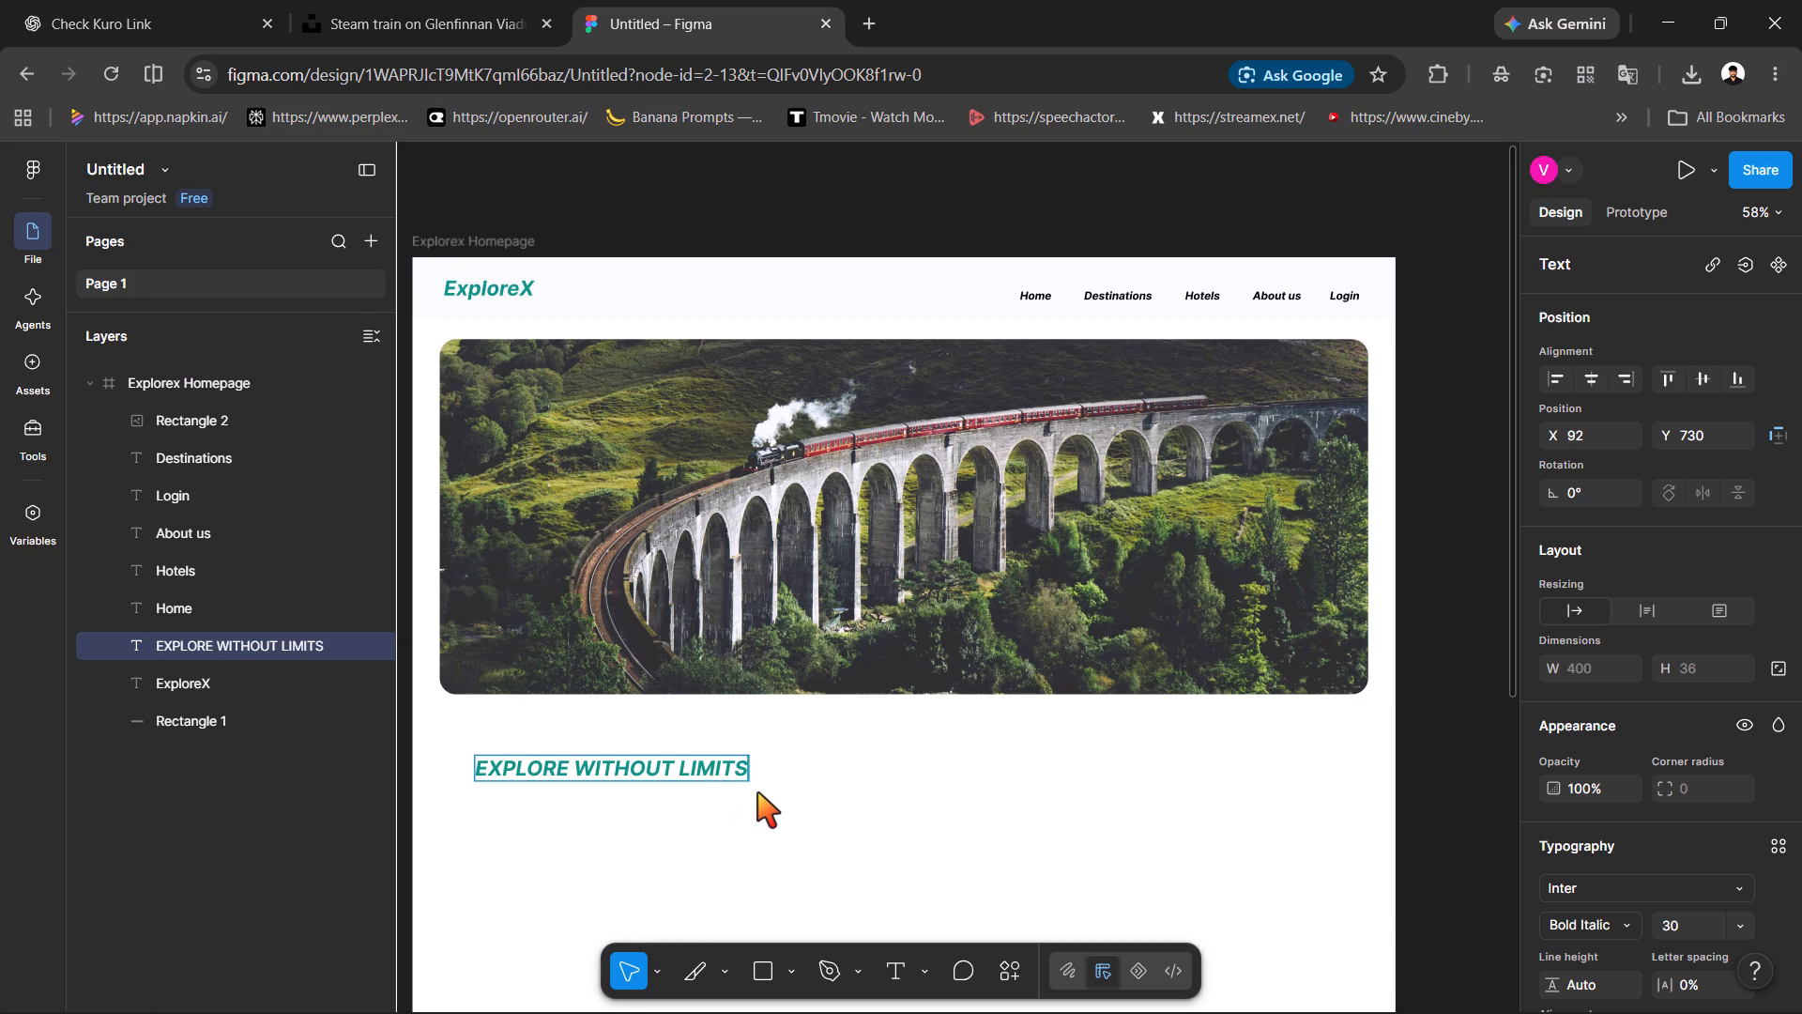
Bring the "EXPLORE WITHOUT LIMITS" text to the front and place it on the hero photo's left part, at about X 99, Y 254.
{"action": "left_click_drag", "start_coordinate": [659, 764], "coordinate": [715, 737]}
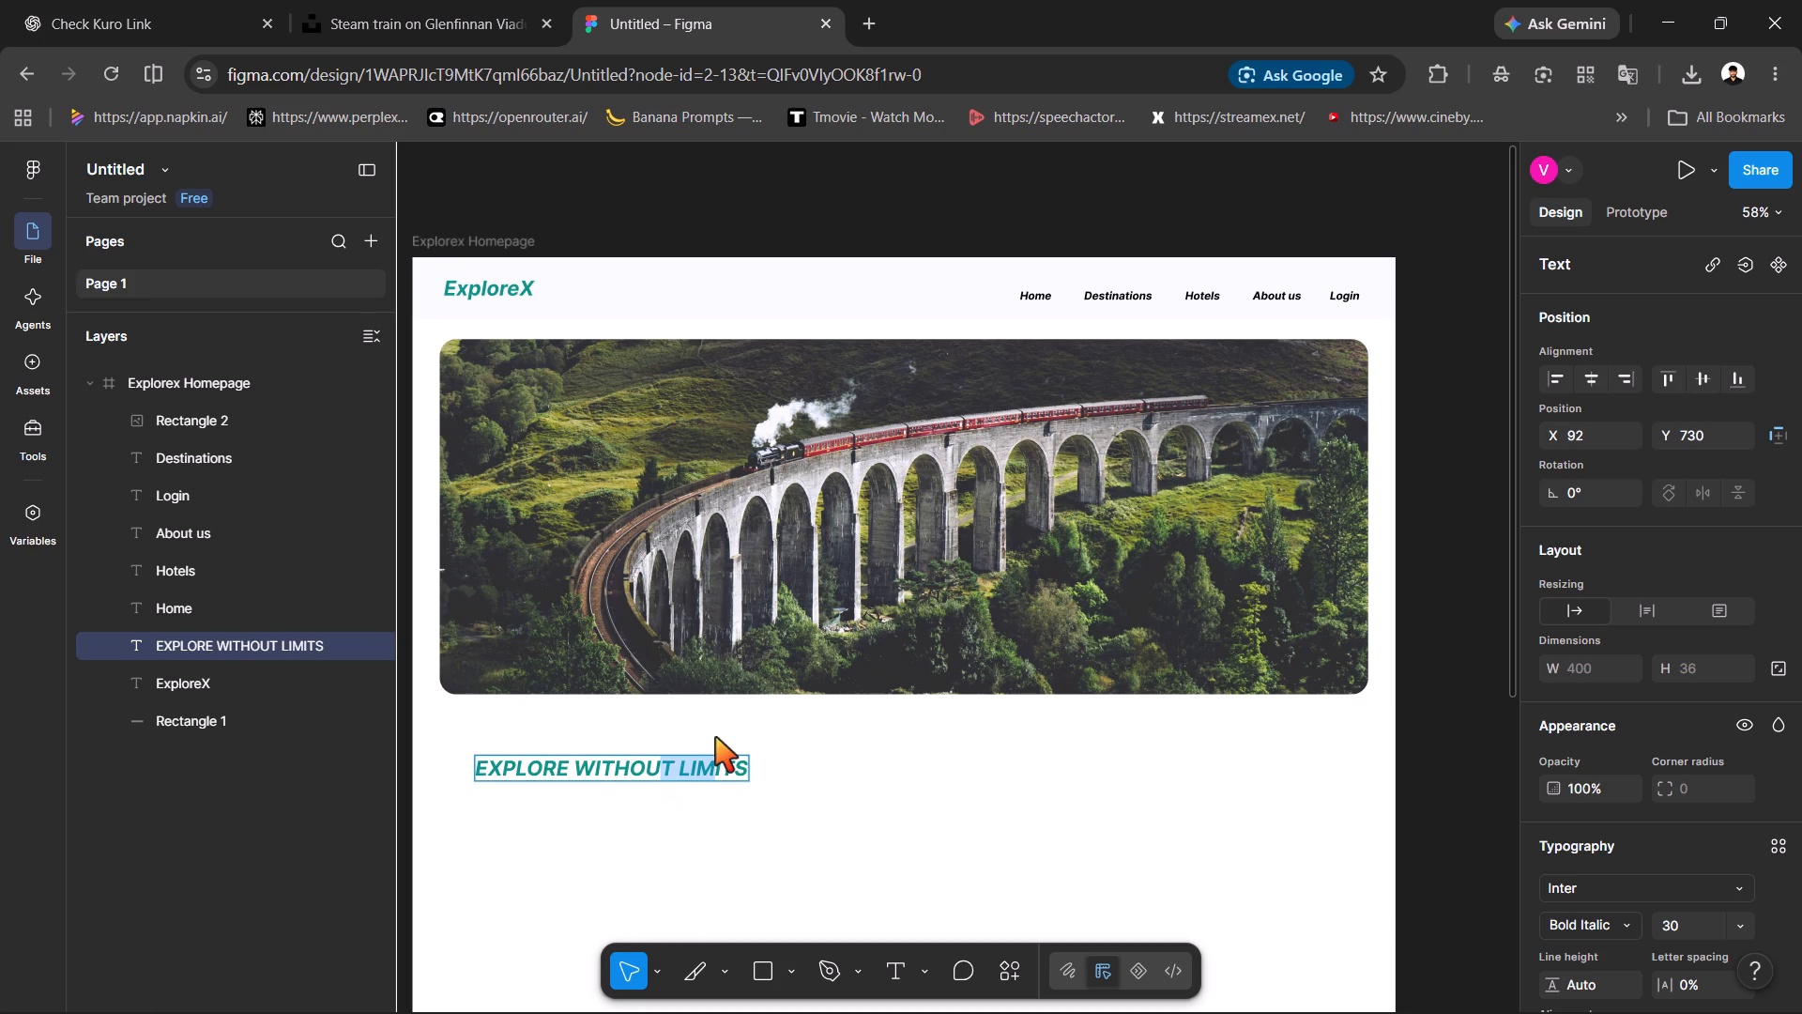
{"action": "left_click", "coordinate": [715, 737]}
{"action": "left_click", "coordinate": [715, 737]}
{"action": "left_click", "coordinate": [654, 769]}
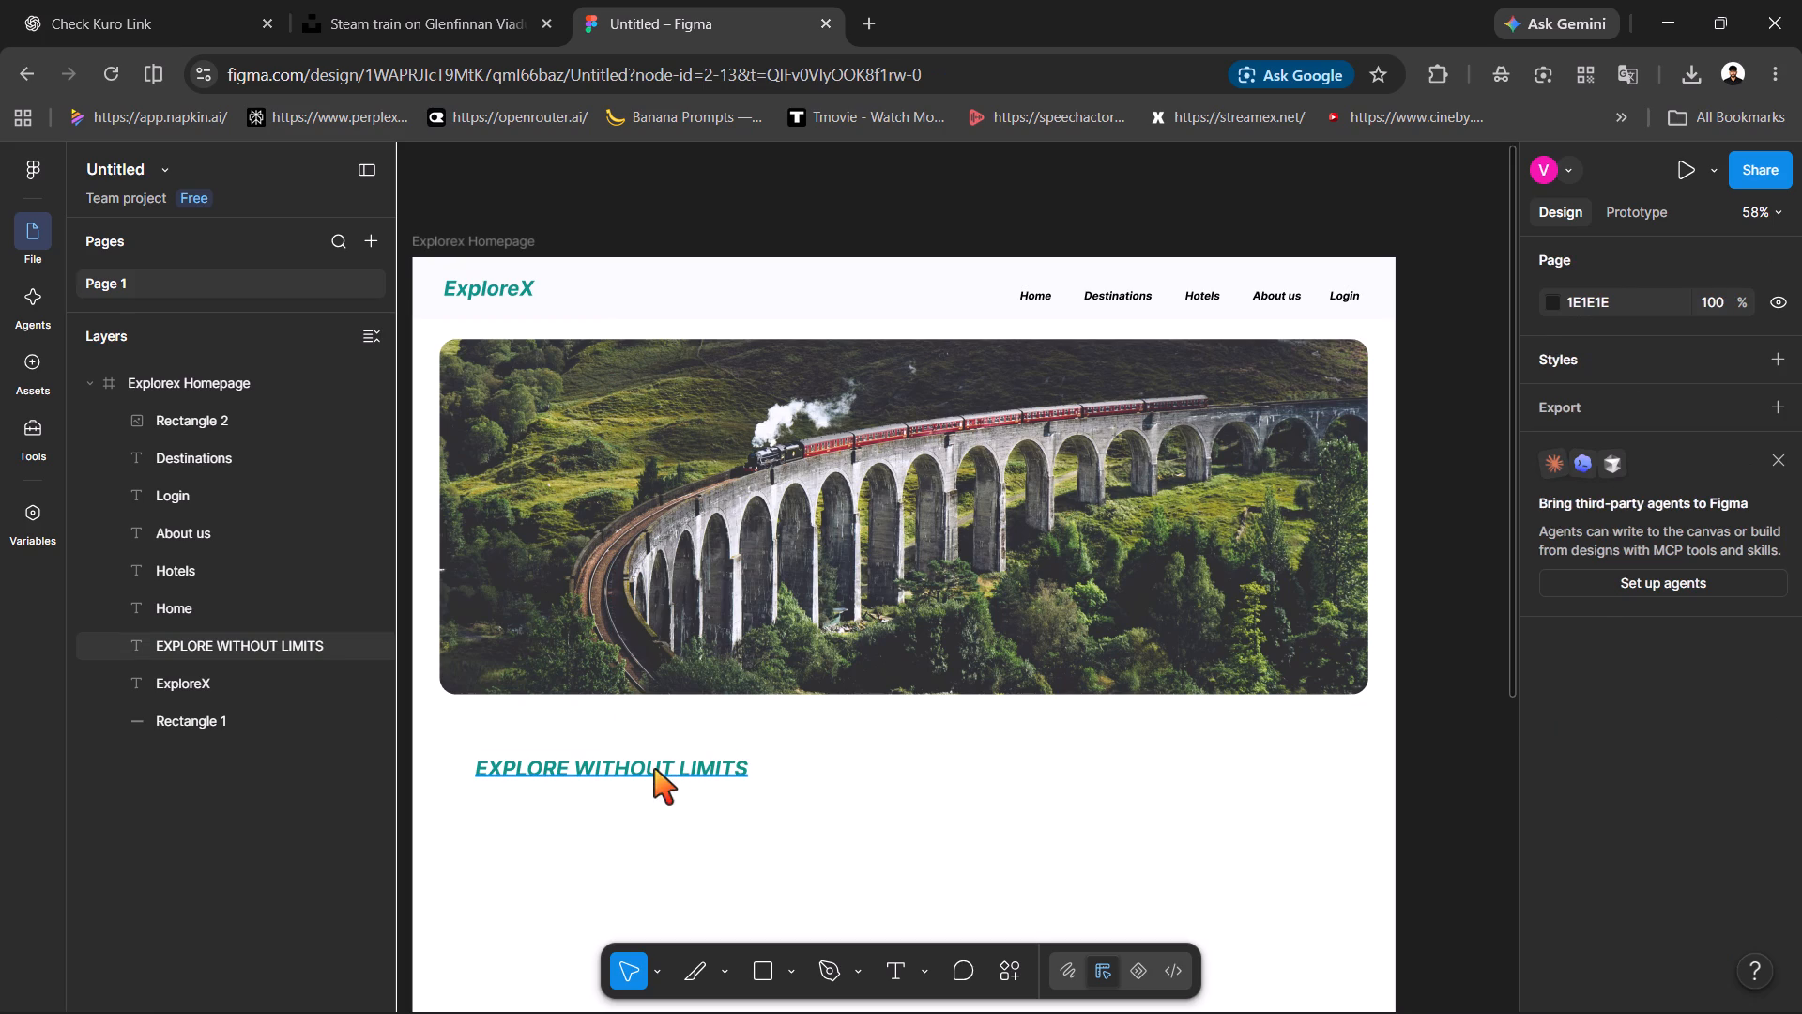
{"action": "left_click_drag", "start_coordinate": [654, 769], "coordinate": [646, 679]}
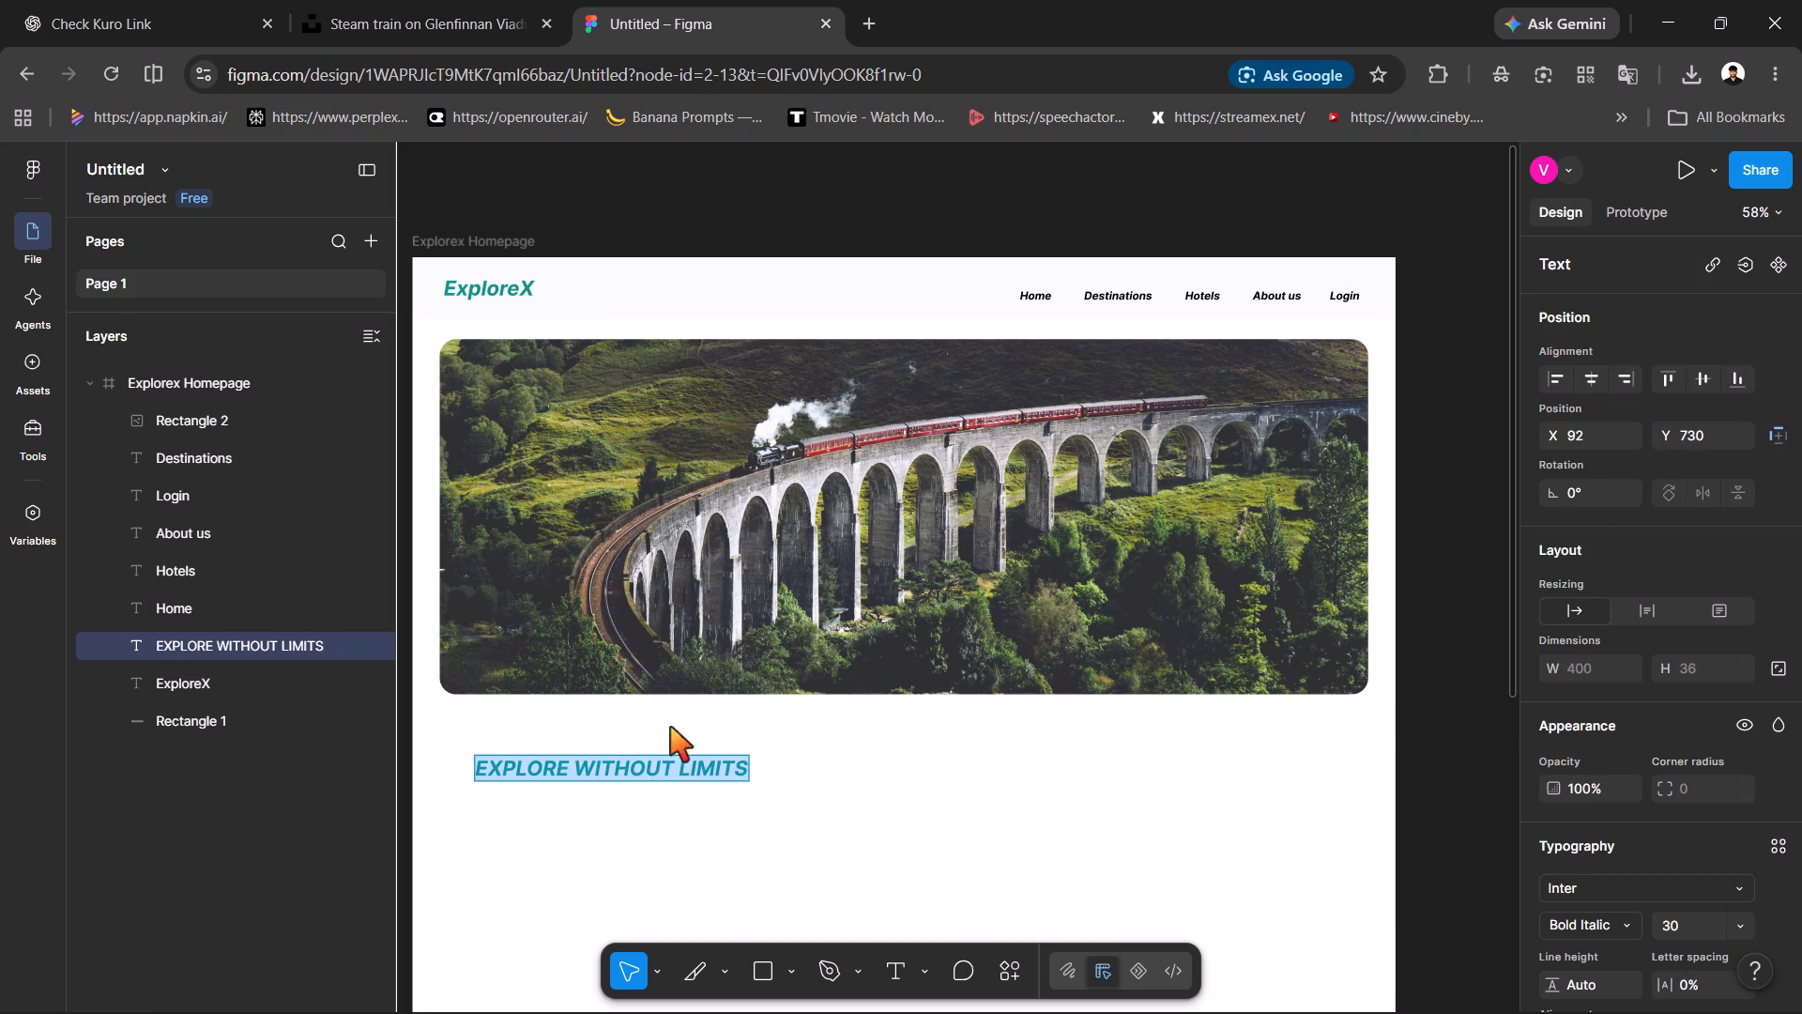
{"action": "left_click_drag", "start_coordinate": [666, 760], "coordinate": [786, 737]}
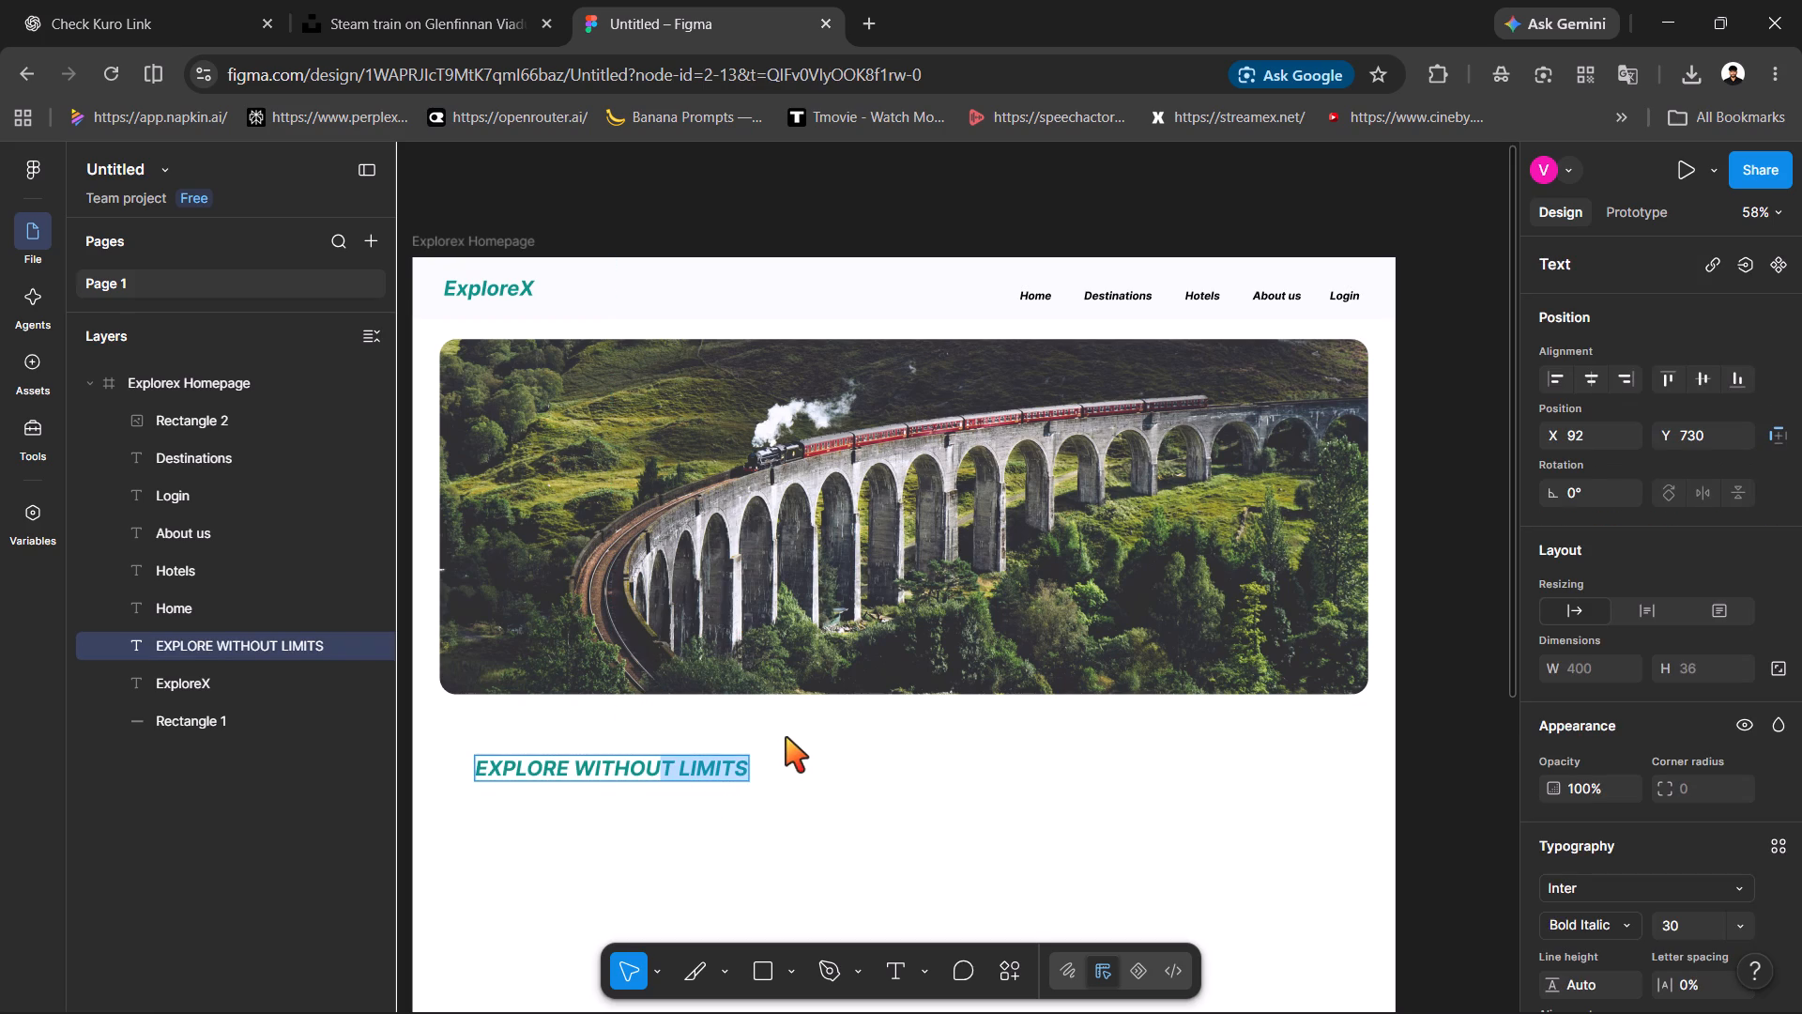
{"action": "left_click", "coordinate": [786, 737]}
{"action": "left_click", "coordinate": [786, 737]}
{"action": "left_click_drag", "start_coordinate": [696, 763], "coordinate": [810, 711]}
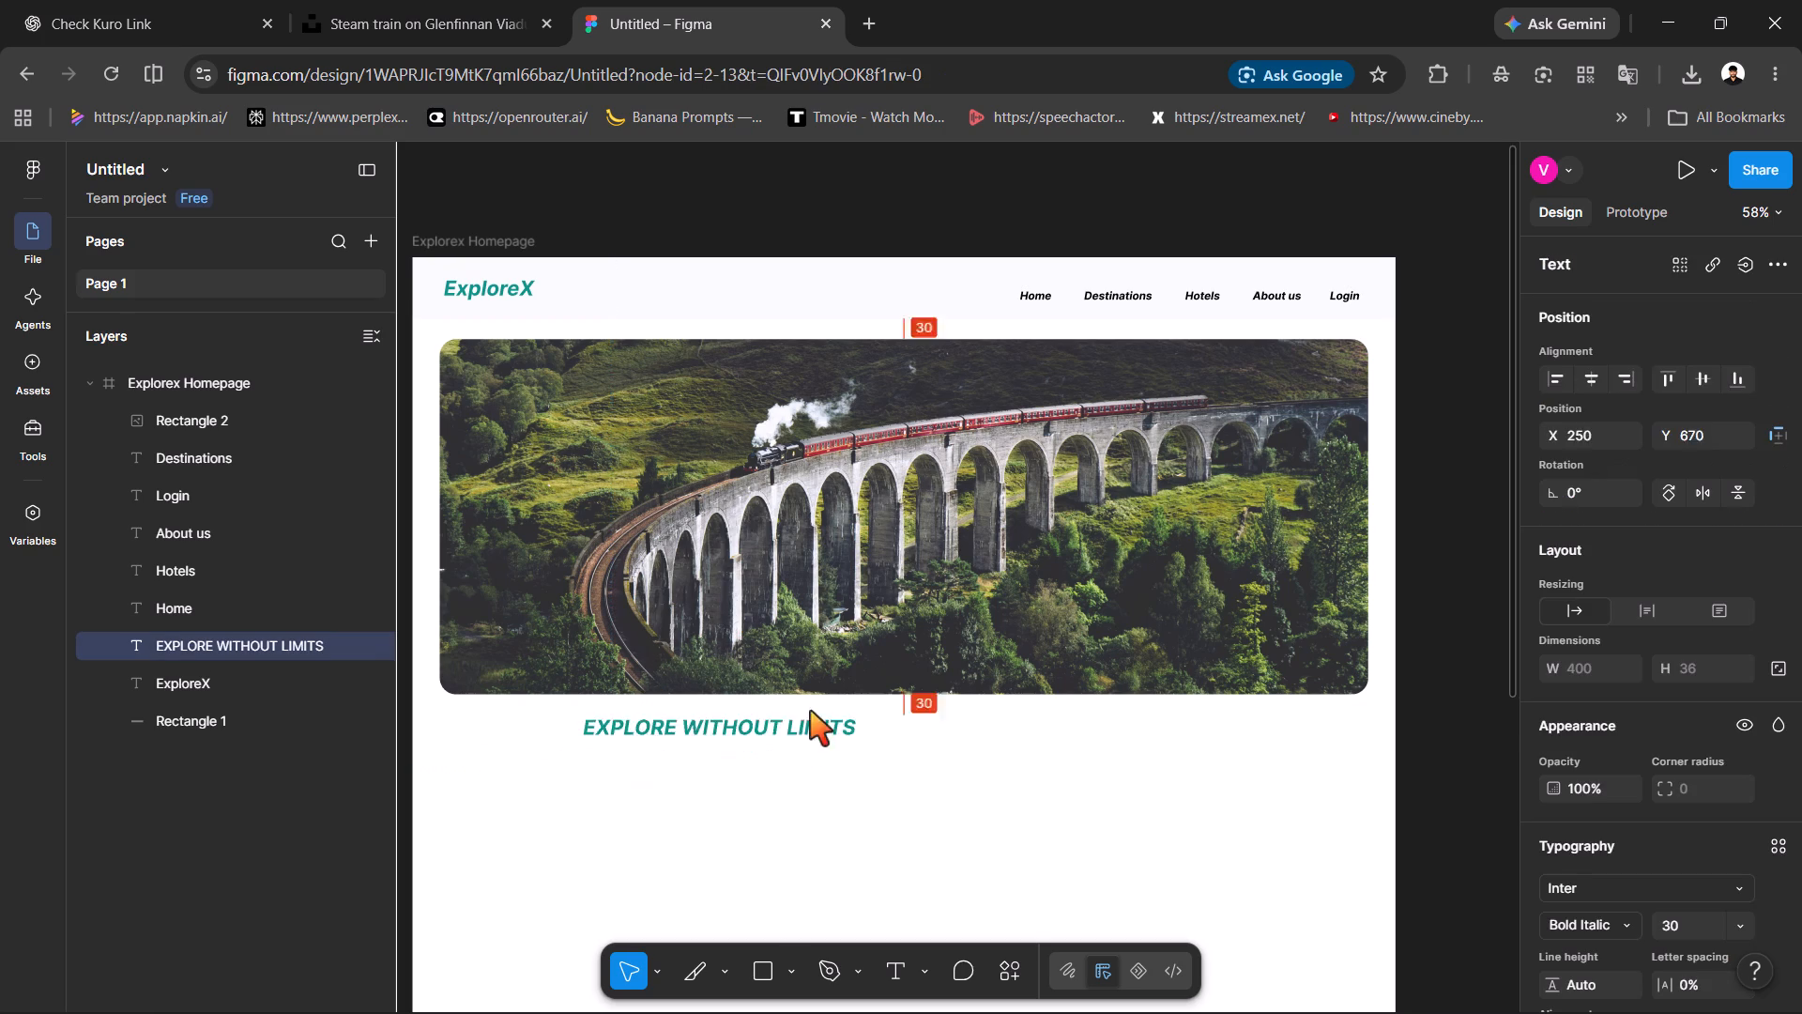
{"action": "left_click_drag", "start_coordinate": [810, 711], "coordinate": [721, 708]}
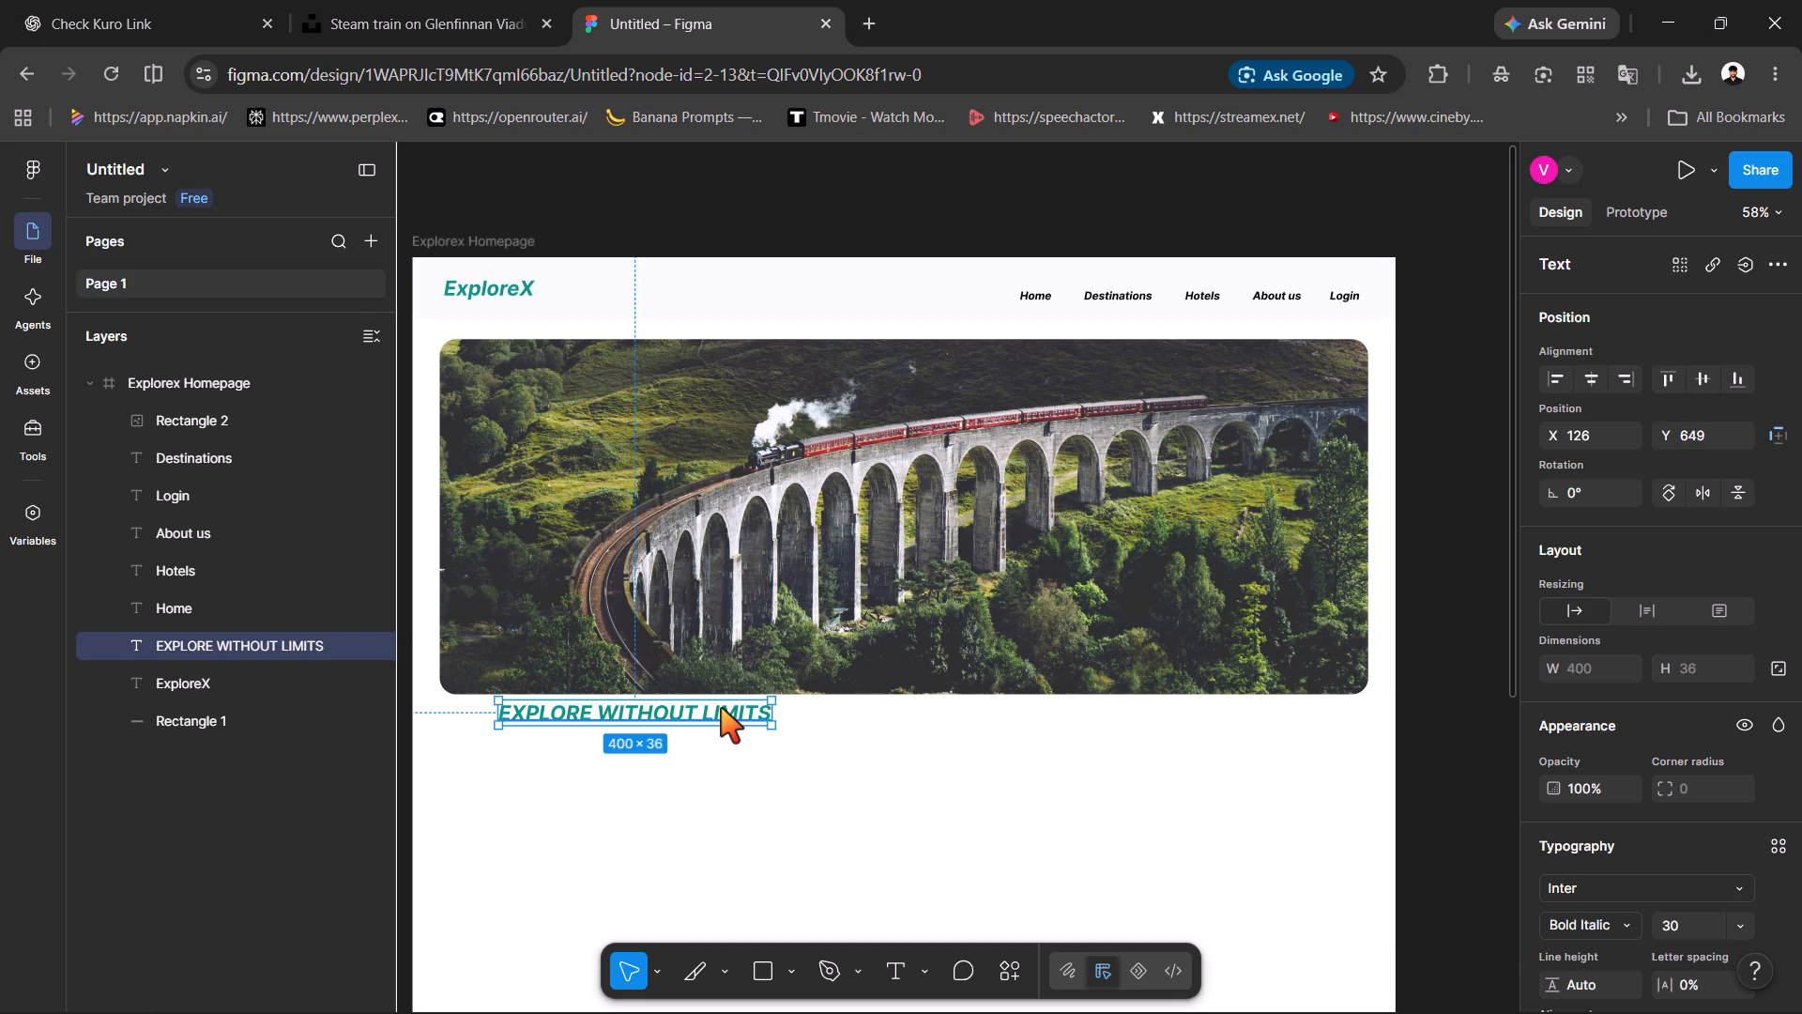
{"action": "right_click", "coordinate": [721, 708]}
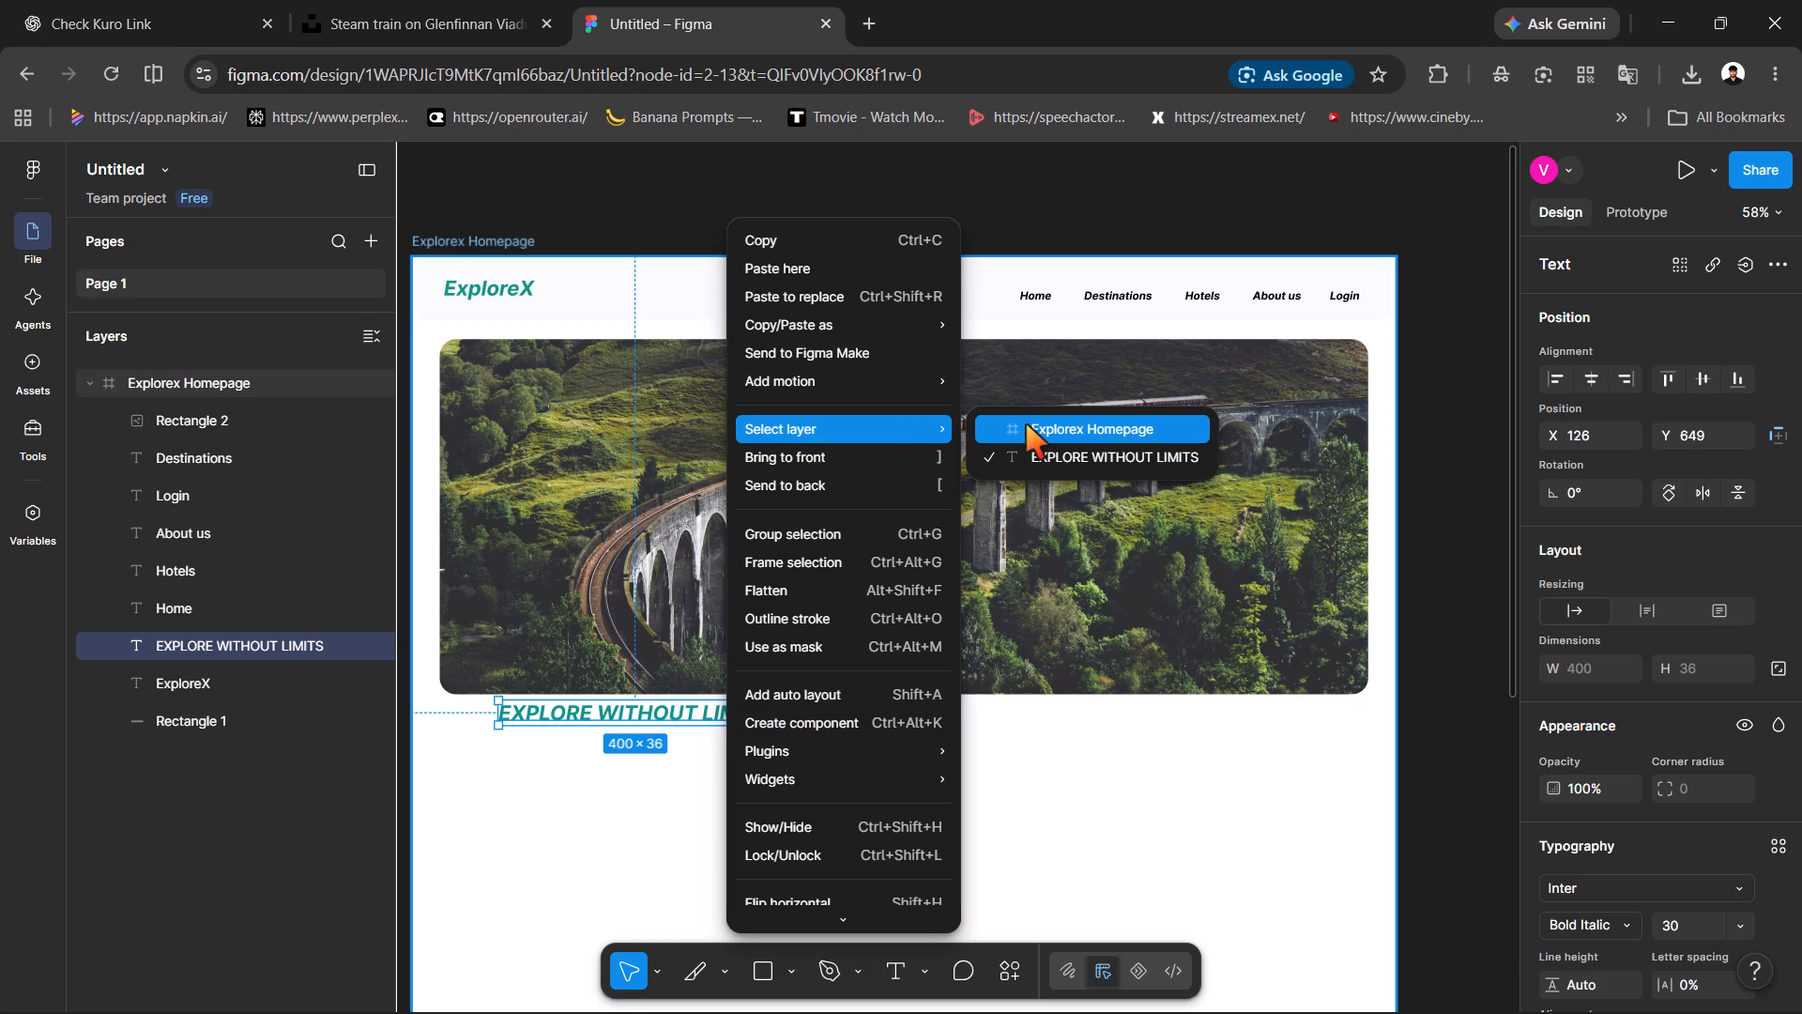
{"action": "left_click", "coordinate": [925, 456]}
{"action": "left_click_drag", "start_coordinate": [694, 714], "coordinate": [672, 465]}
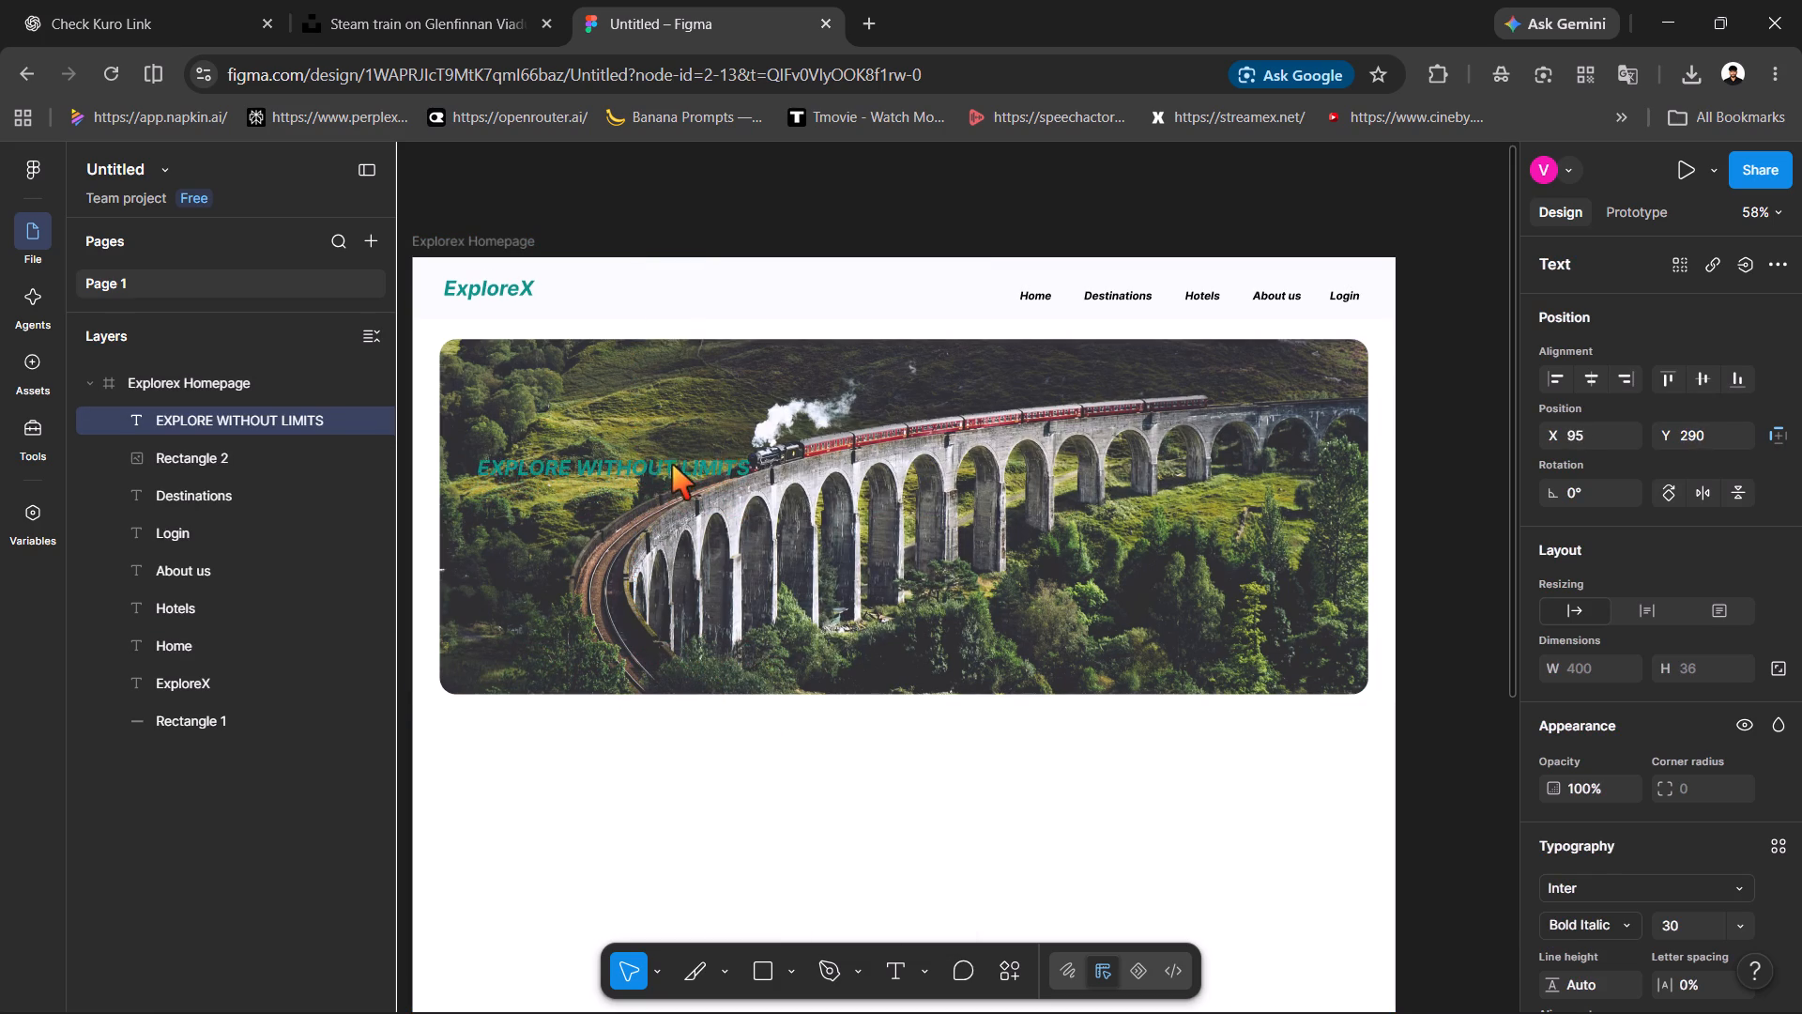
{"action": "left_click_drag", "start_coordinate": [672, 465], "coordinate": [675, 444]}
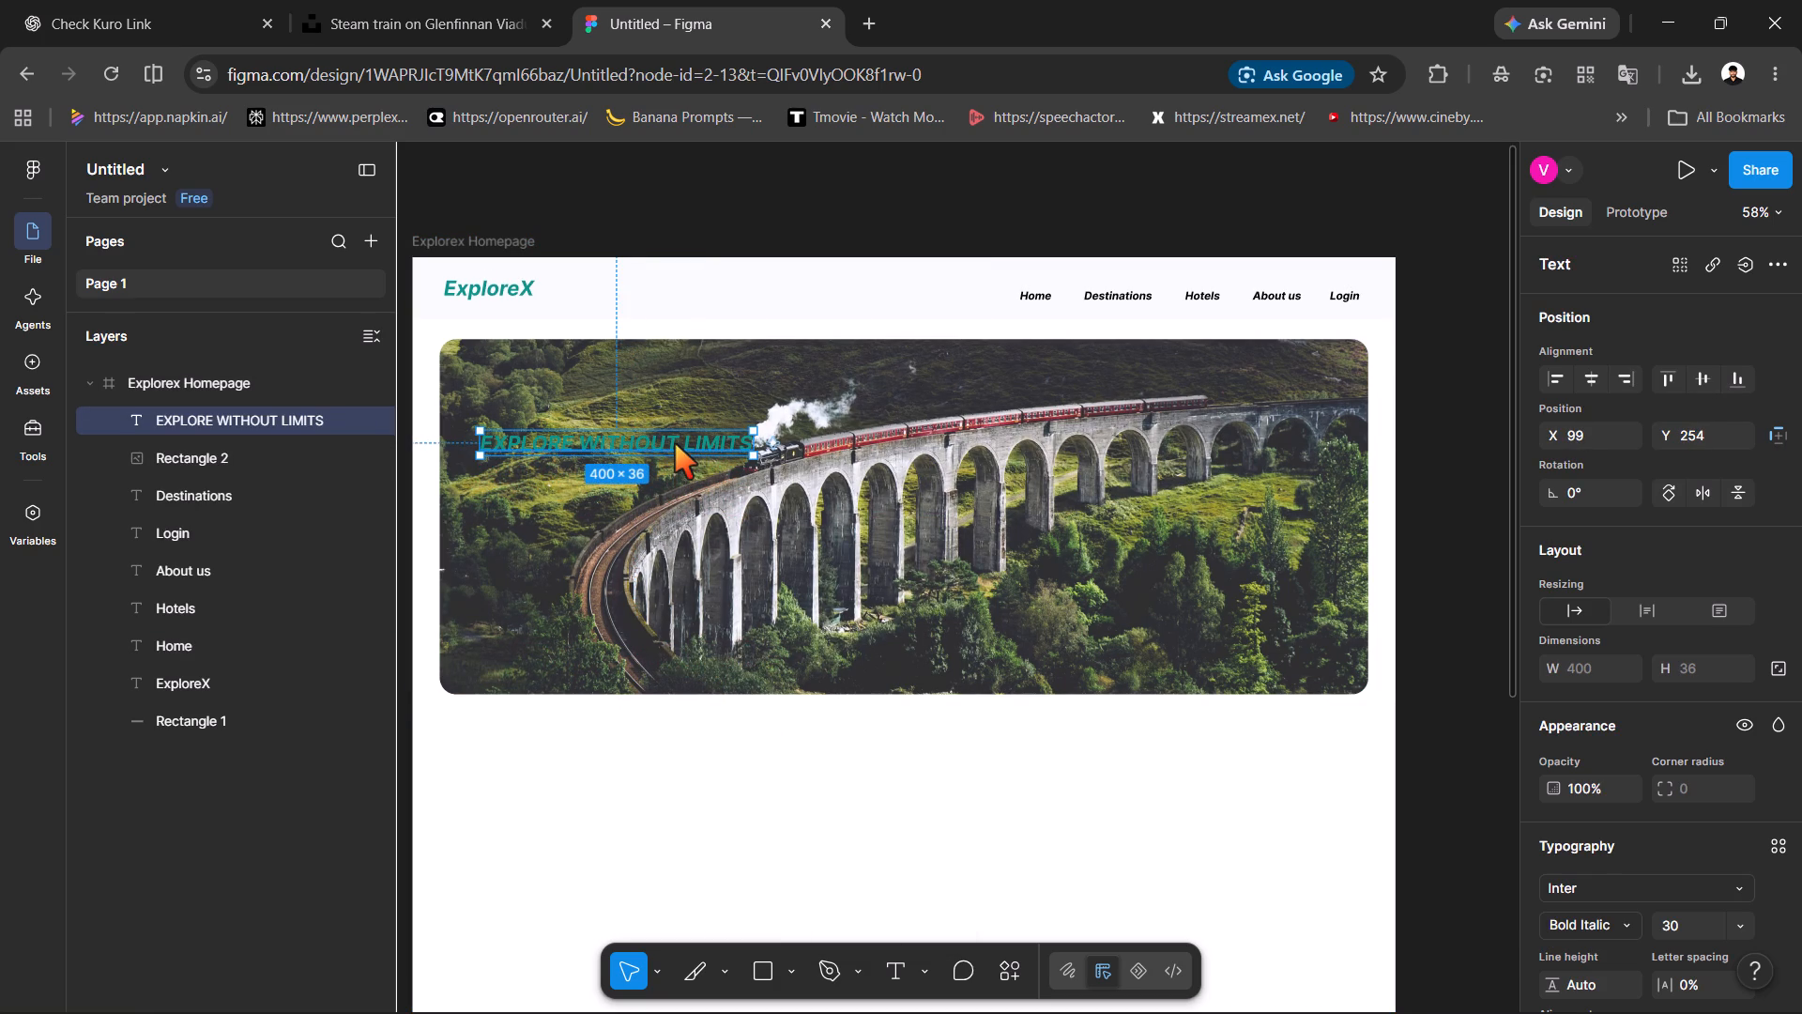
Set the fill of "EXPLORE WITHOUT LIMITS" to Accents/Yellow, agreeing to the Apple Design Resources license.
{"action": "triple_click", "coordinate": [675, 444]}
{"action": "scroll", "coordinate": [1648, 855], "scroll_direction": "down", "scroll_amount": 3}
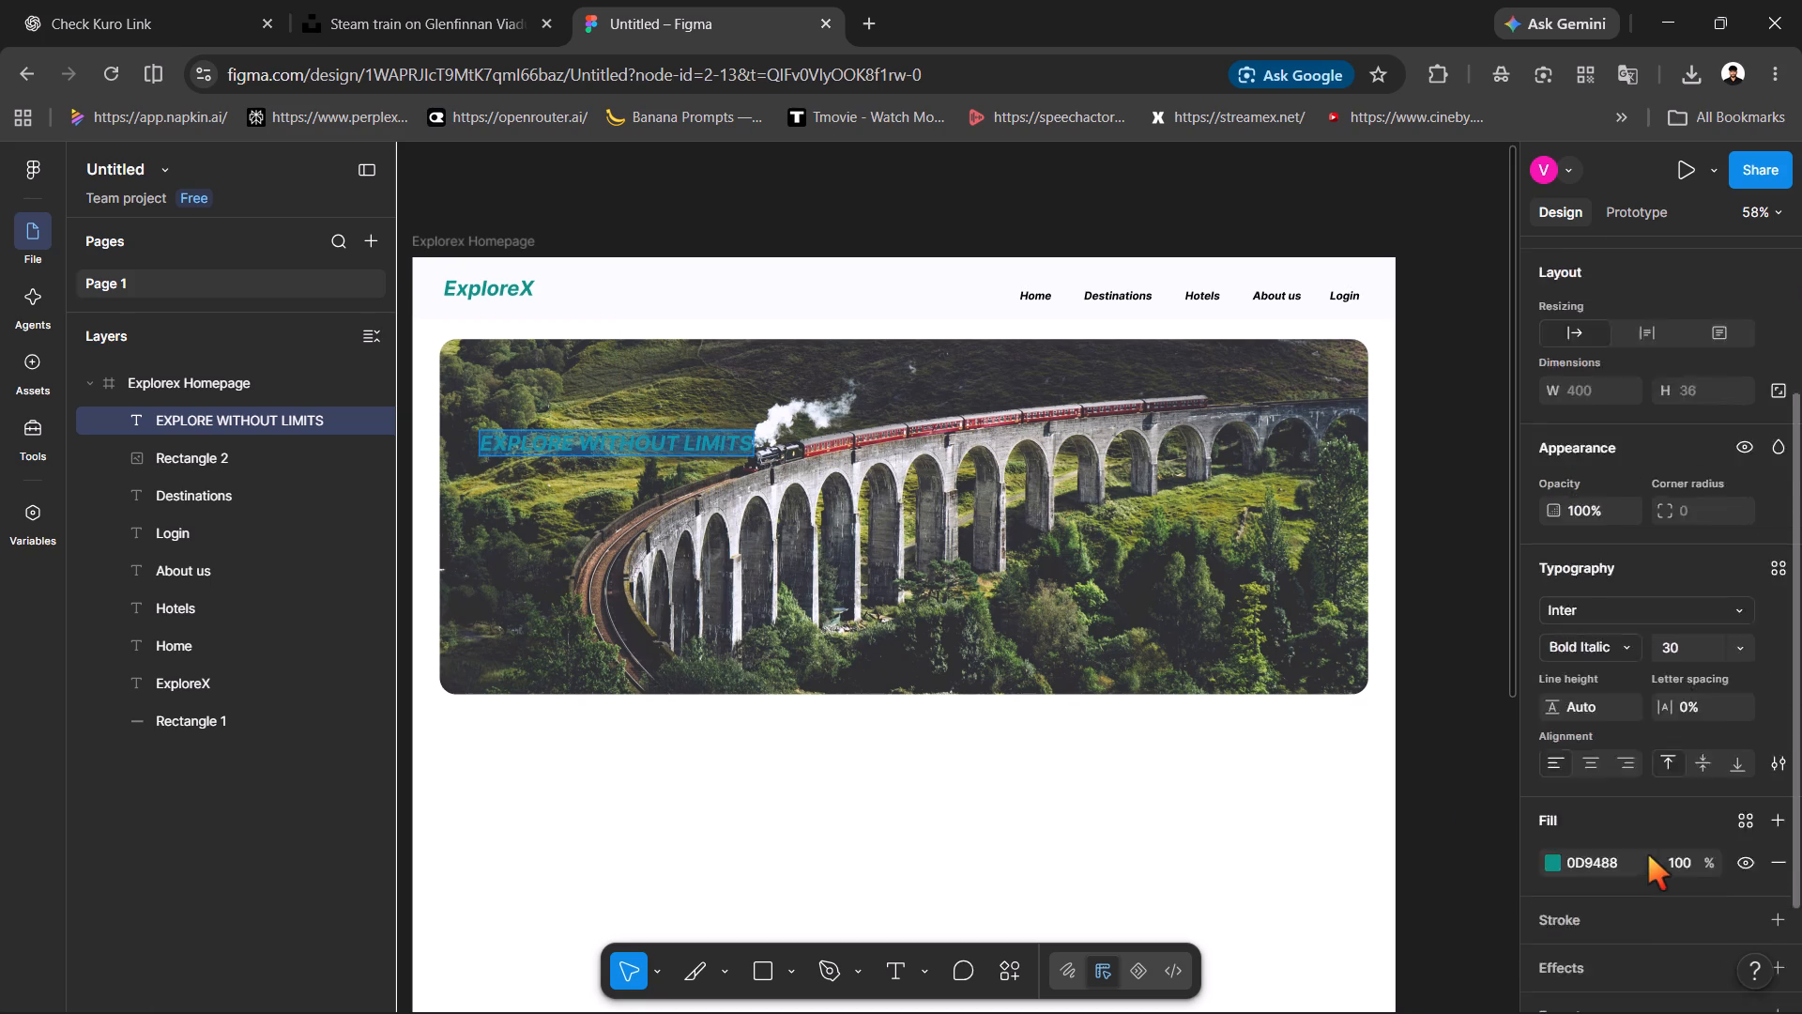
{"action": "scroll", "coordinate": [1648, 855], "scroll_direction": "down", "scroll_amount": 1}
{"action": "left_click", "coordinate": [1649, 775]}
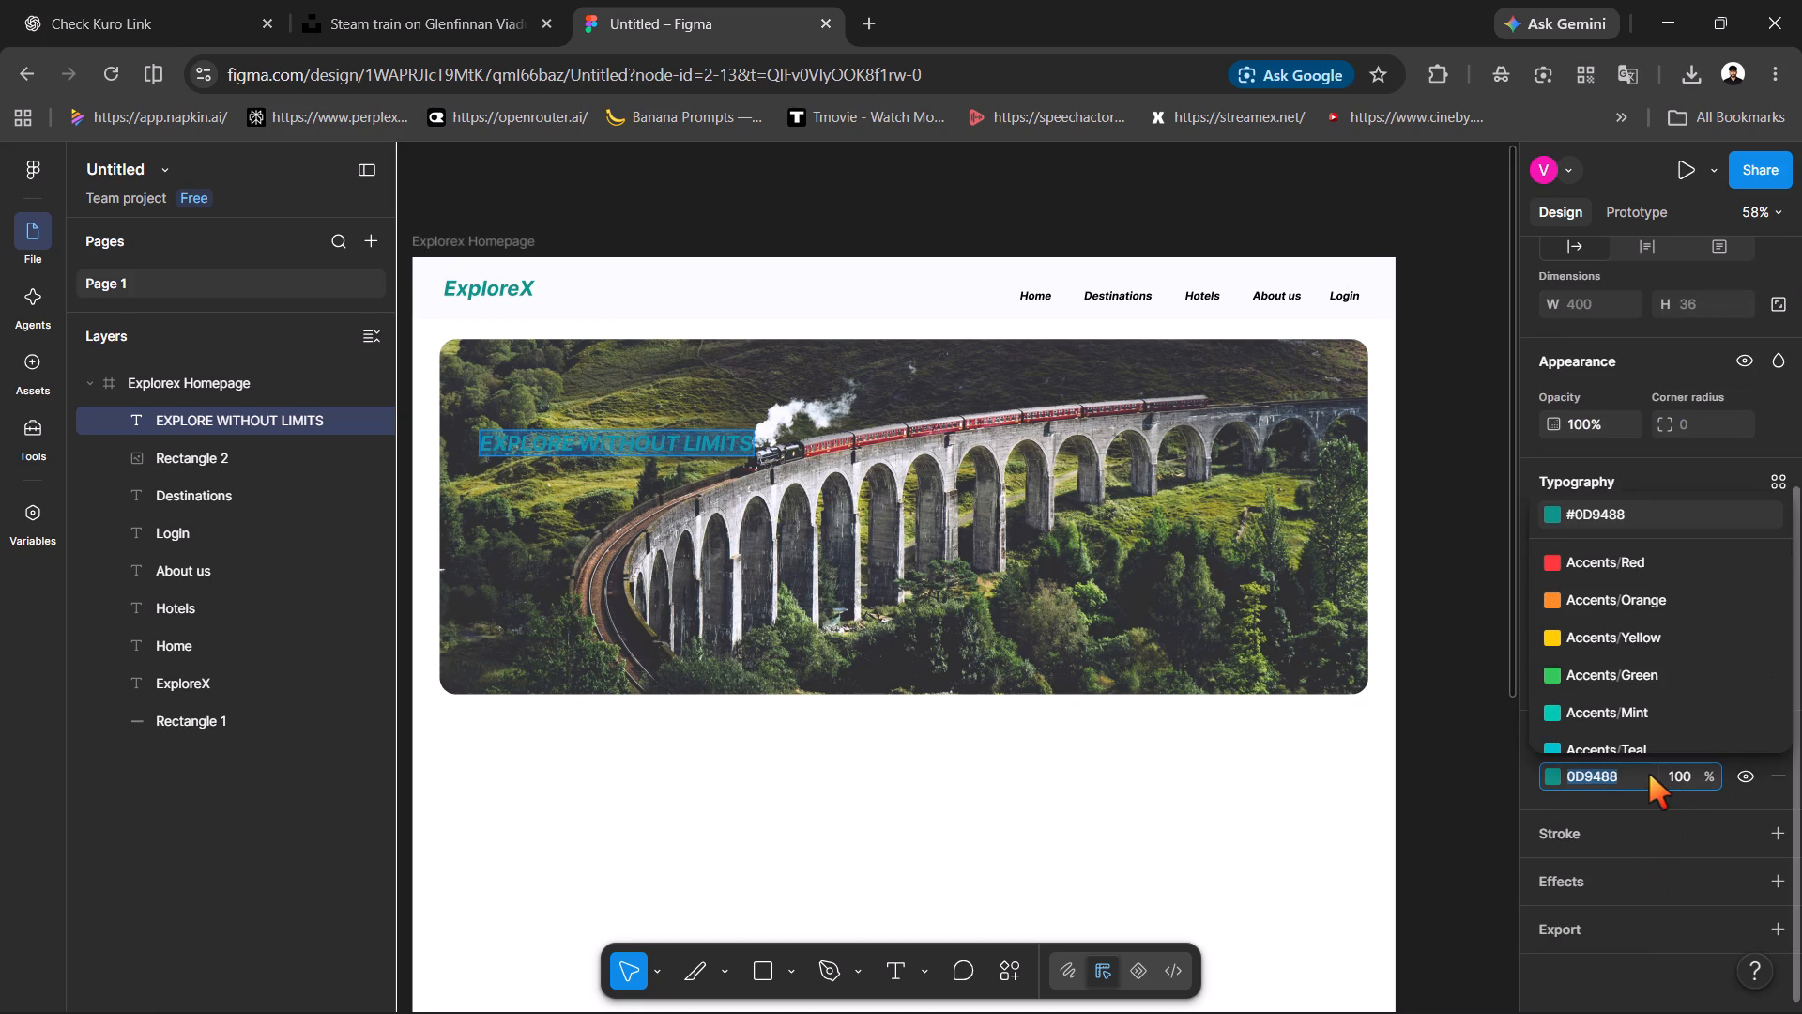
{"action": "left_click", "coordinate": [1614, 630]}
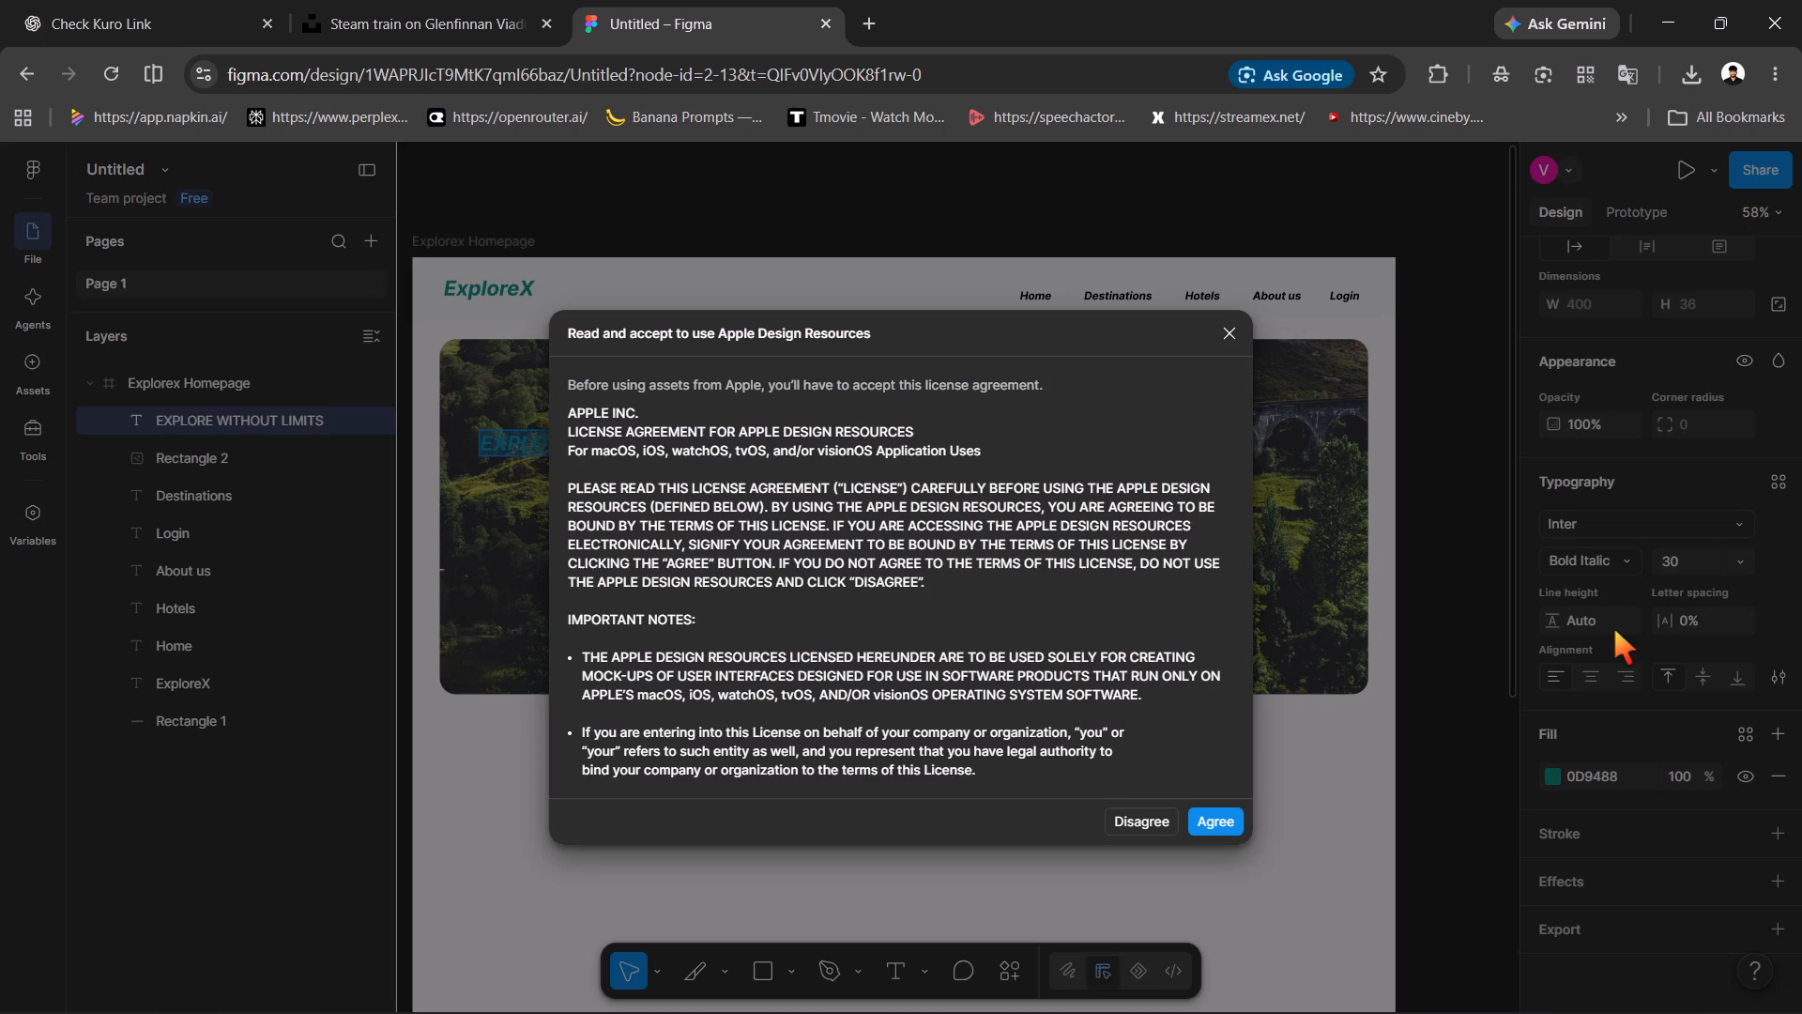
{"action": "left_click", "coordinate": [1217, 823]}
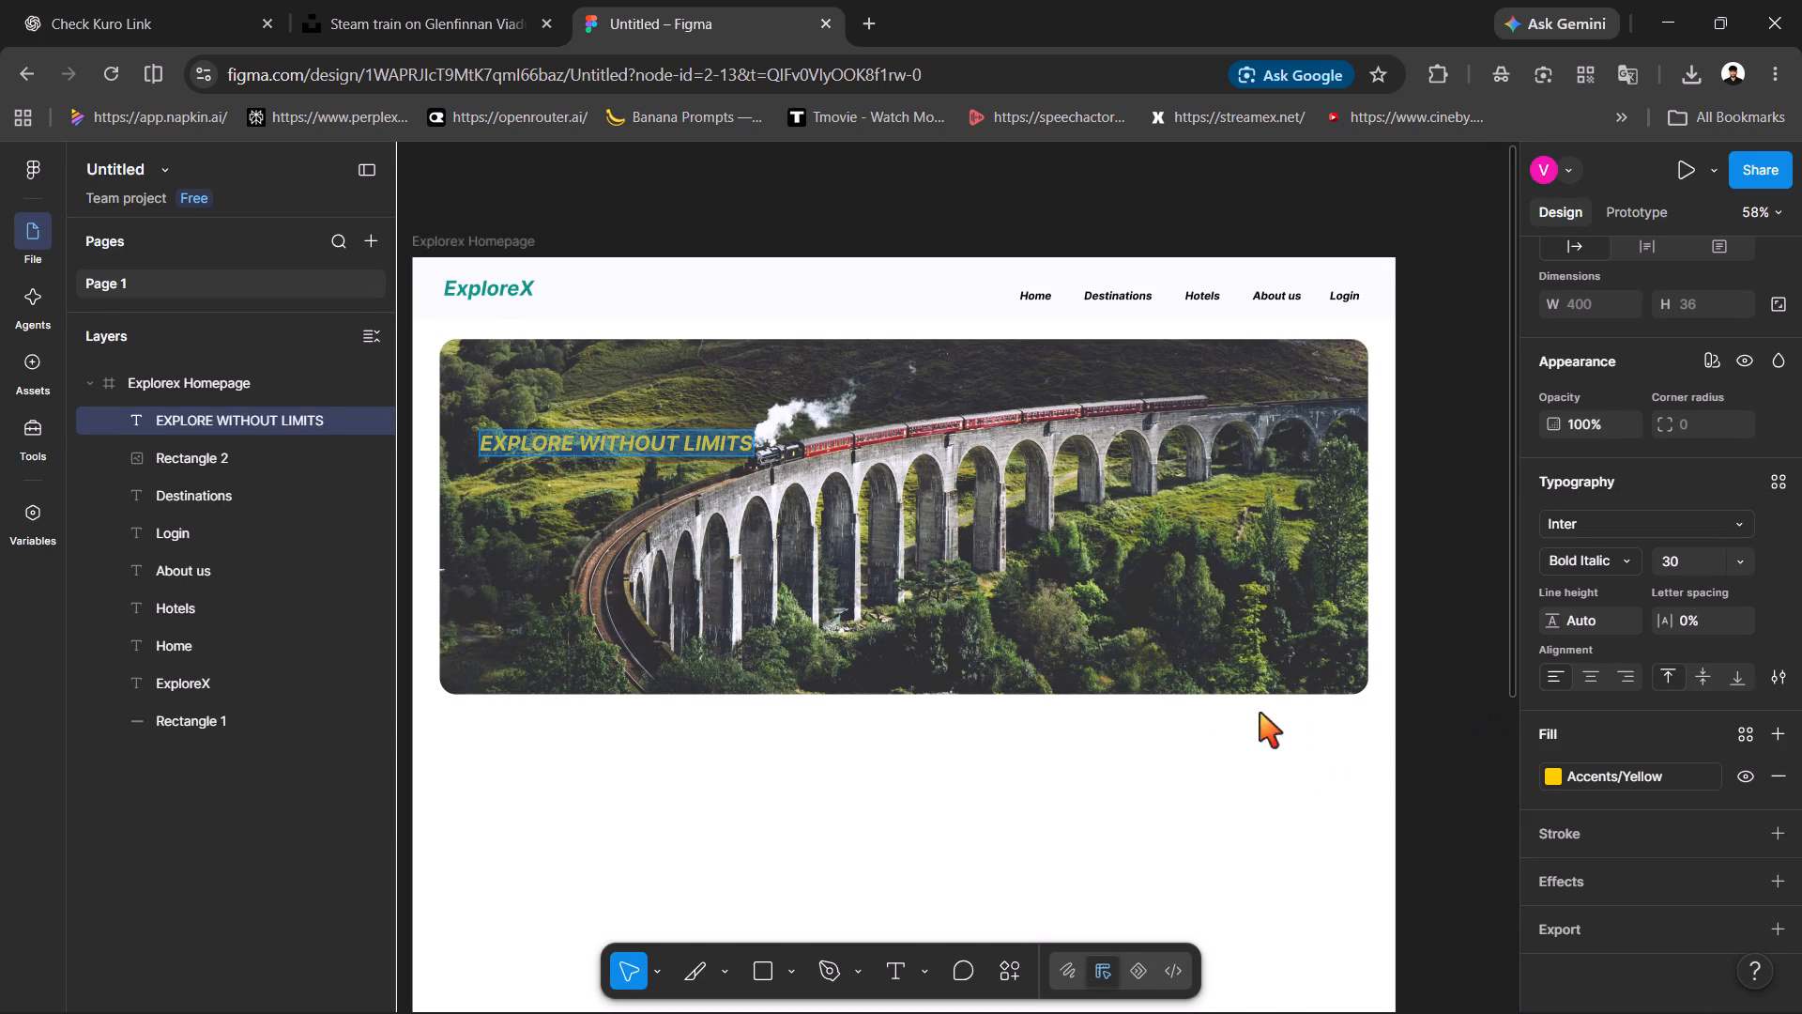
{"action": "left_click", "coordinate": [766, 776]}
{"action": "left_click", "coordinate": [766, 776]}
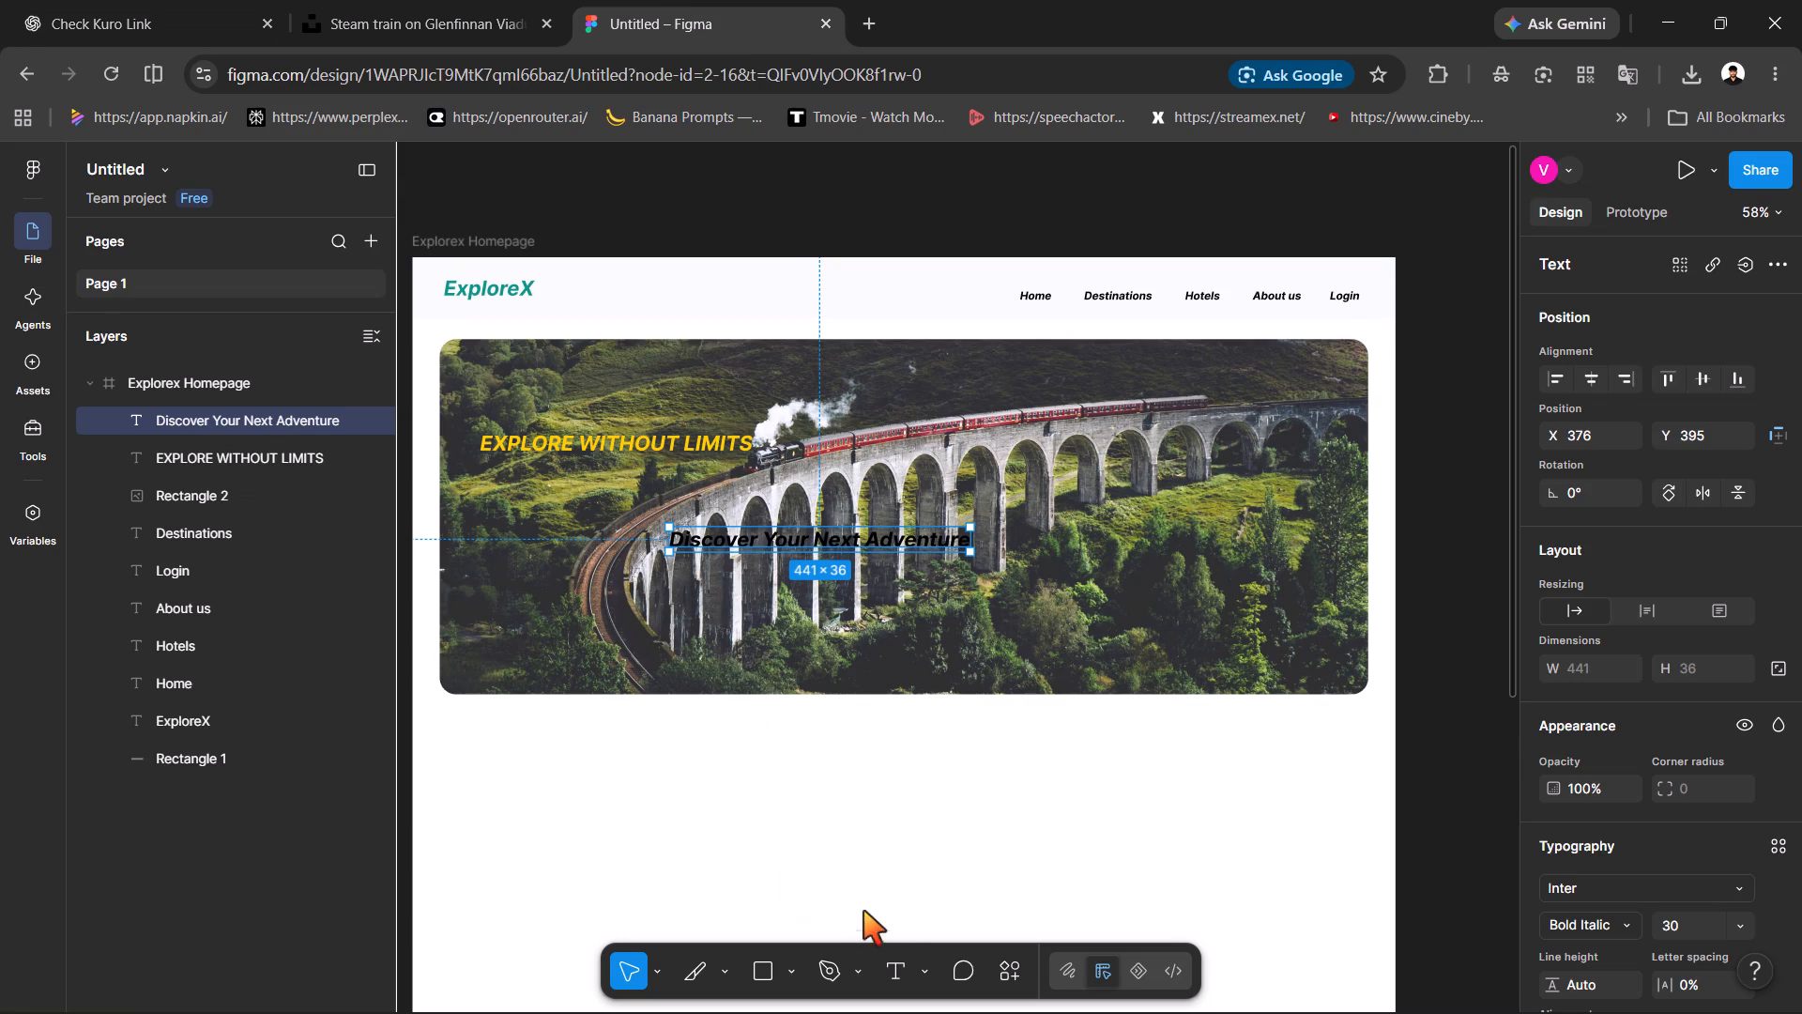
{"action": "left_click", "coordinate": [893, 965]}
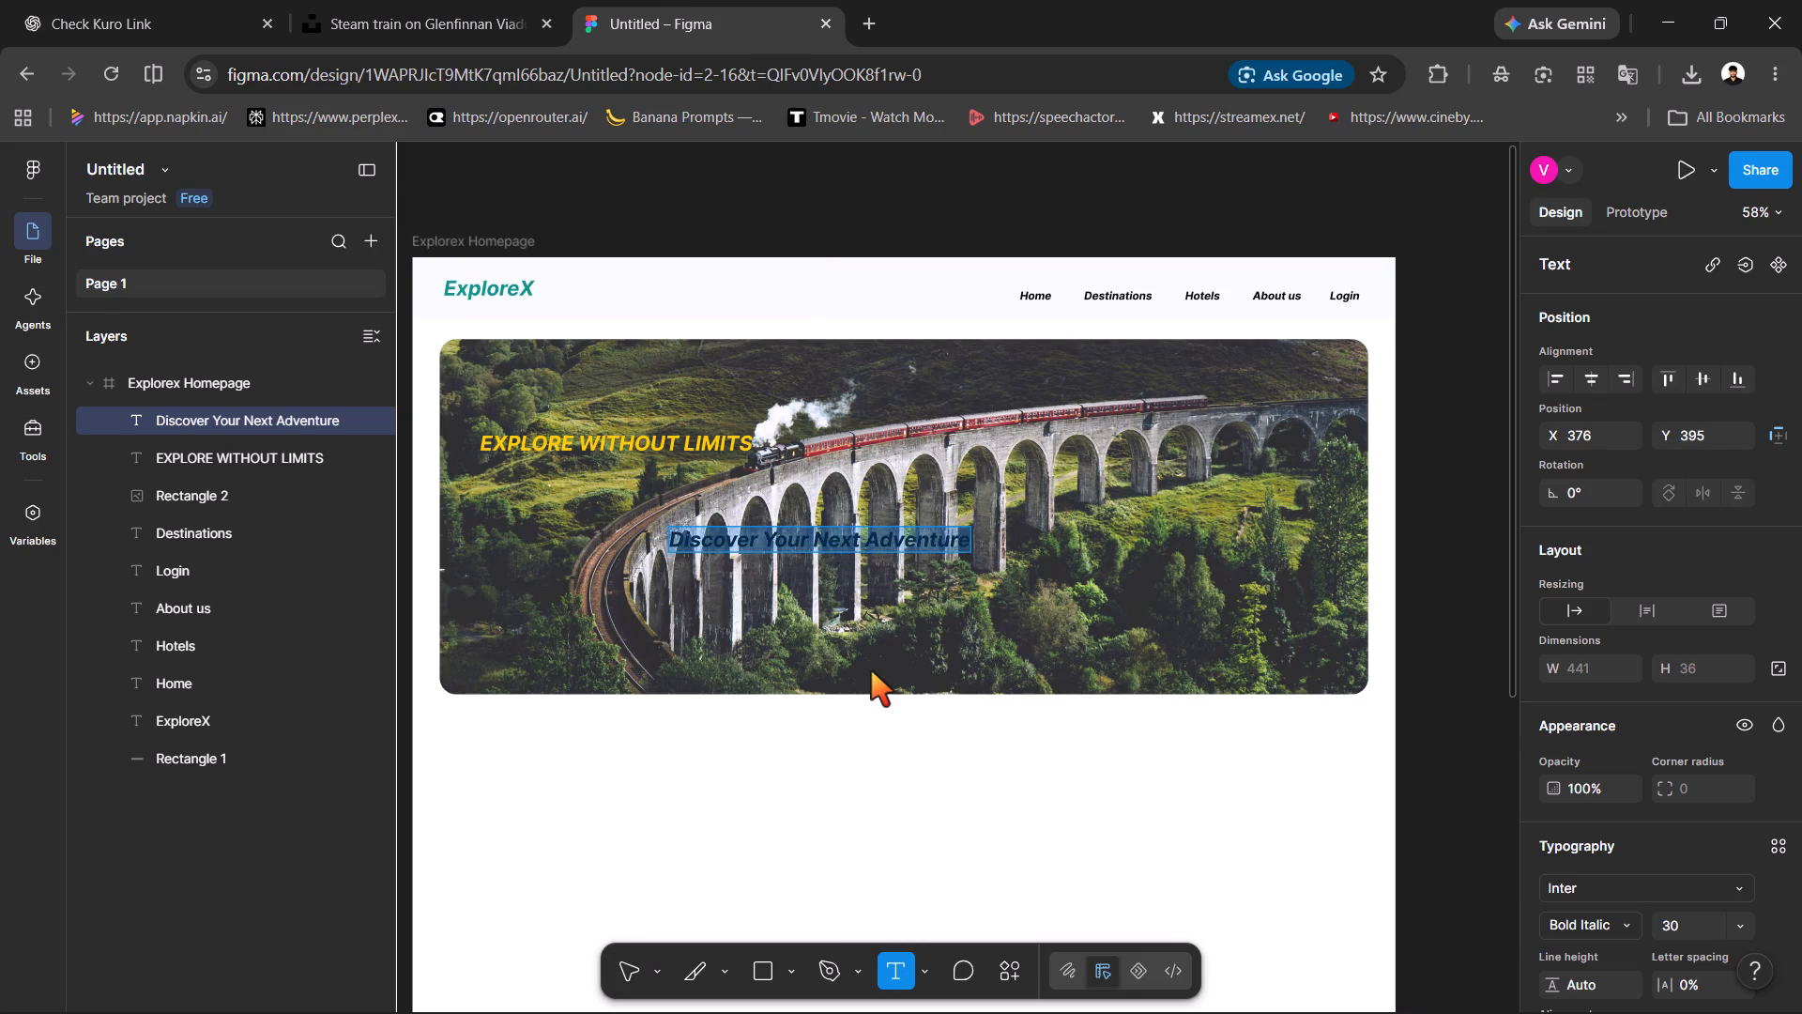
{"action": "left_click", "coordinate": [871, 671]}
{"action": "key", "text": "ctrl+v"}
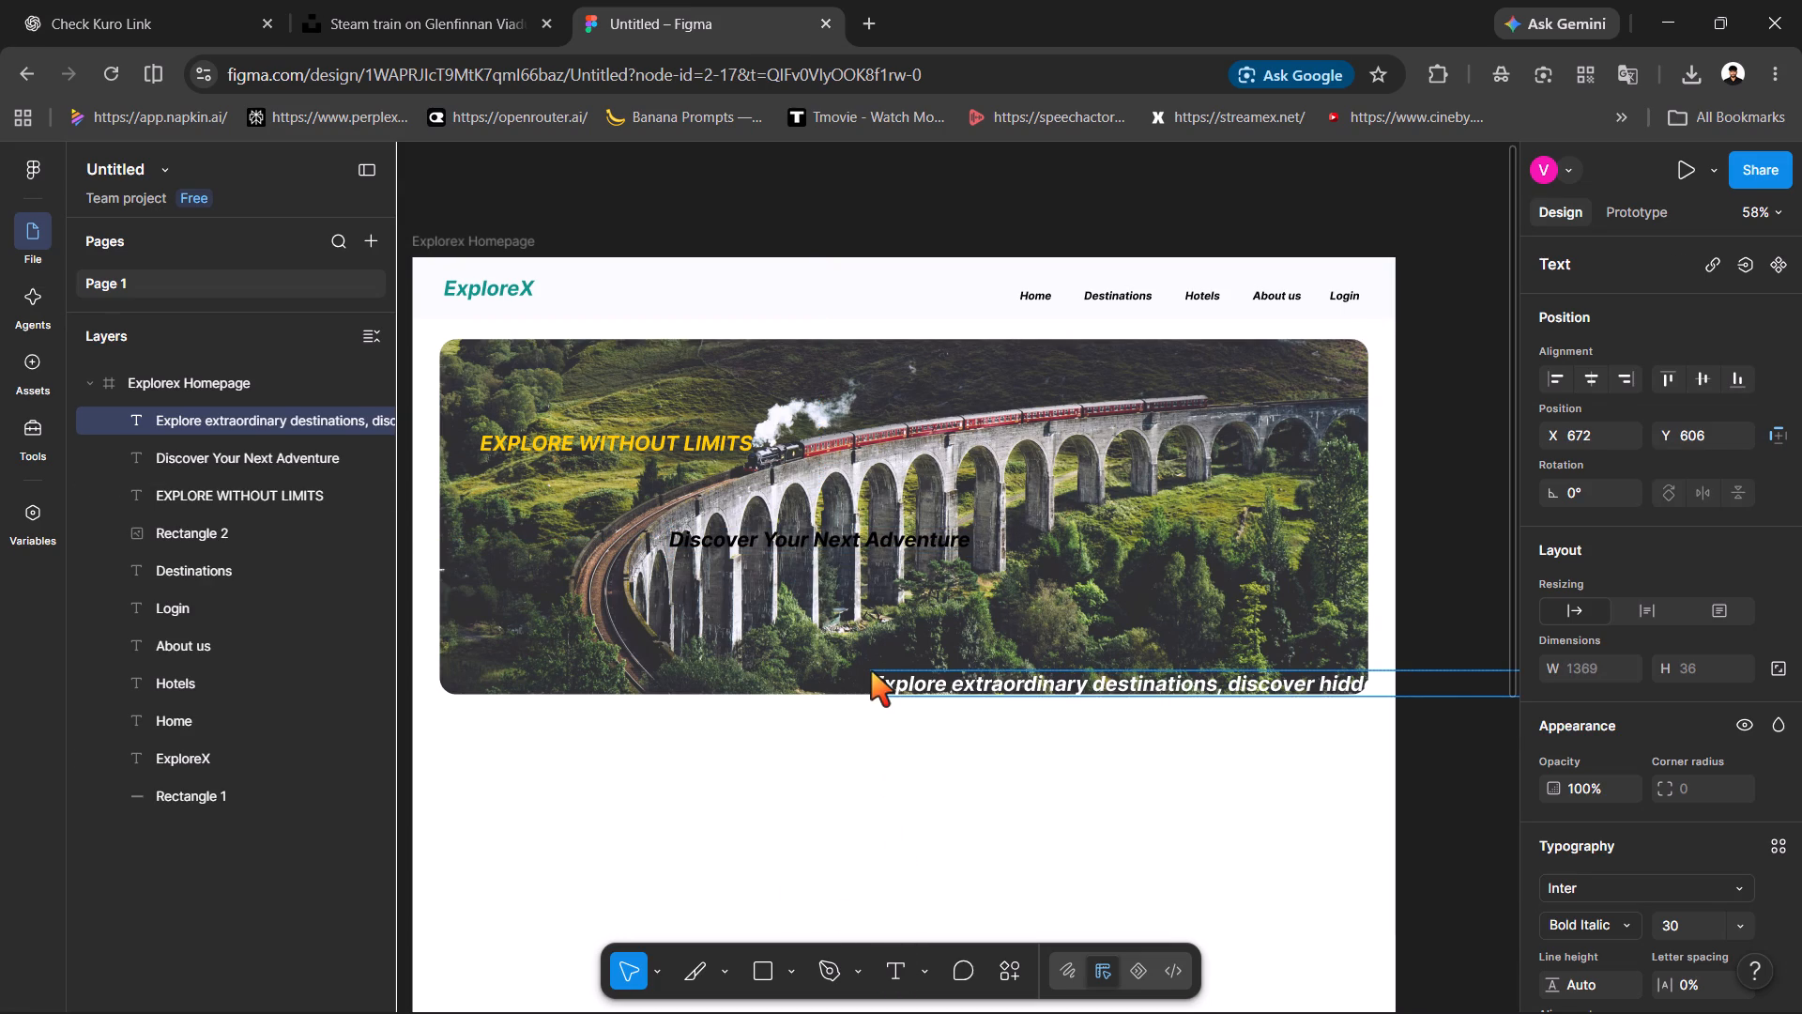
{"action": "left_click_drag", "start_coordinate": [1012, 684], "coordinate": [765, 606]}
{"action": "left_click", "coordinate": [765, 606]}
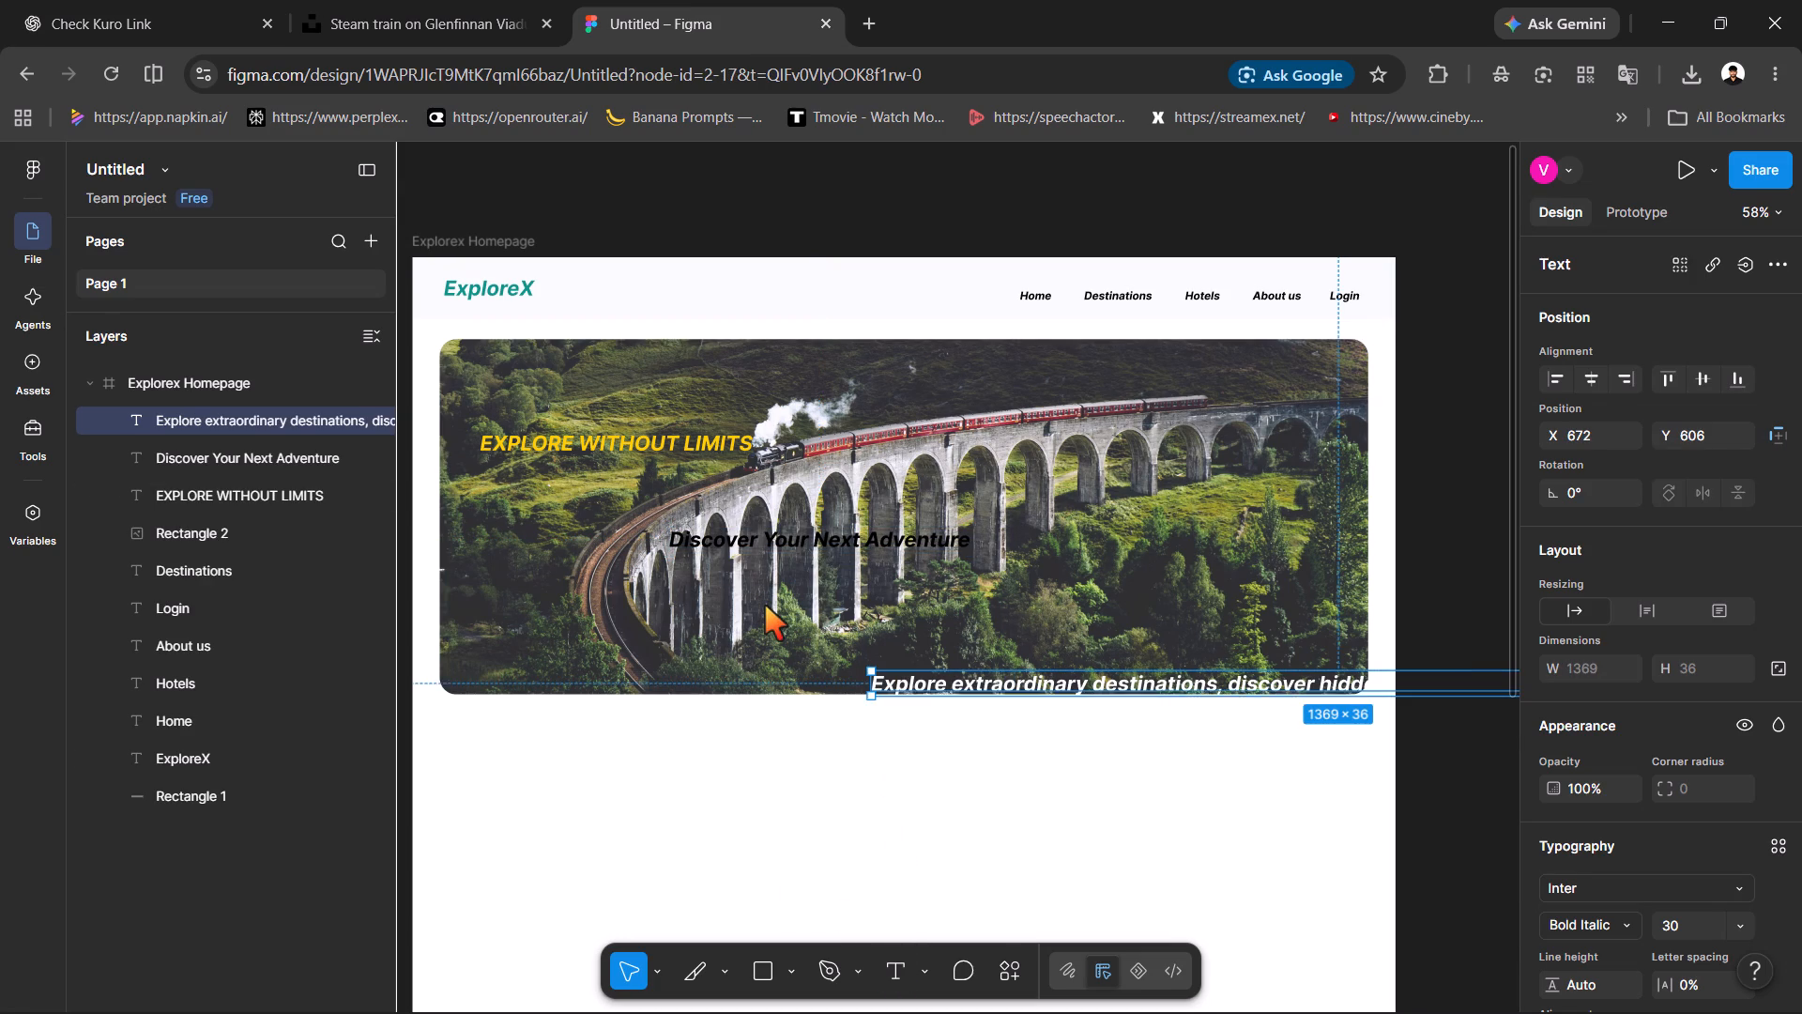
Move the "Explore extraordinary destinations…" text onto the hero photo below "Discover Your Next Adventure", at about X 132, Y 522.
{"action": "left_click", "coordinate": [907, 782]}
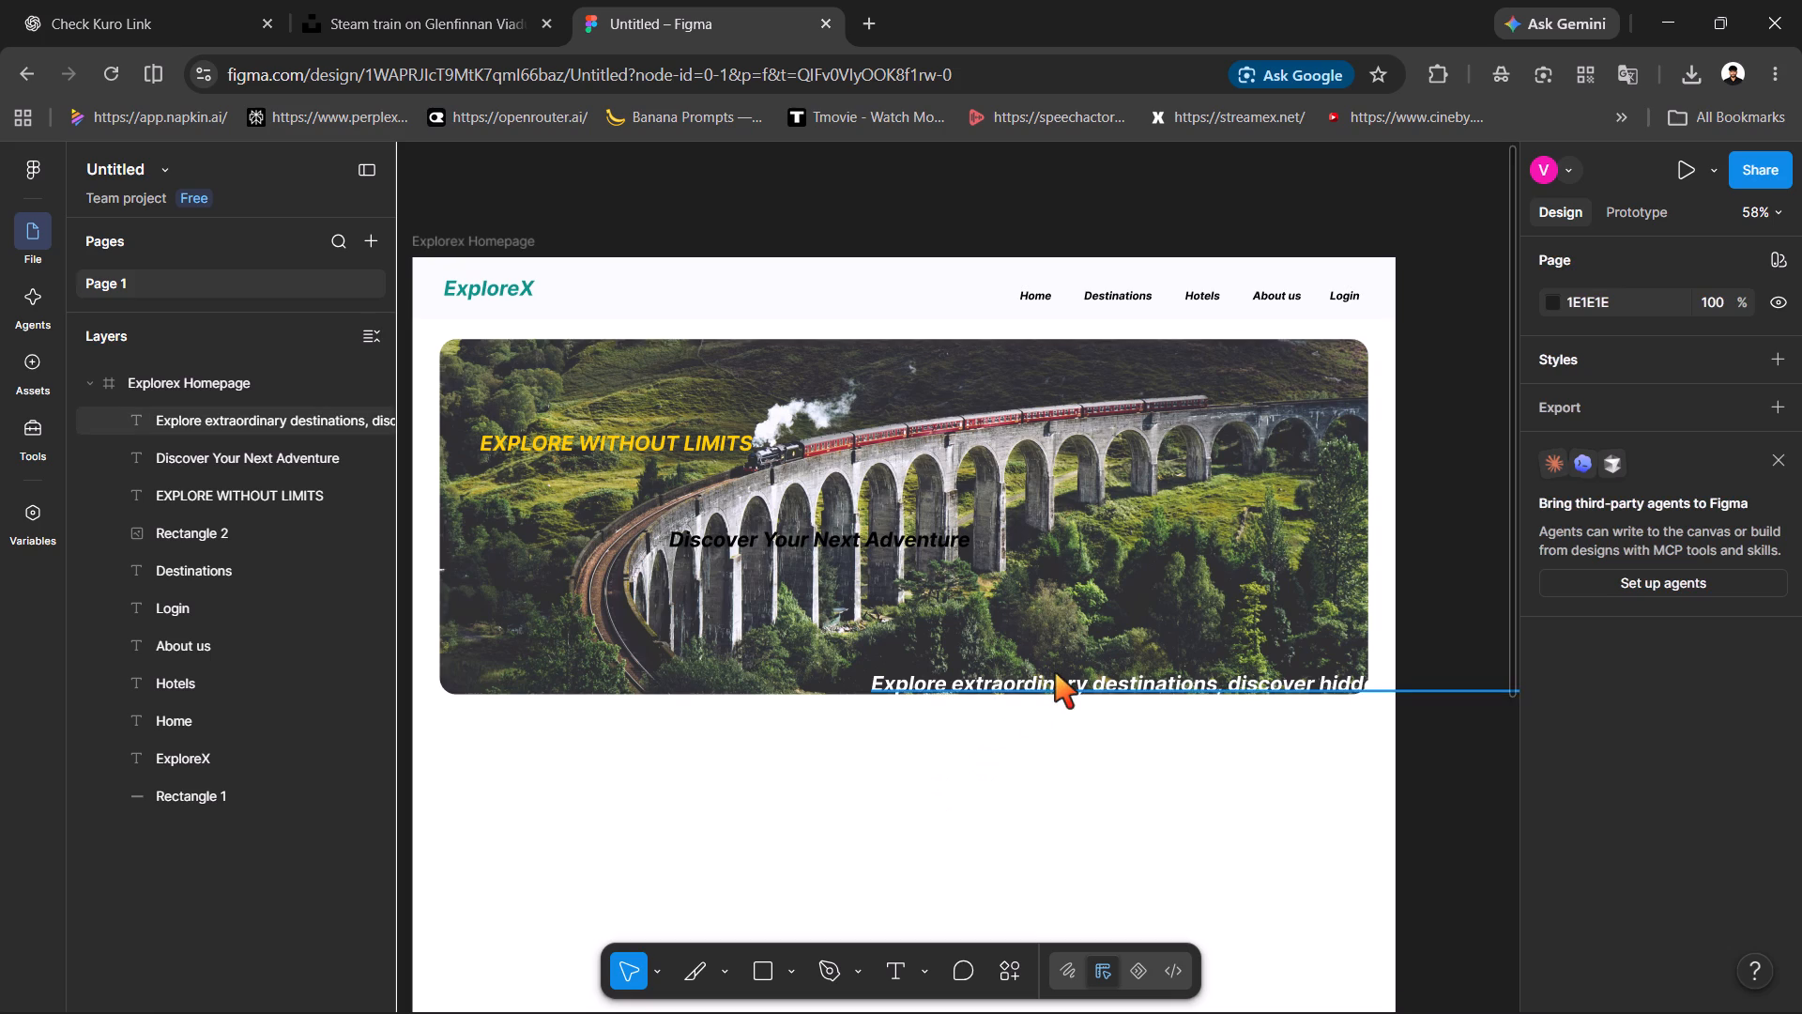
{"action": "left_click_drag", "start_coordinate": [1055, 673], "coordinate": [707, 622]}
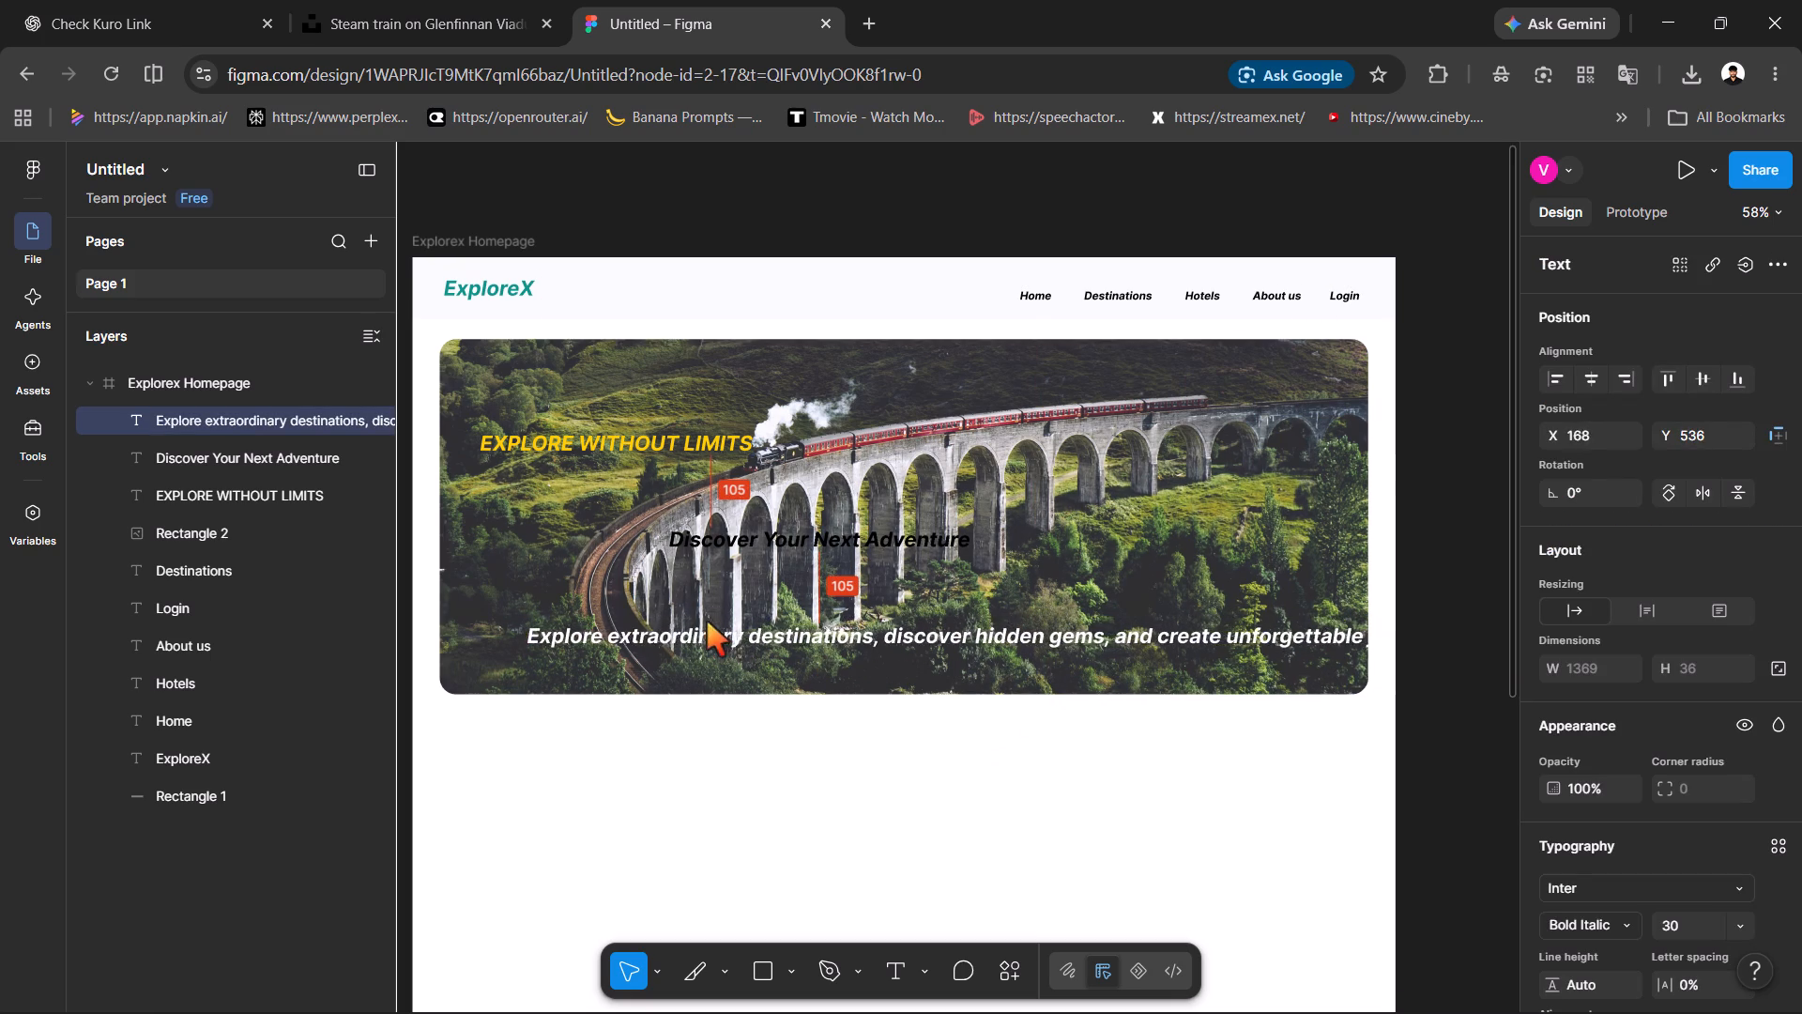
{"action": "left_click_drag", "start_coordinate": [707, 622], "coordinate": [683, 616]}
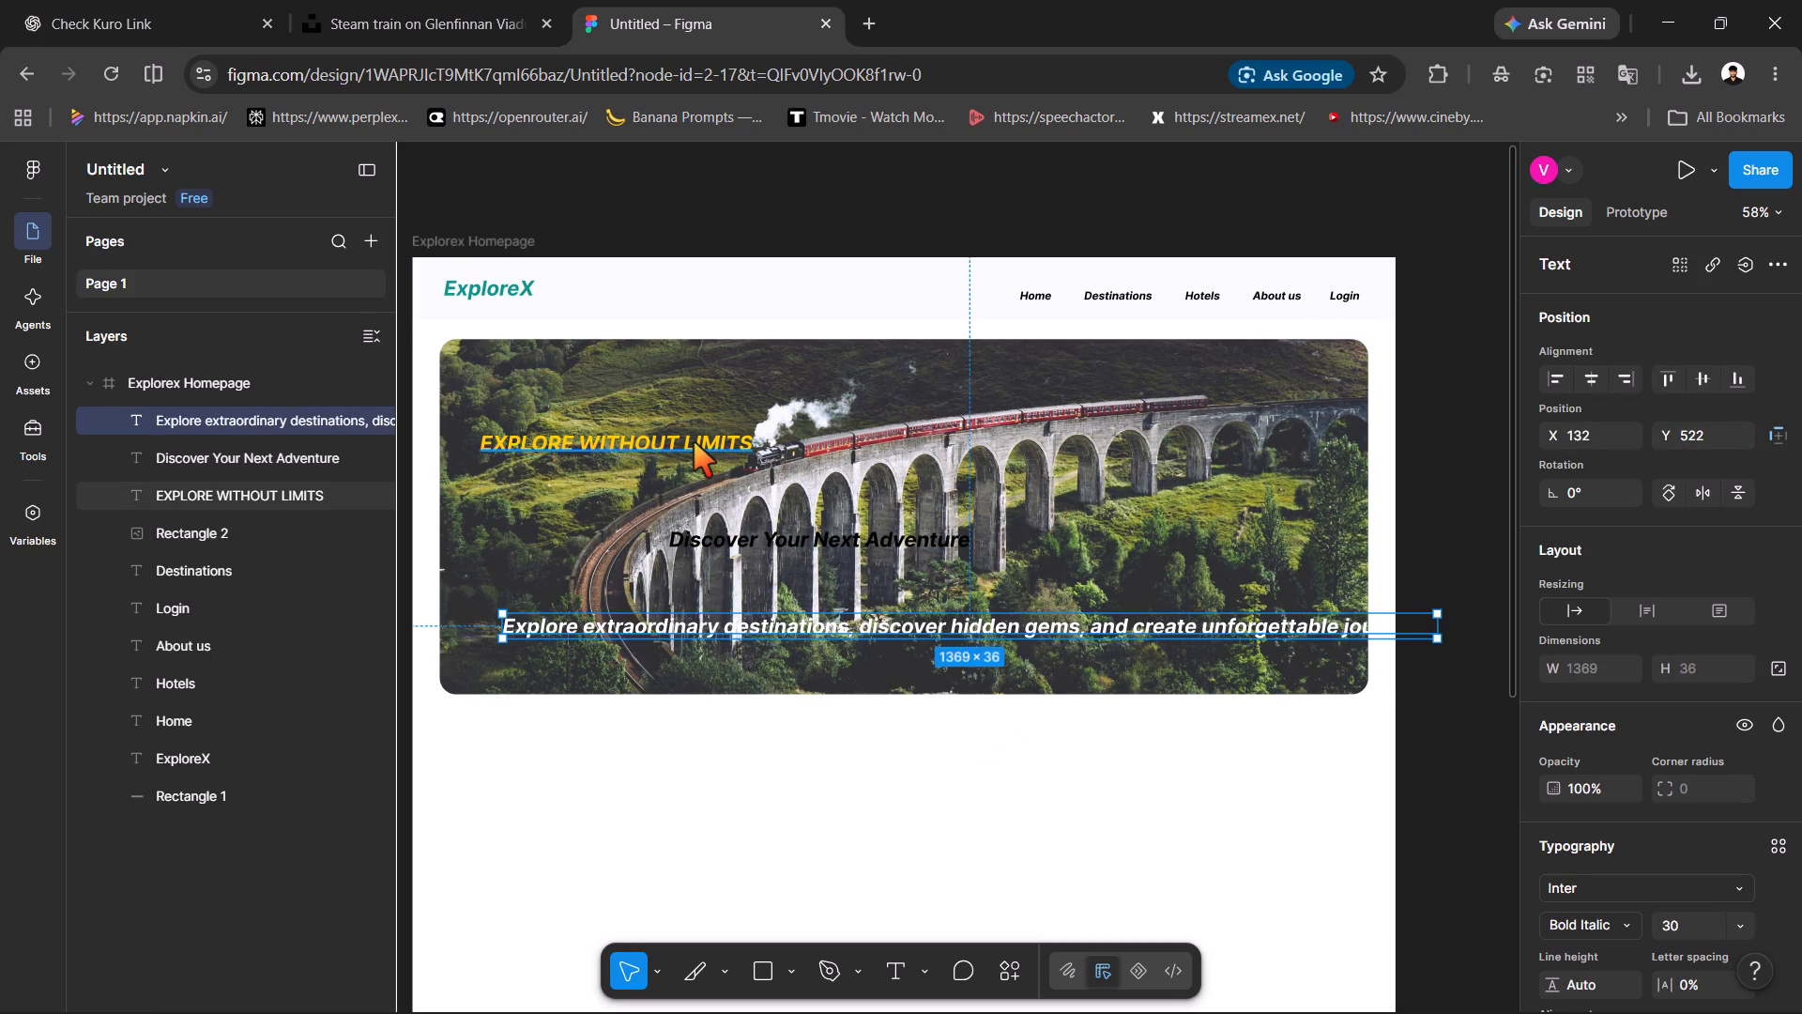
Set the opacity of the hero rectangle's image fill to 50%, keeping the image fill in place.
{"action": "left_click", "coordinate": [1210, 448]}
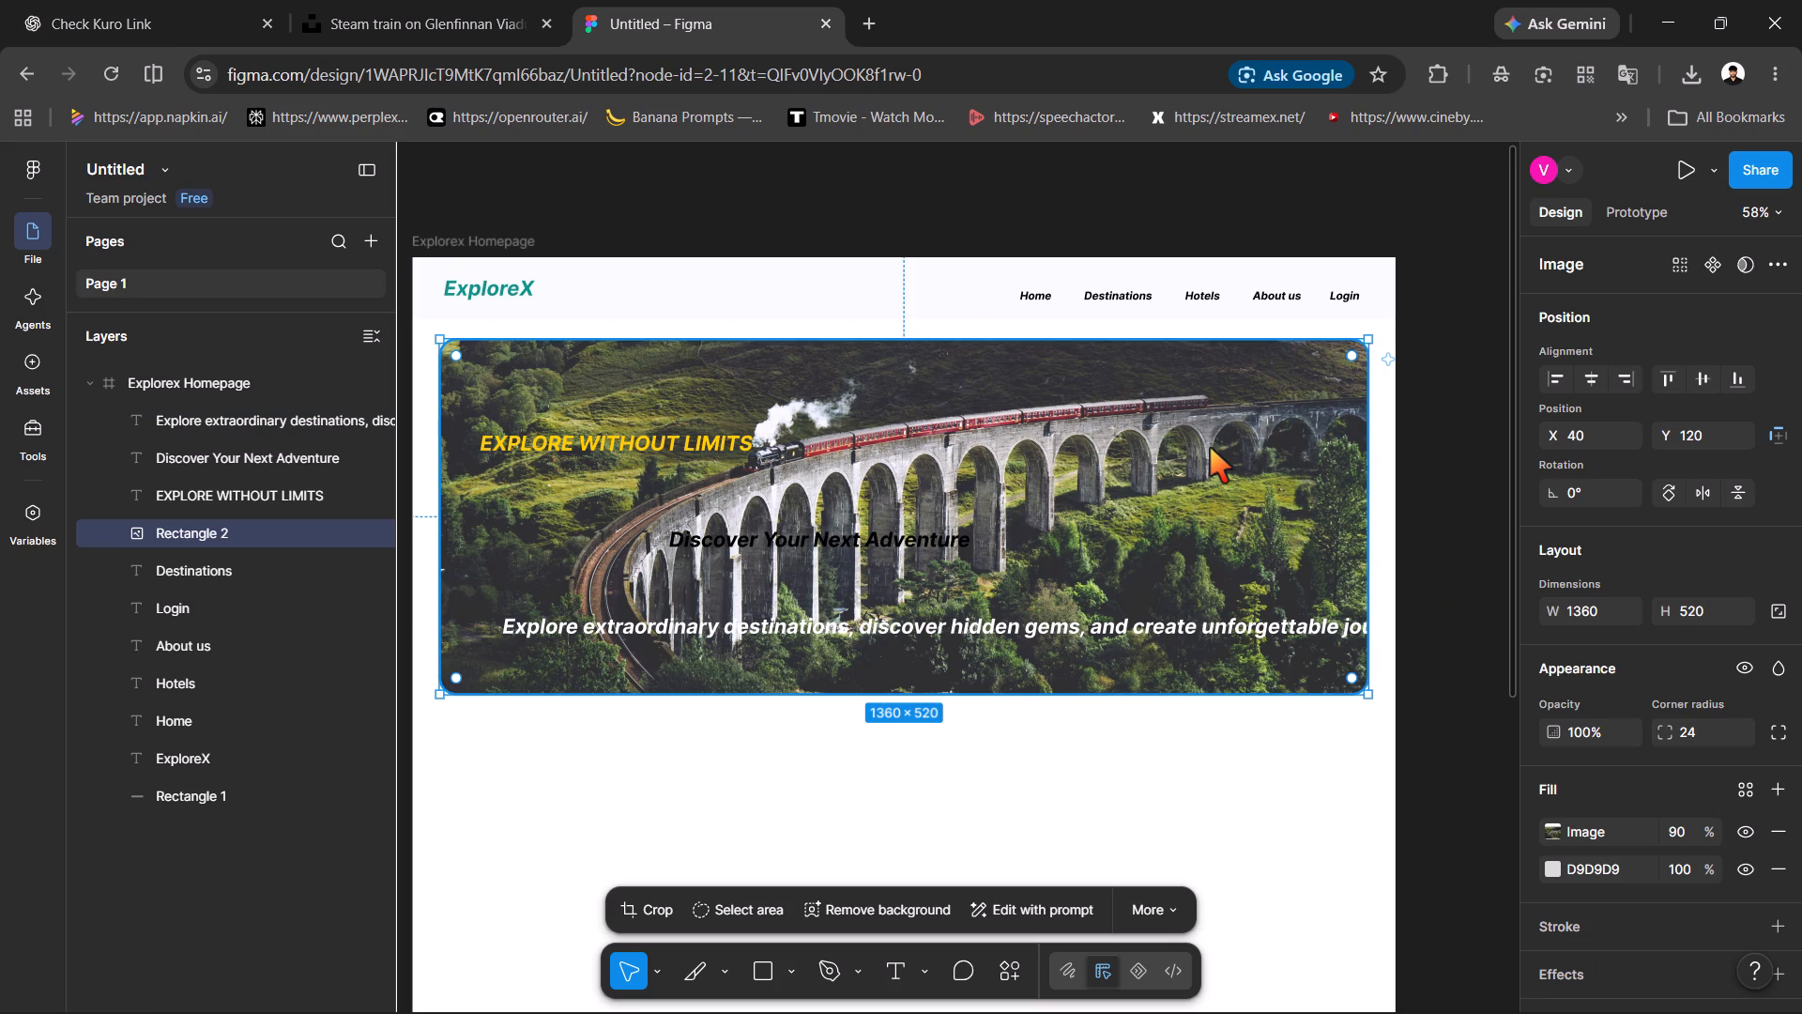
{"action": "left_click", "coordinate": [1783, 826]}
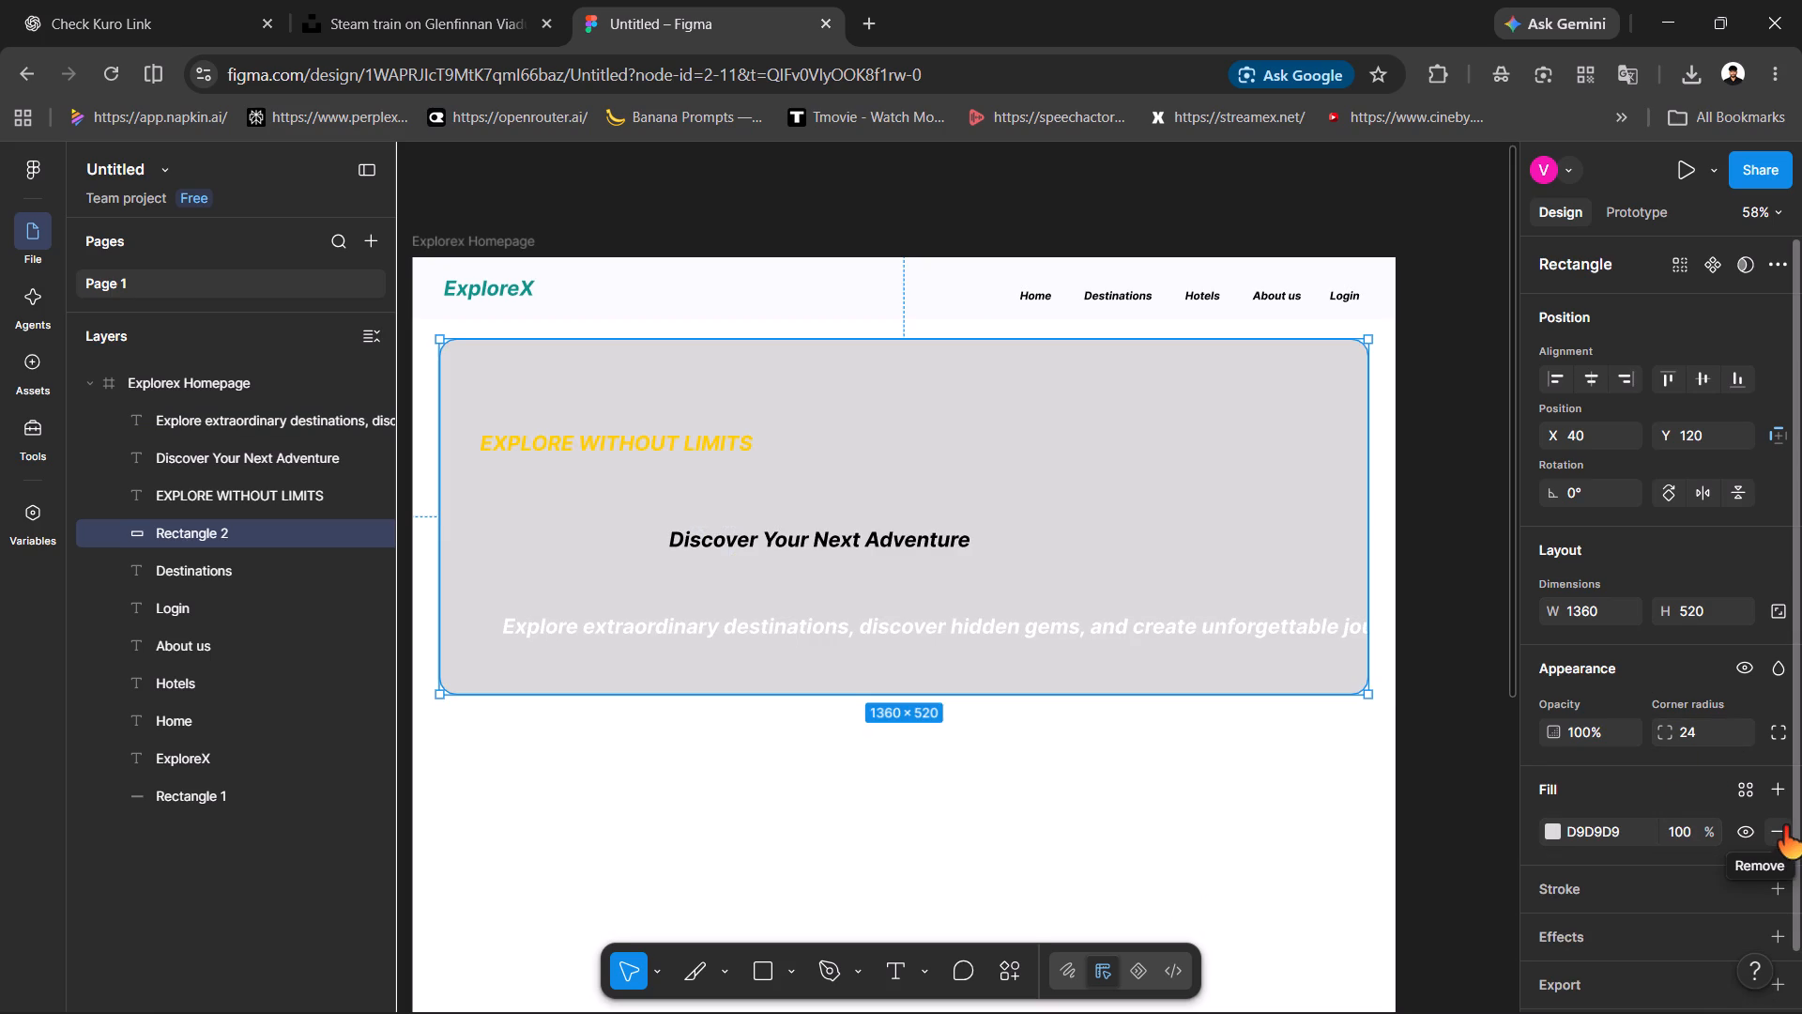
{"action": "key", "text": "ctrl+z"}
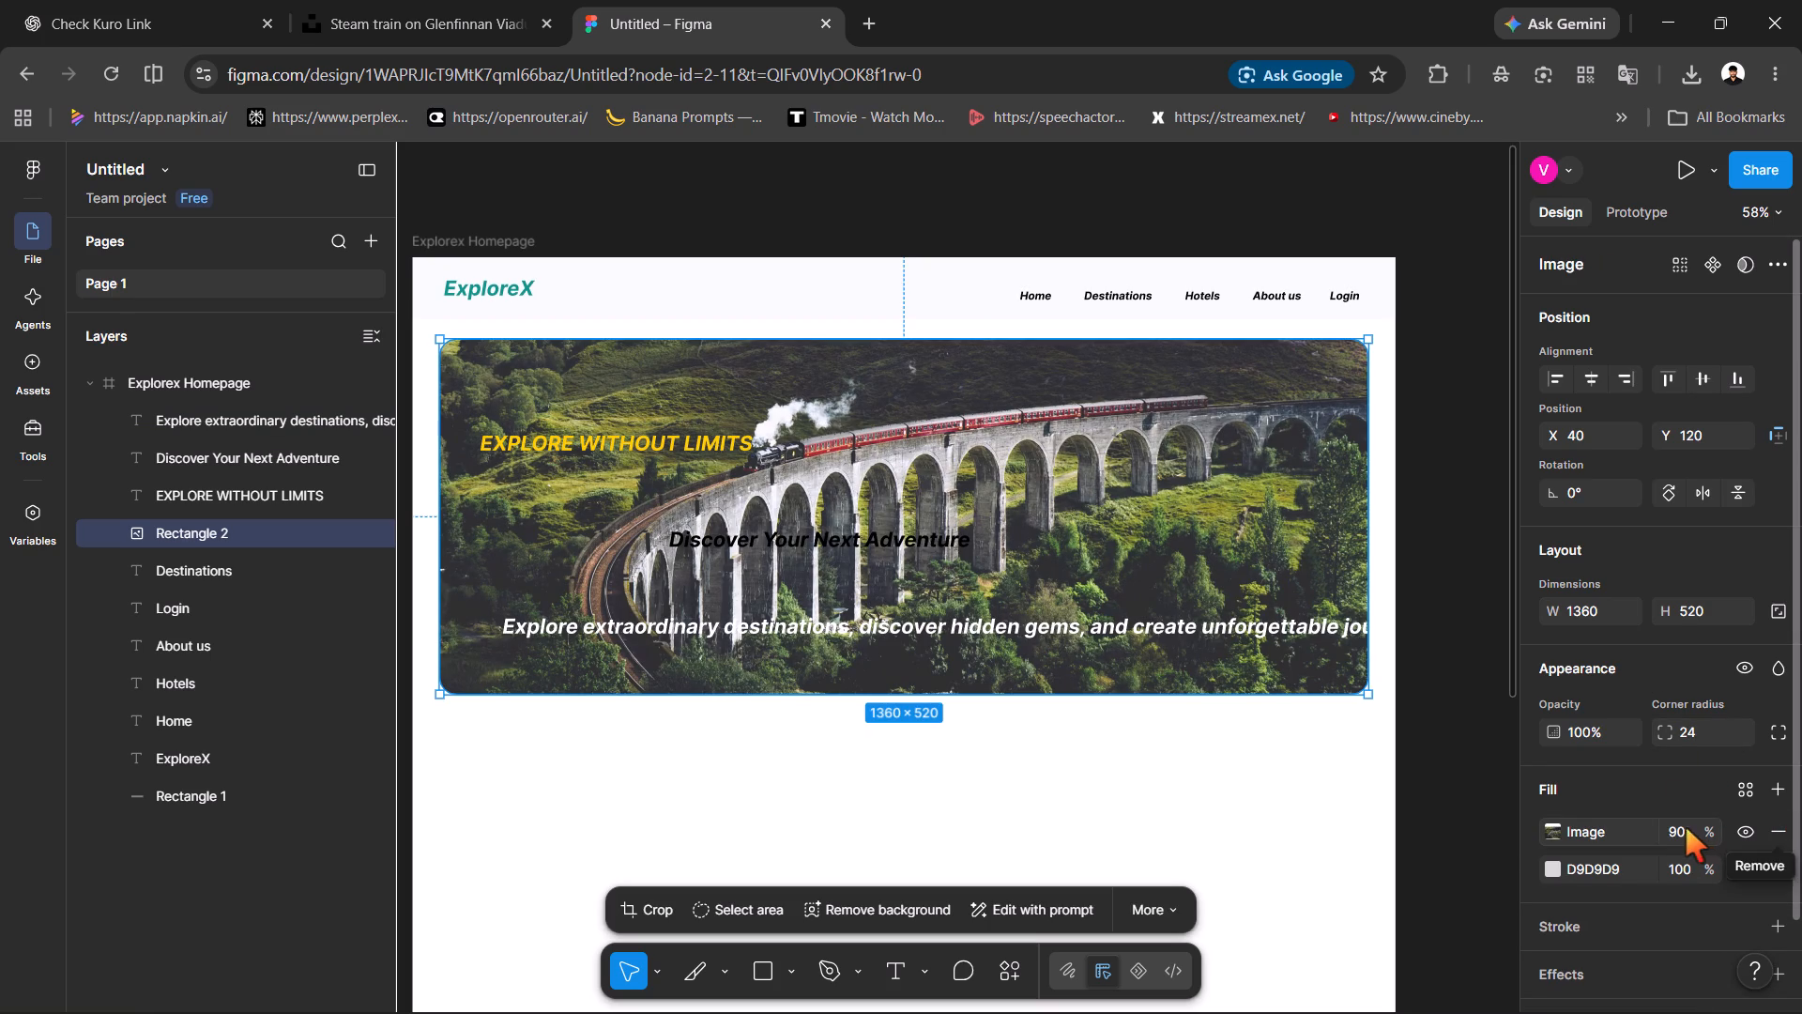
{"action": "double_click", "coordinate": [1674, 831]}
{"action": "type", "text": "50"}
{"action": "key", "text": "Return"}
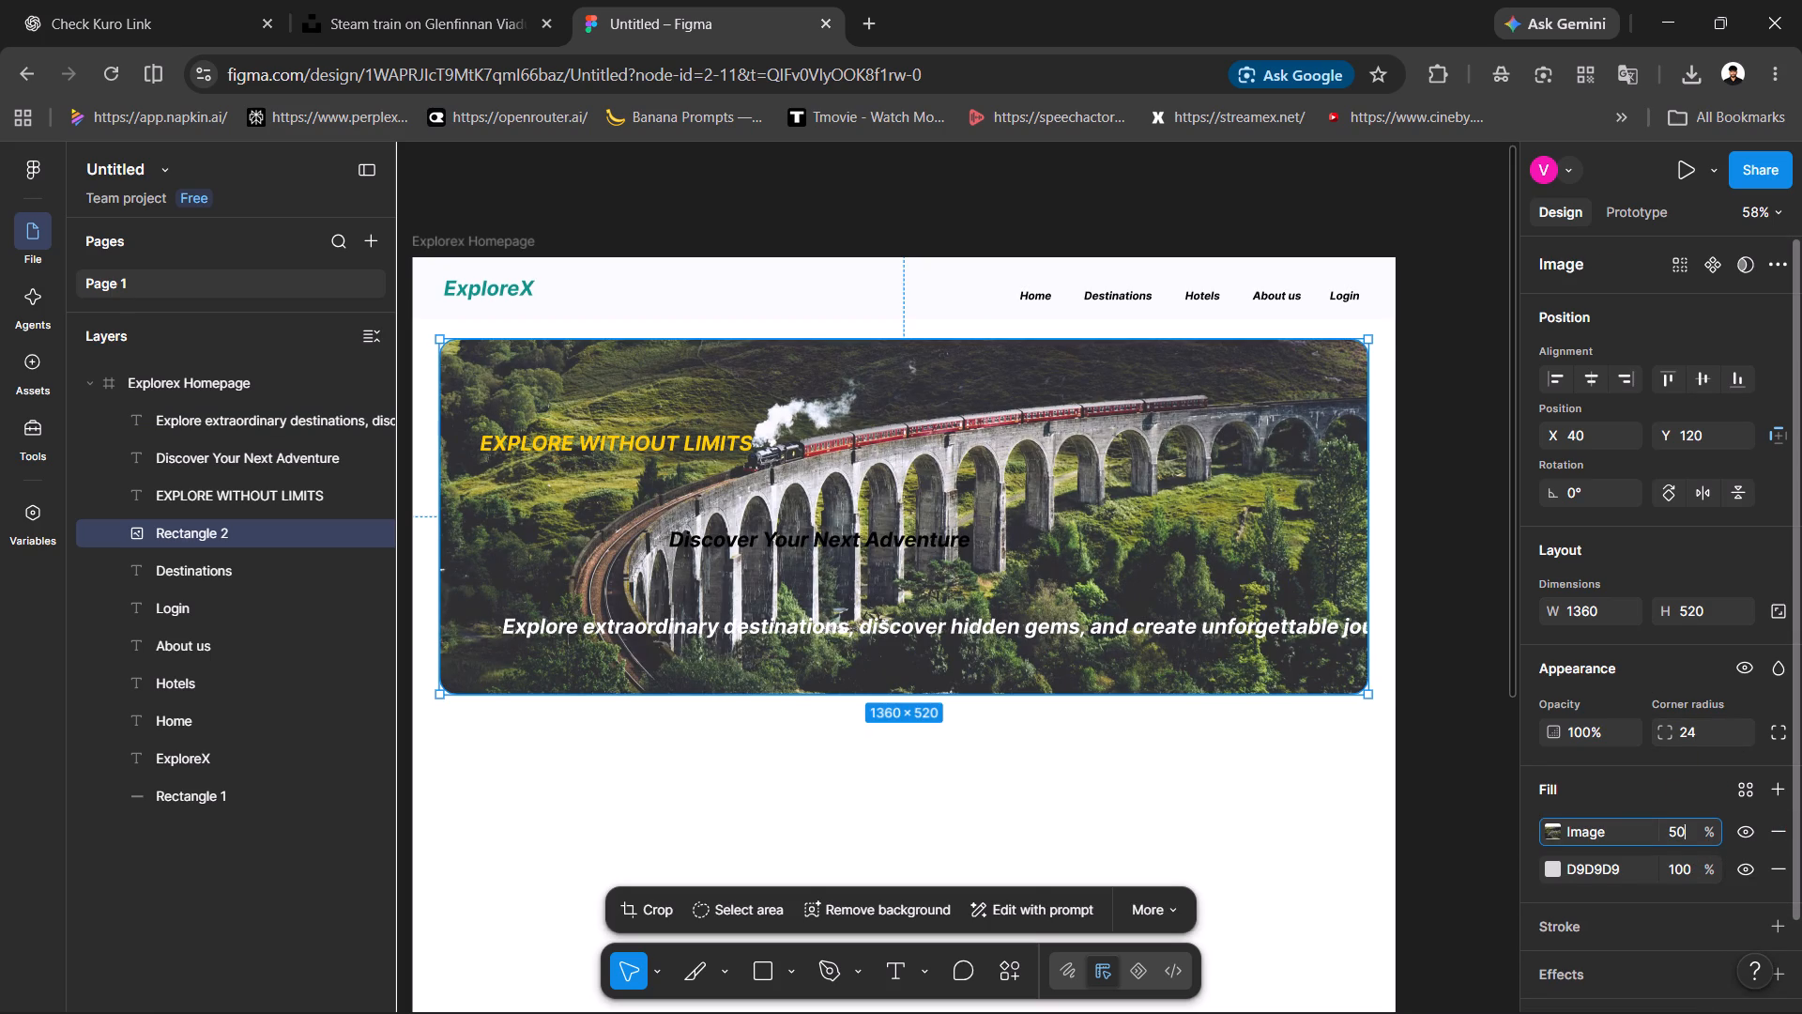
{"action": "left_click", "coordinate": [1346, 779]}
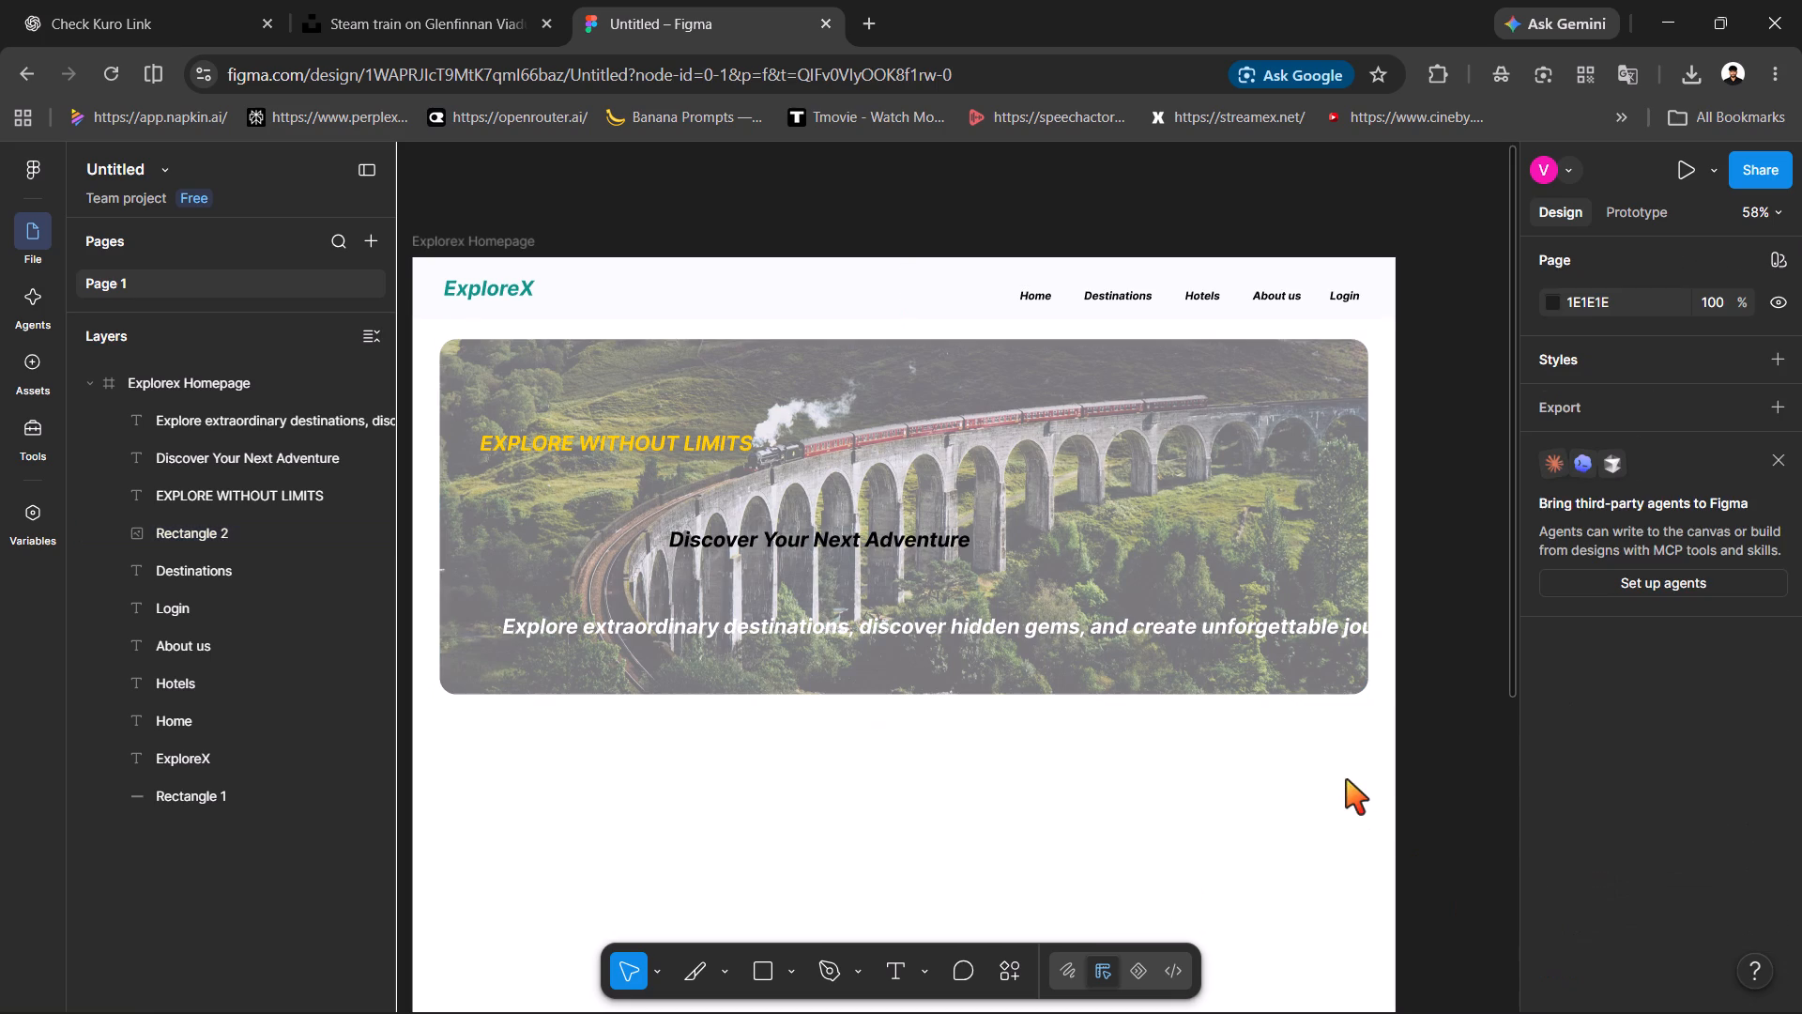
Reduce the font size of the "EXPLORE WITHOUT LIMITS" text, trying 16 and settling on 20.
{"action": "left_click", "coordinate": [734, 443]}
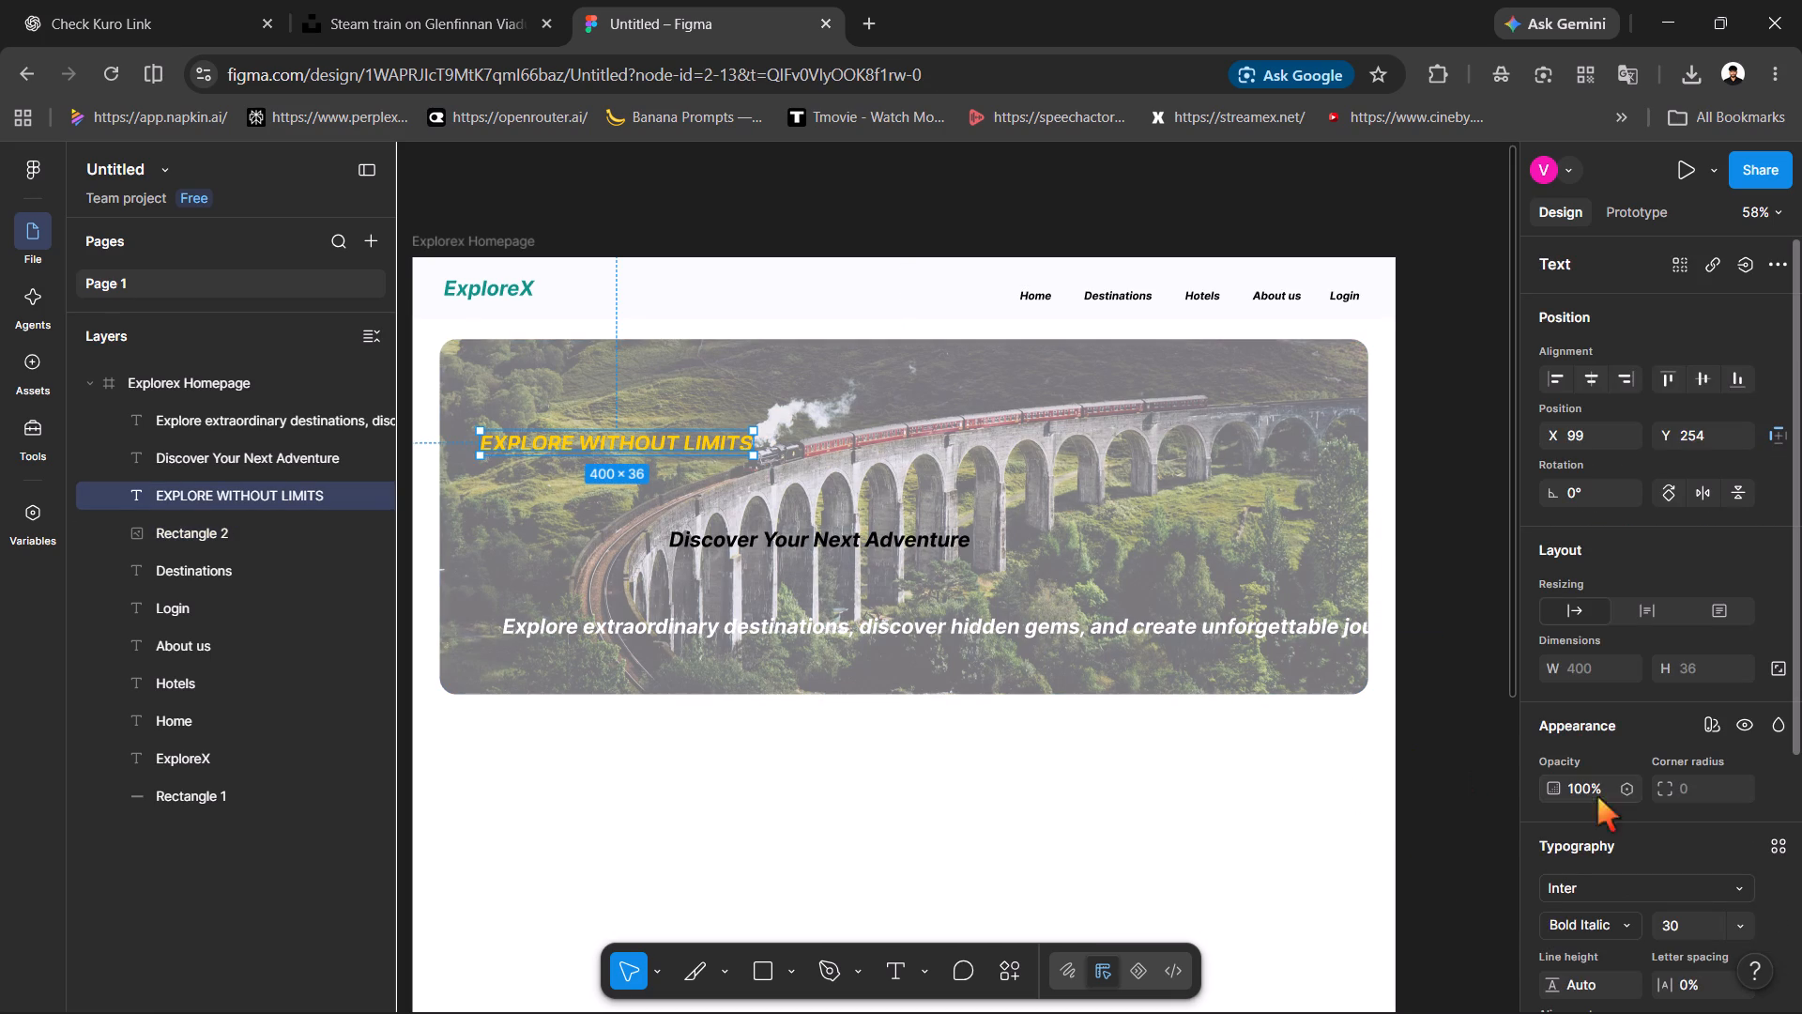
{"action": "scroll", "coordinate": [1668, 756], "scroll_direction": "down", "scroll_amount": 1}
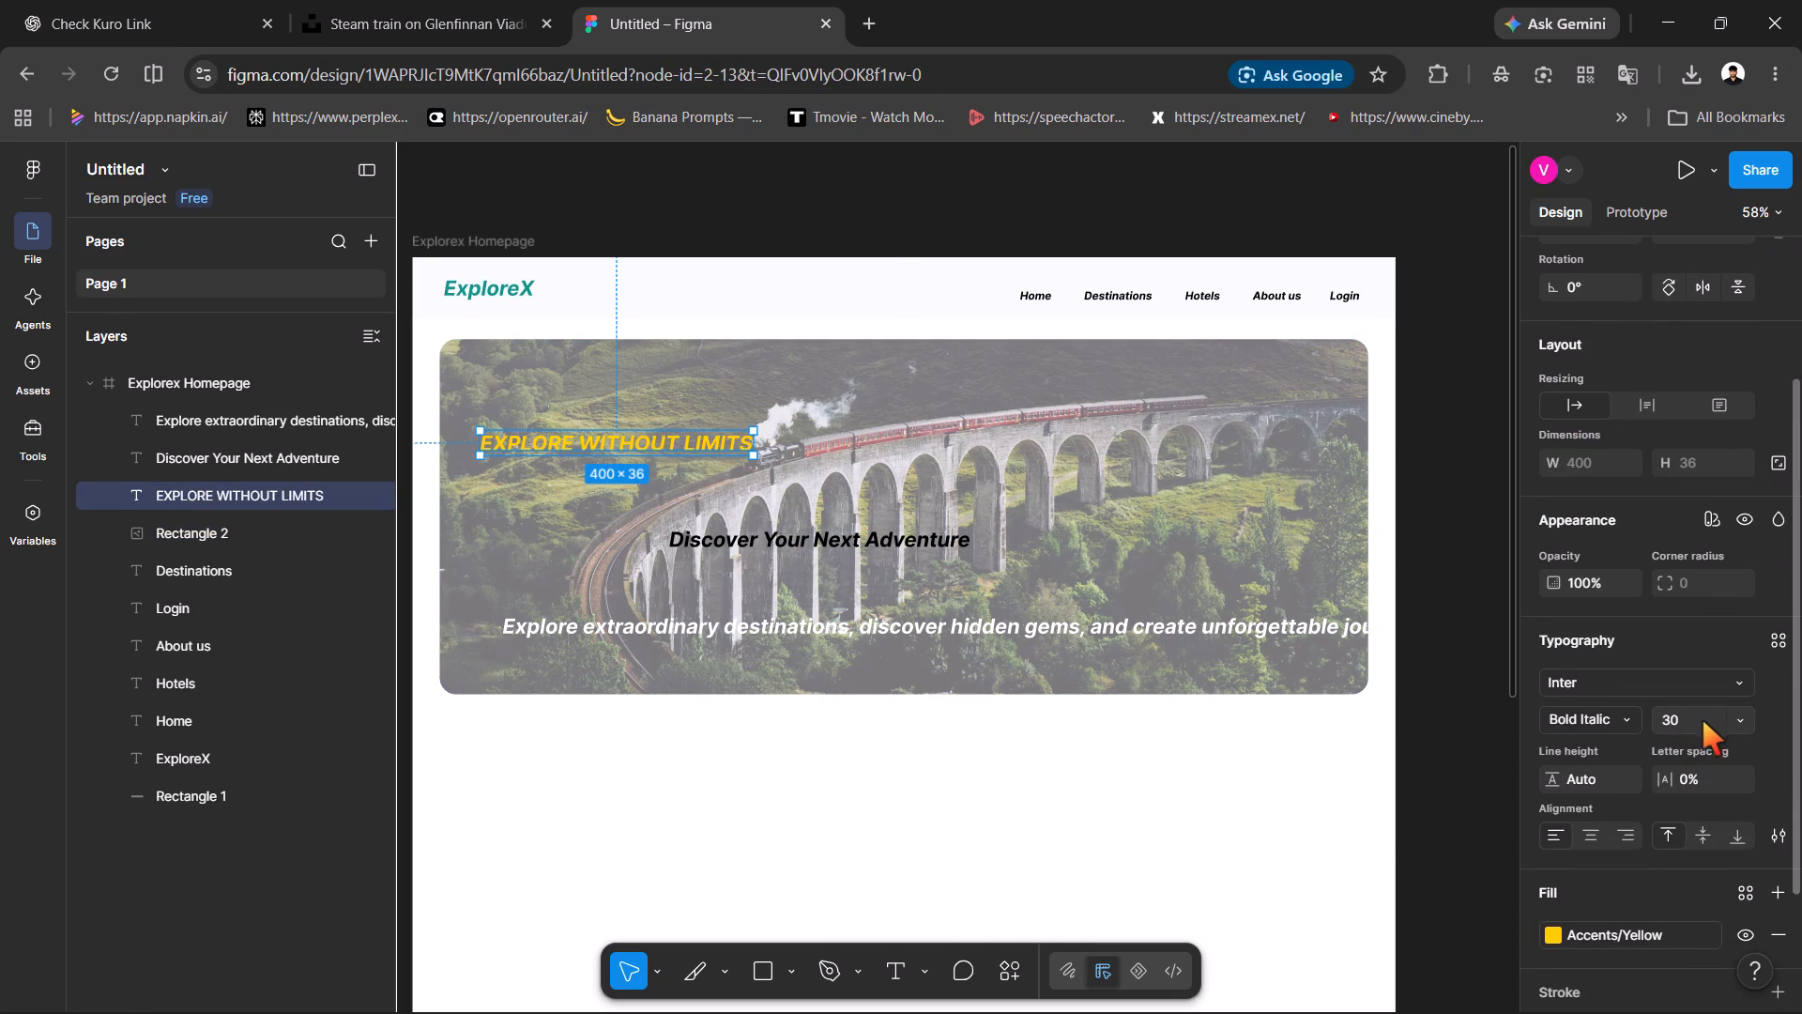
{"action": "left_click", "coordinate": [1704, 717]}
{"action": "type", "text": "16"}
{"action": "key", "text": "Return"}
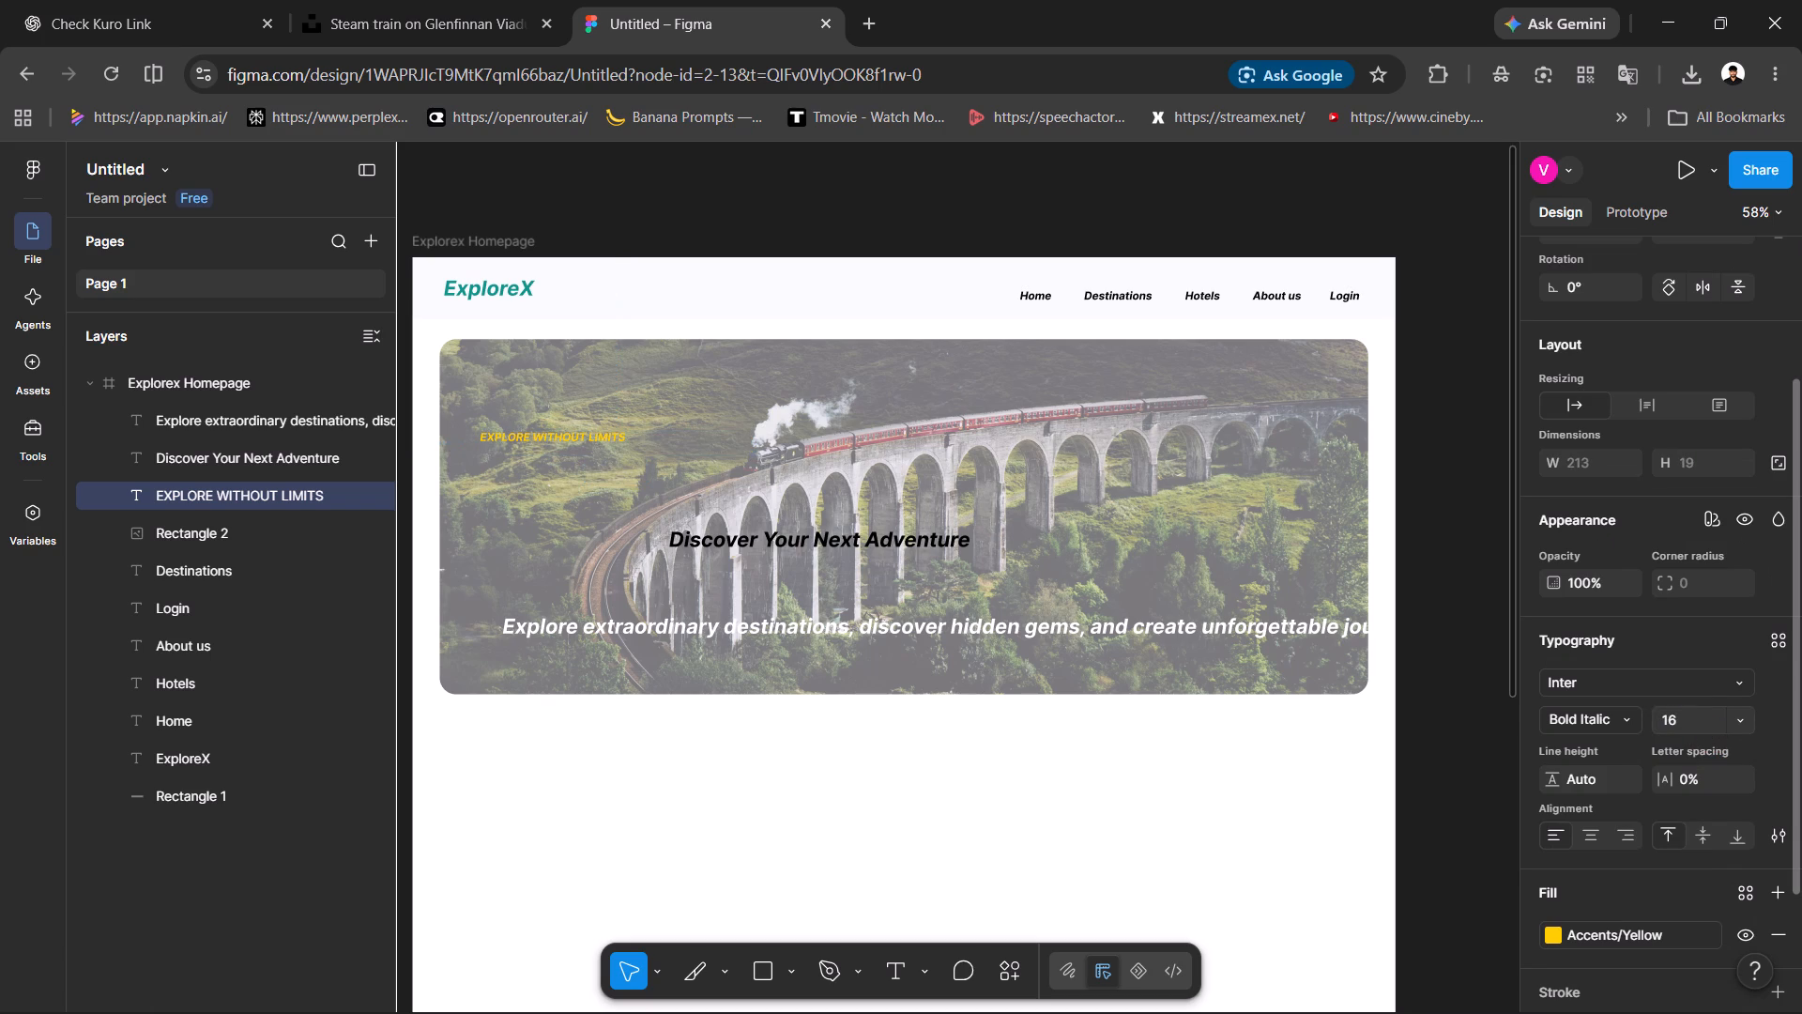
{"action": "double_click", "coordinate": [1683, 712]}
{"action": "type", "text": "20"}
{"action": "key", "text": "Return"}
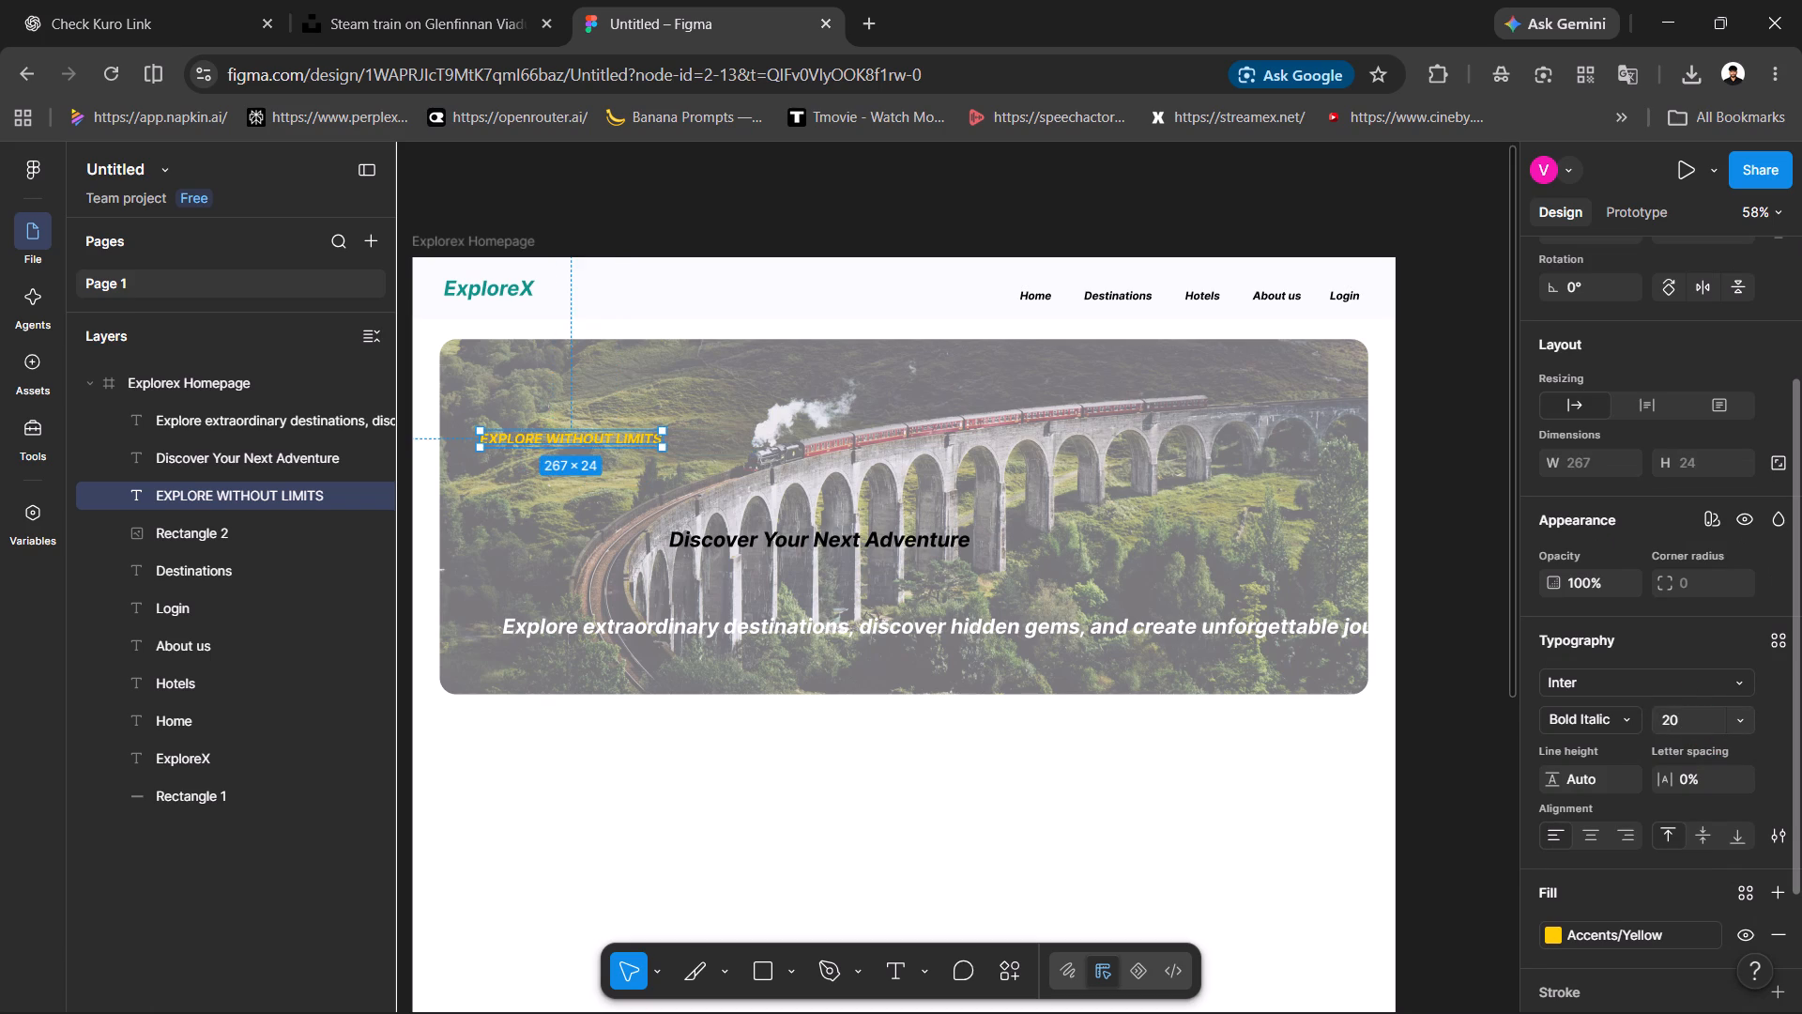
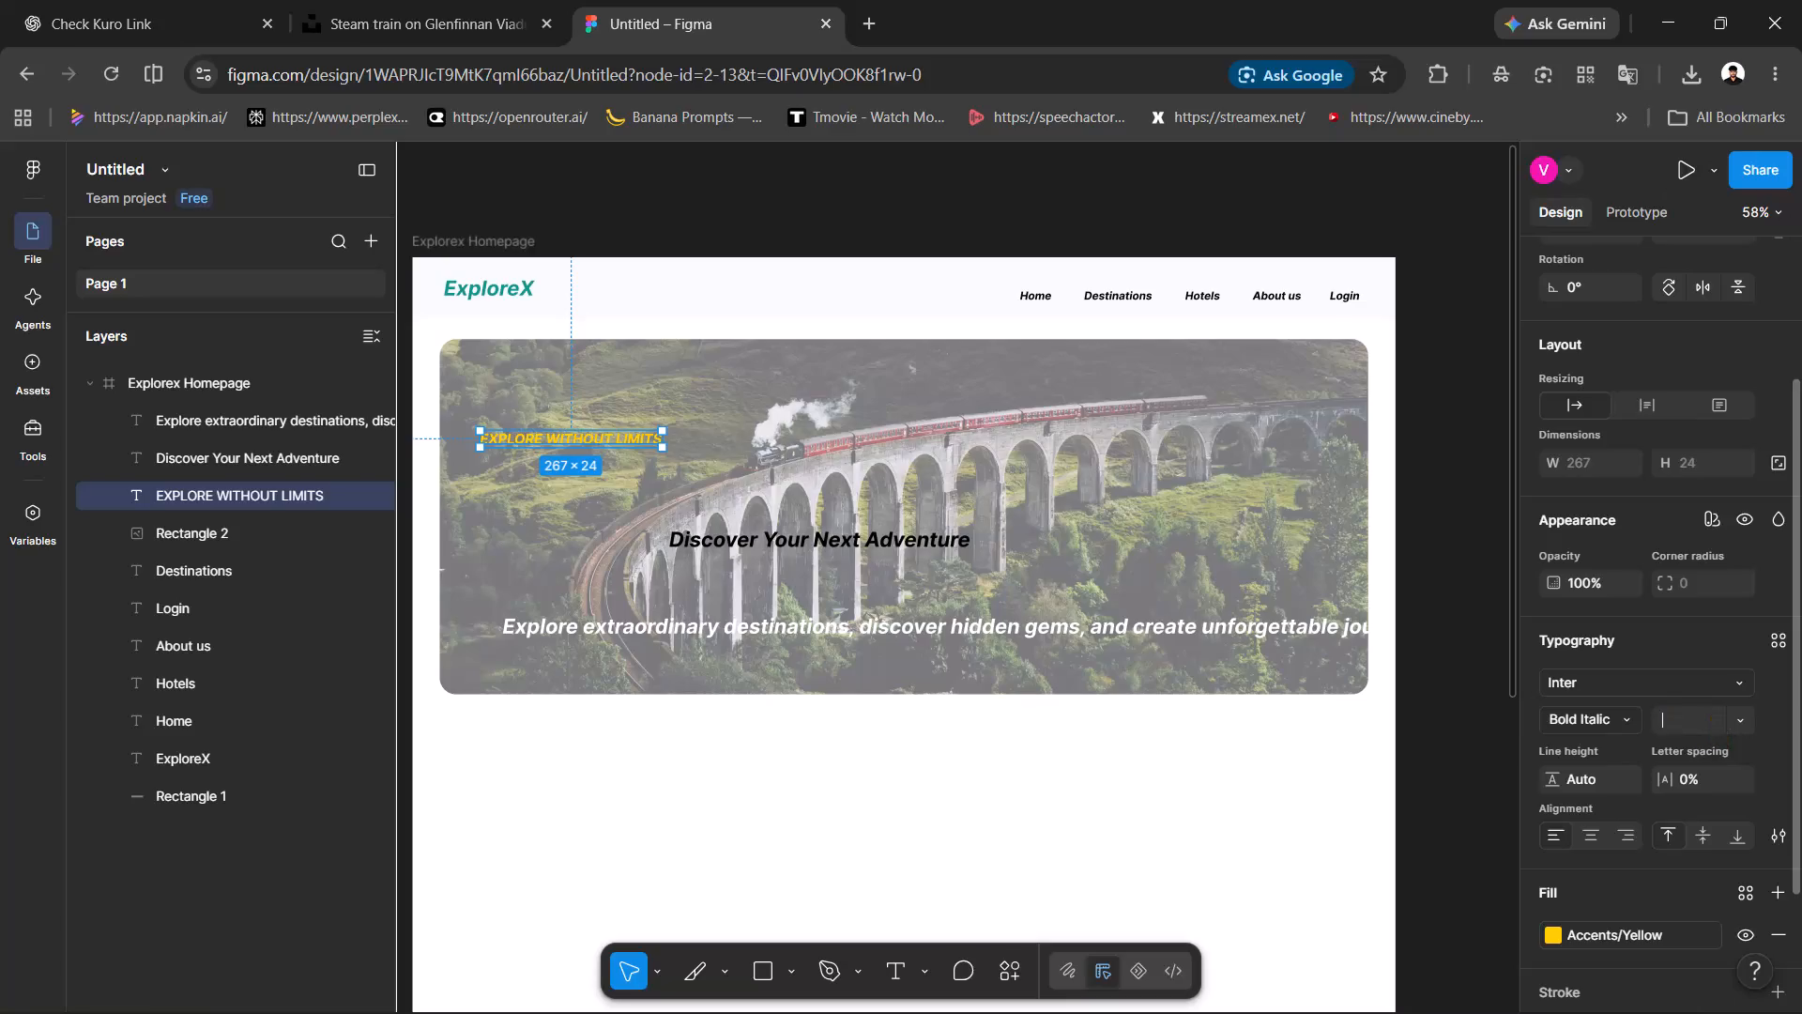
Set the font size of the "EXPLORE WITHOUT LIMITS" text to 23.
{"action": "key", "text": "3"}
{"action": "key", "text": "Return"}
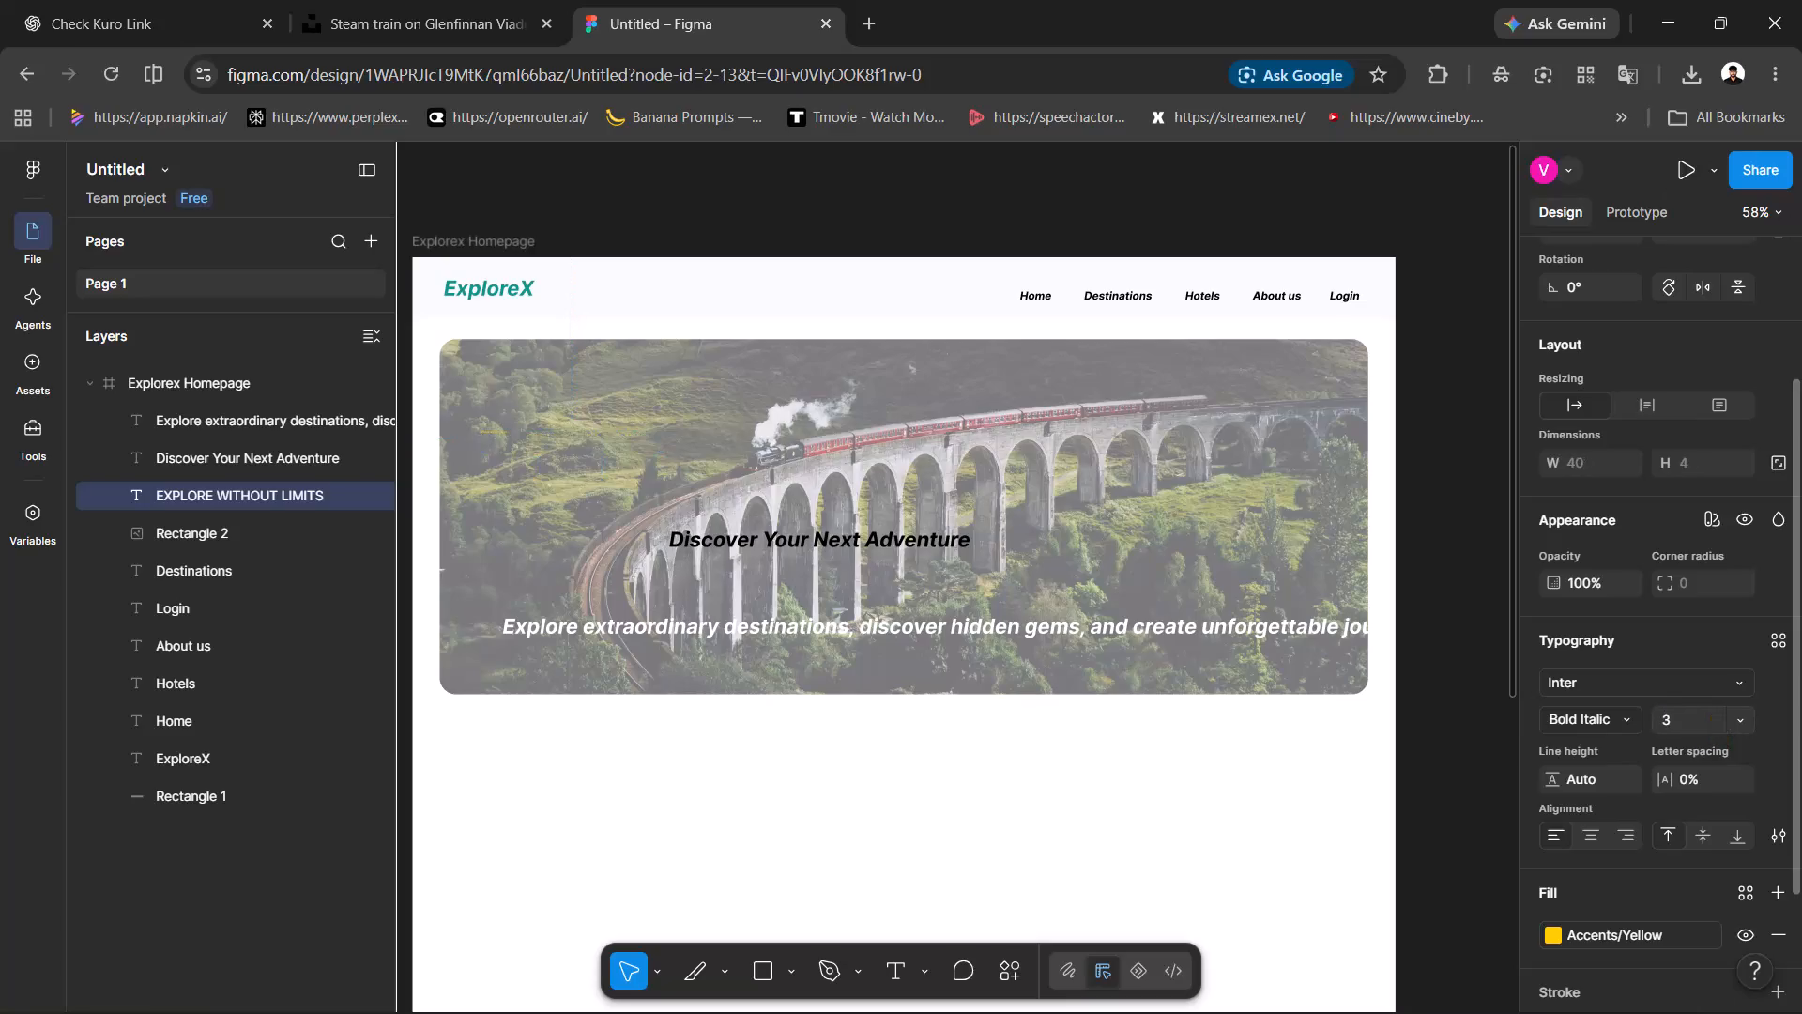
{"action": "double_click", "coordinate": [1718, 728]}
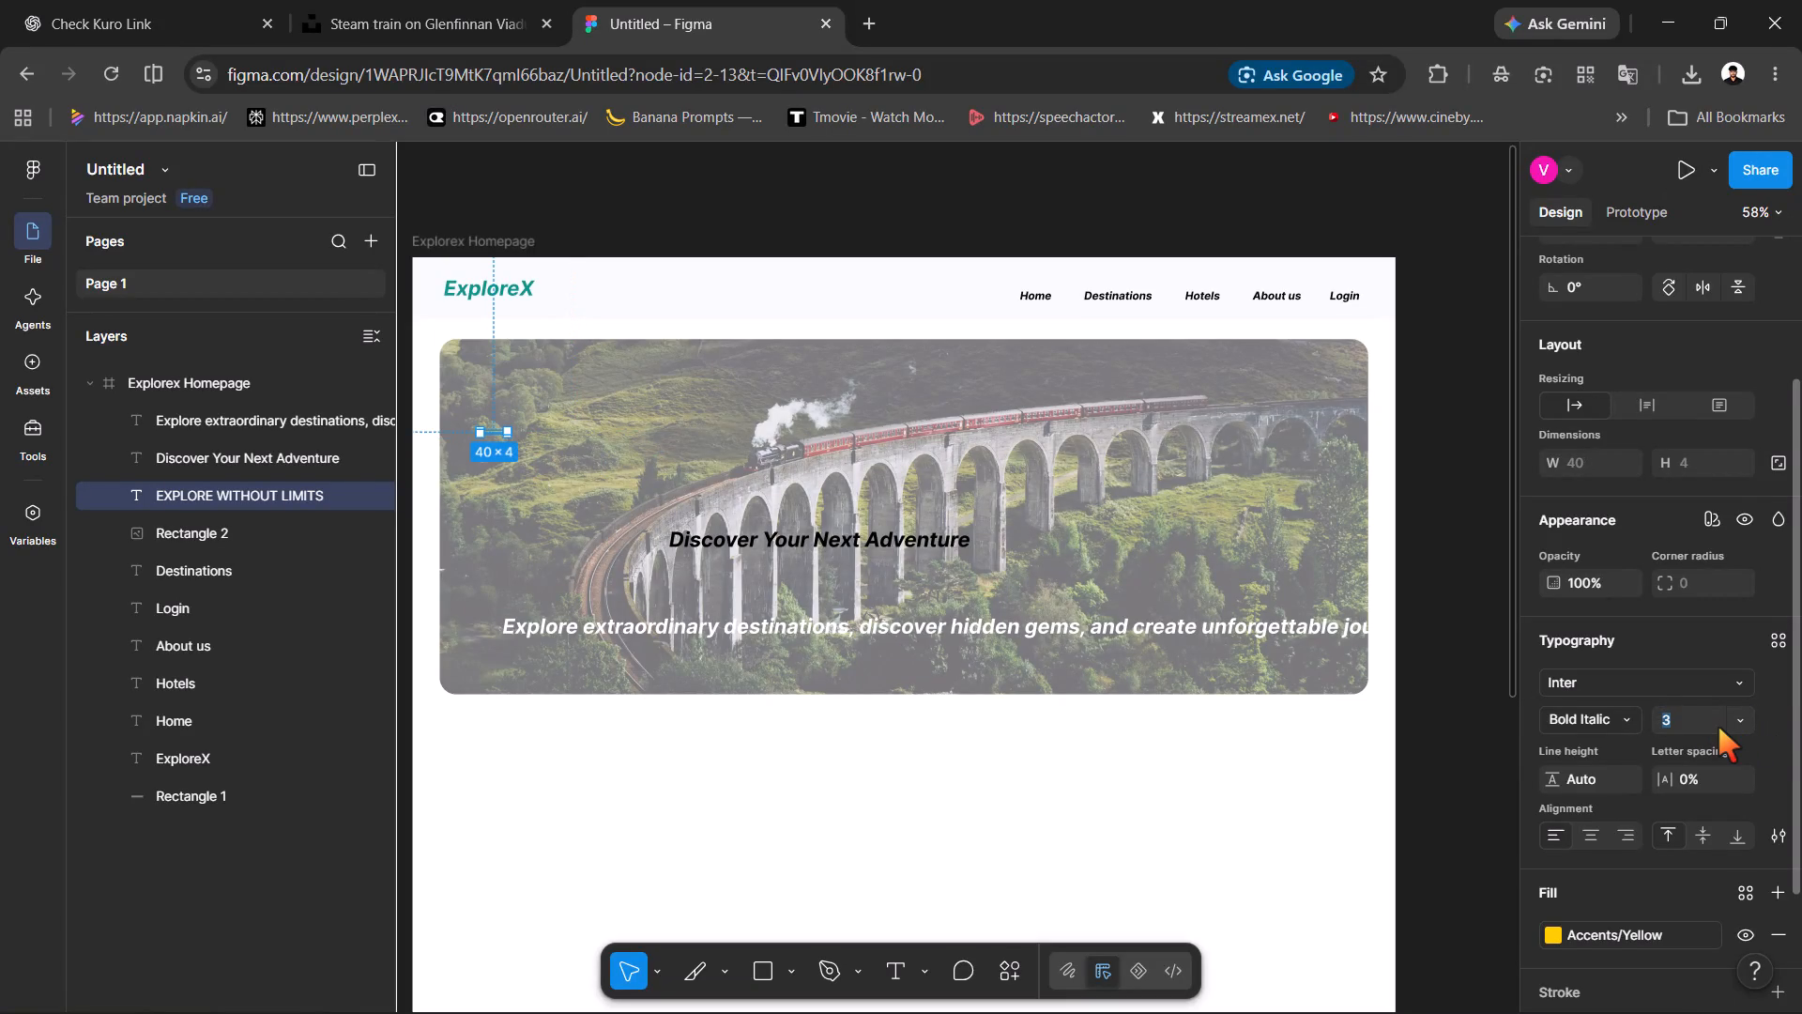
{"action": "type", "text": "23"}
{"action": "key", "text": "Return"}
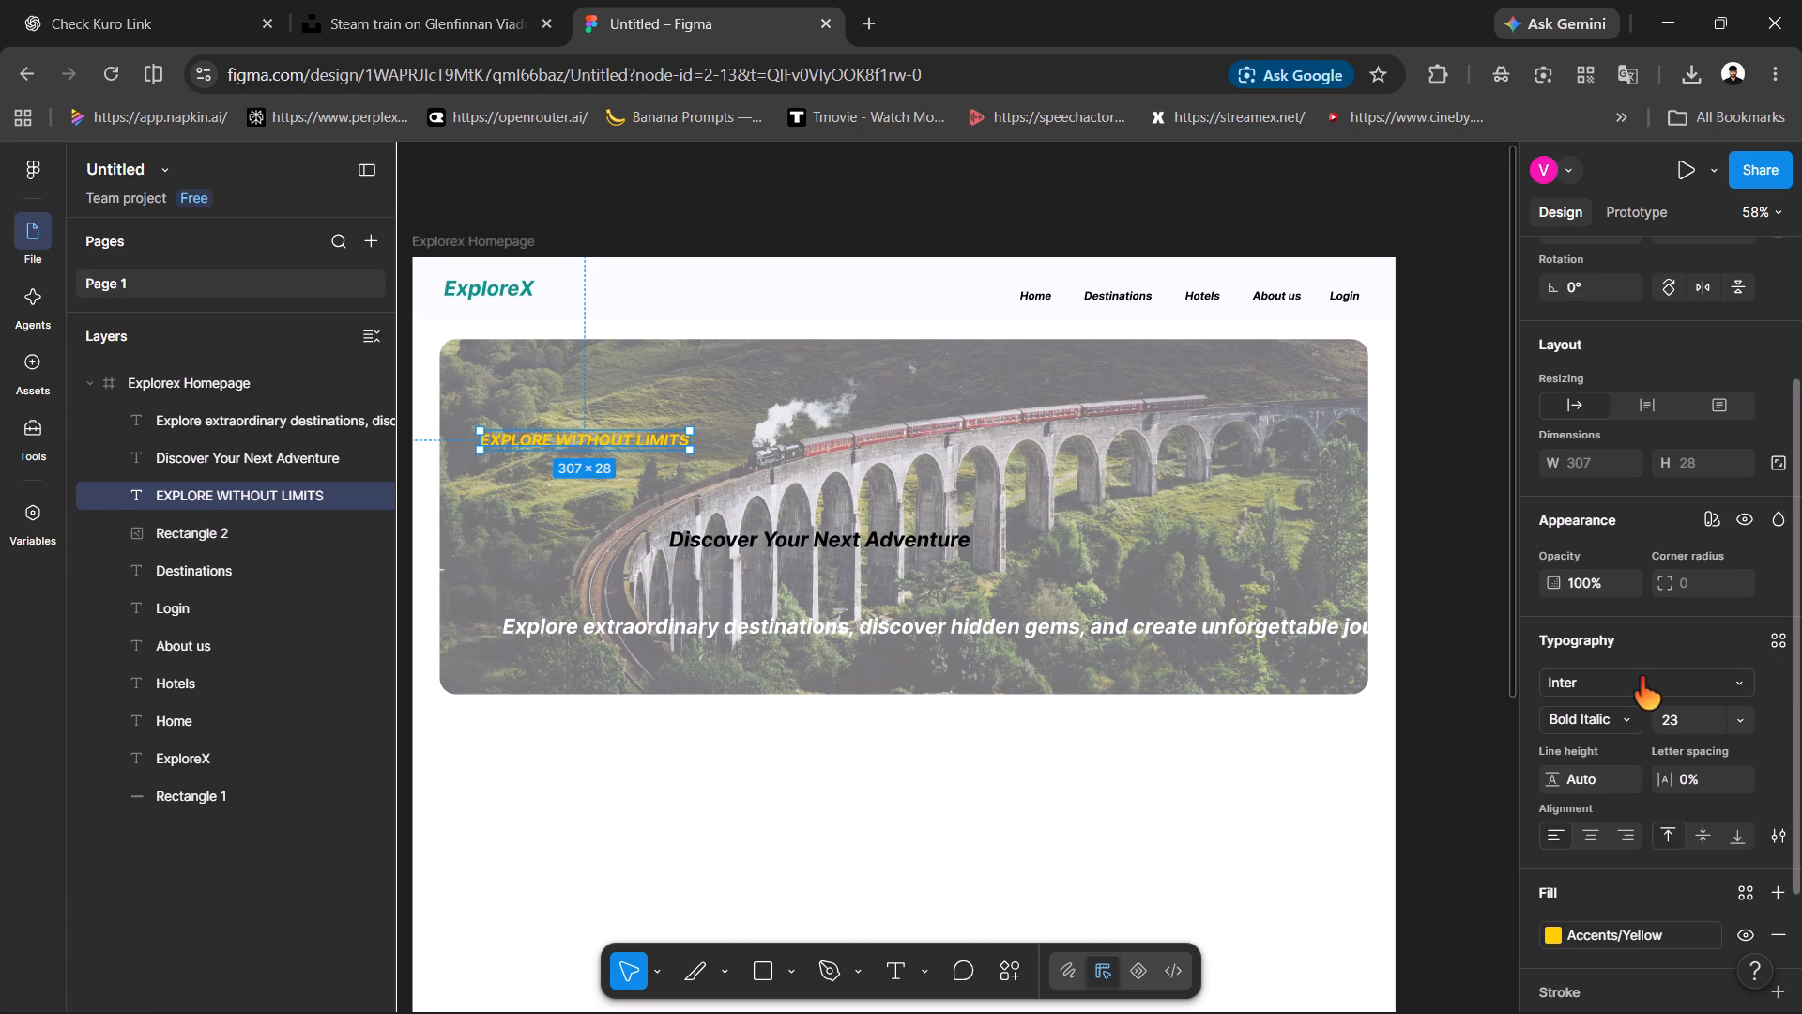
Change the fill colour of the "EXPLORE WITHOUT LIMITS" text to the Green accent from the iOS and iPadOS 27 library.
{"action": "scroll", "coordinate": [1640, 677], "scroll_direction": "down", "scroll_amount": 2}
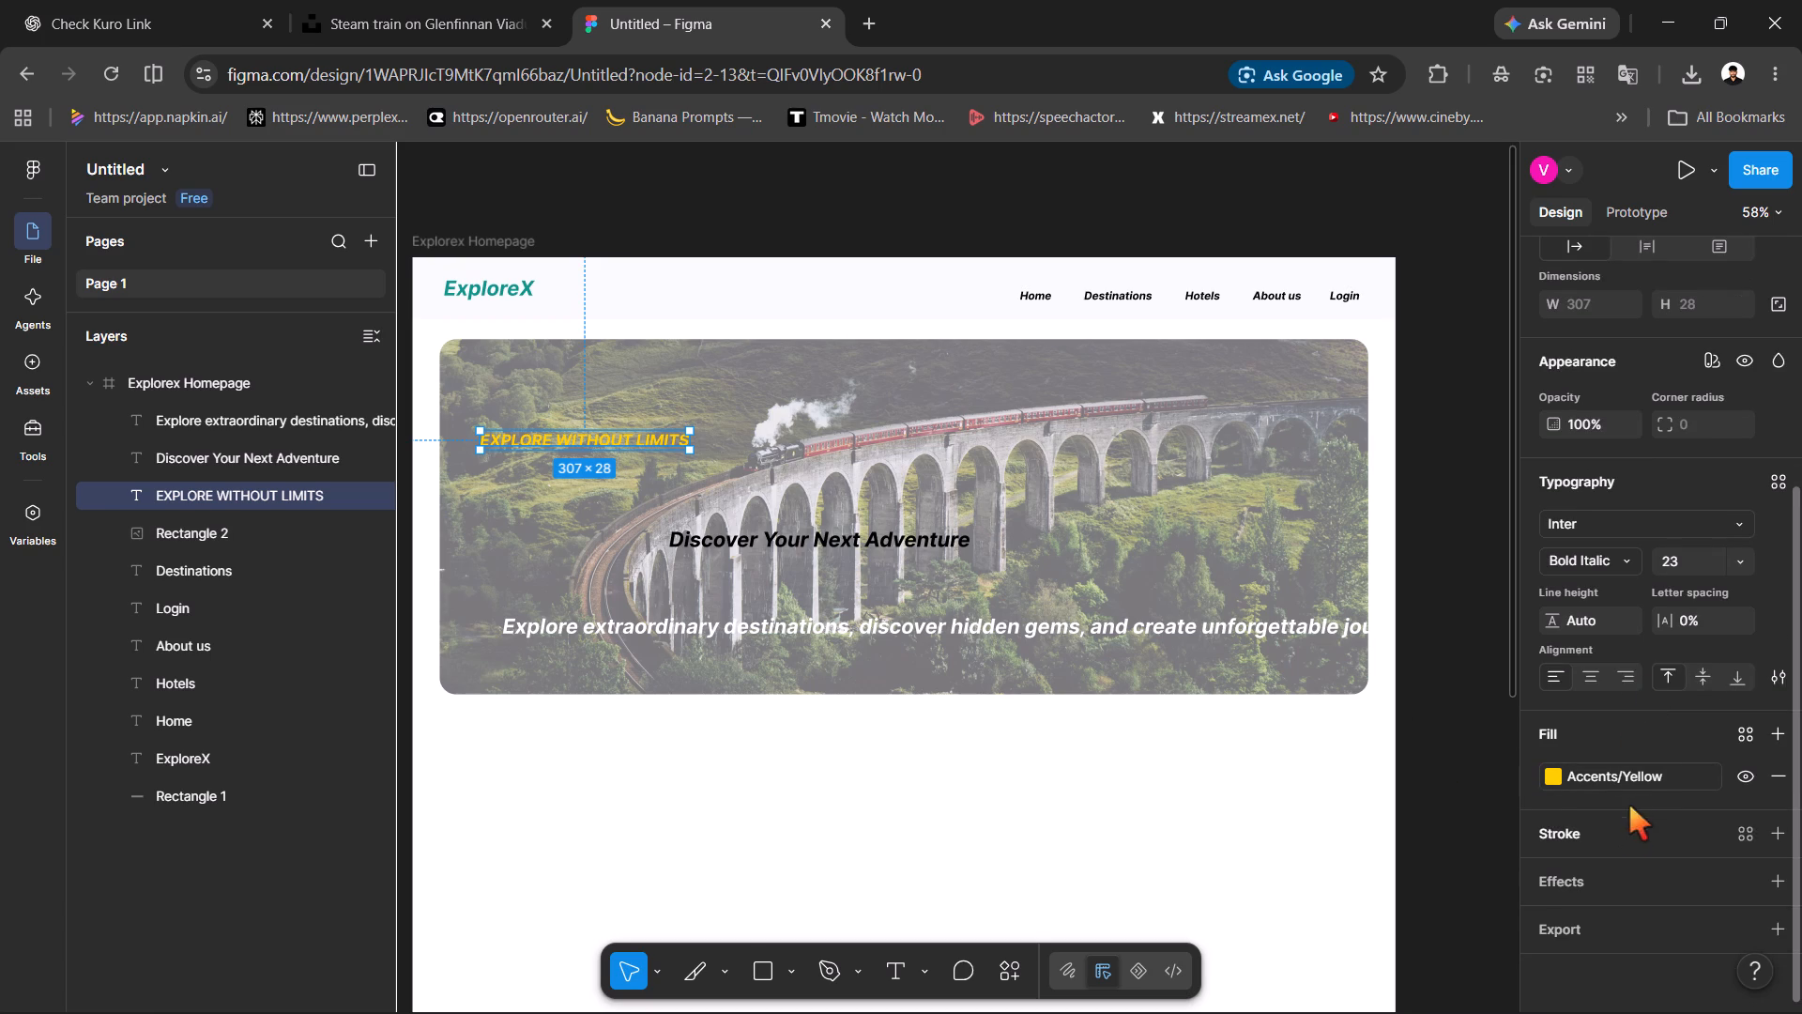
{"action": "left_click", "coordinate": [1640, 778]}
{"action": "left_click", "coordinate": [1351, 852]}
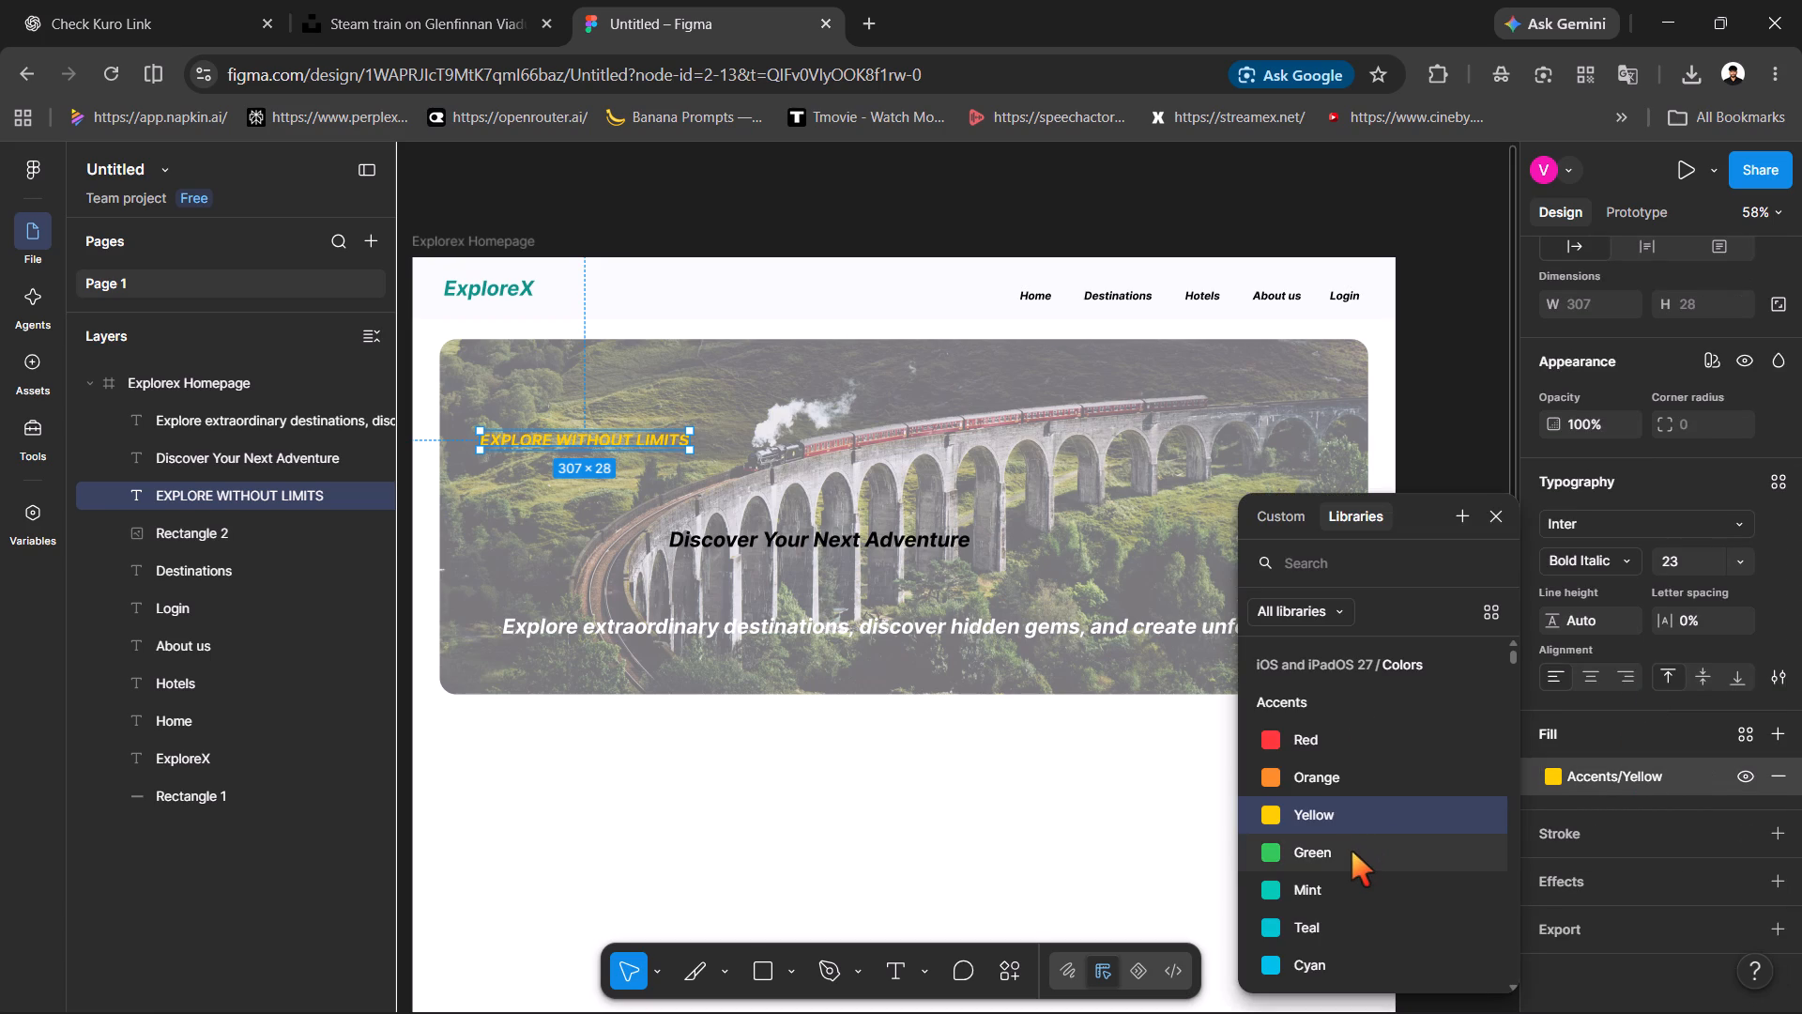
{"action": "left_click", "coordinate": [1600, 783]}
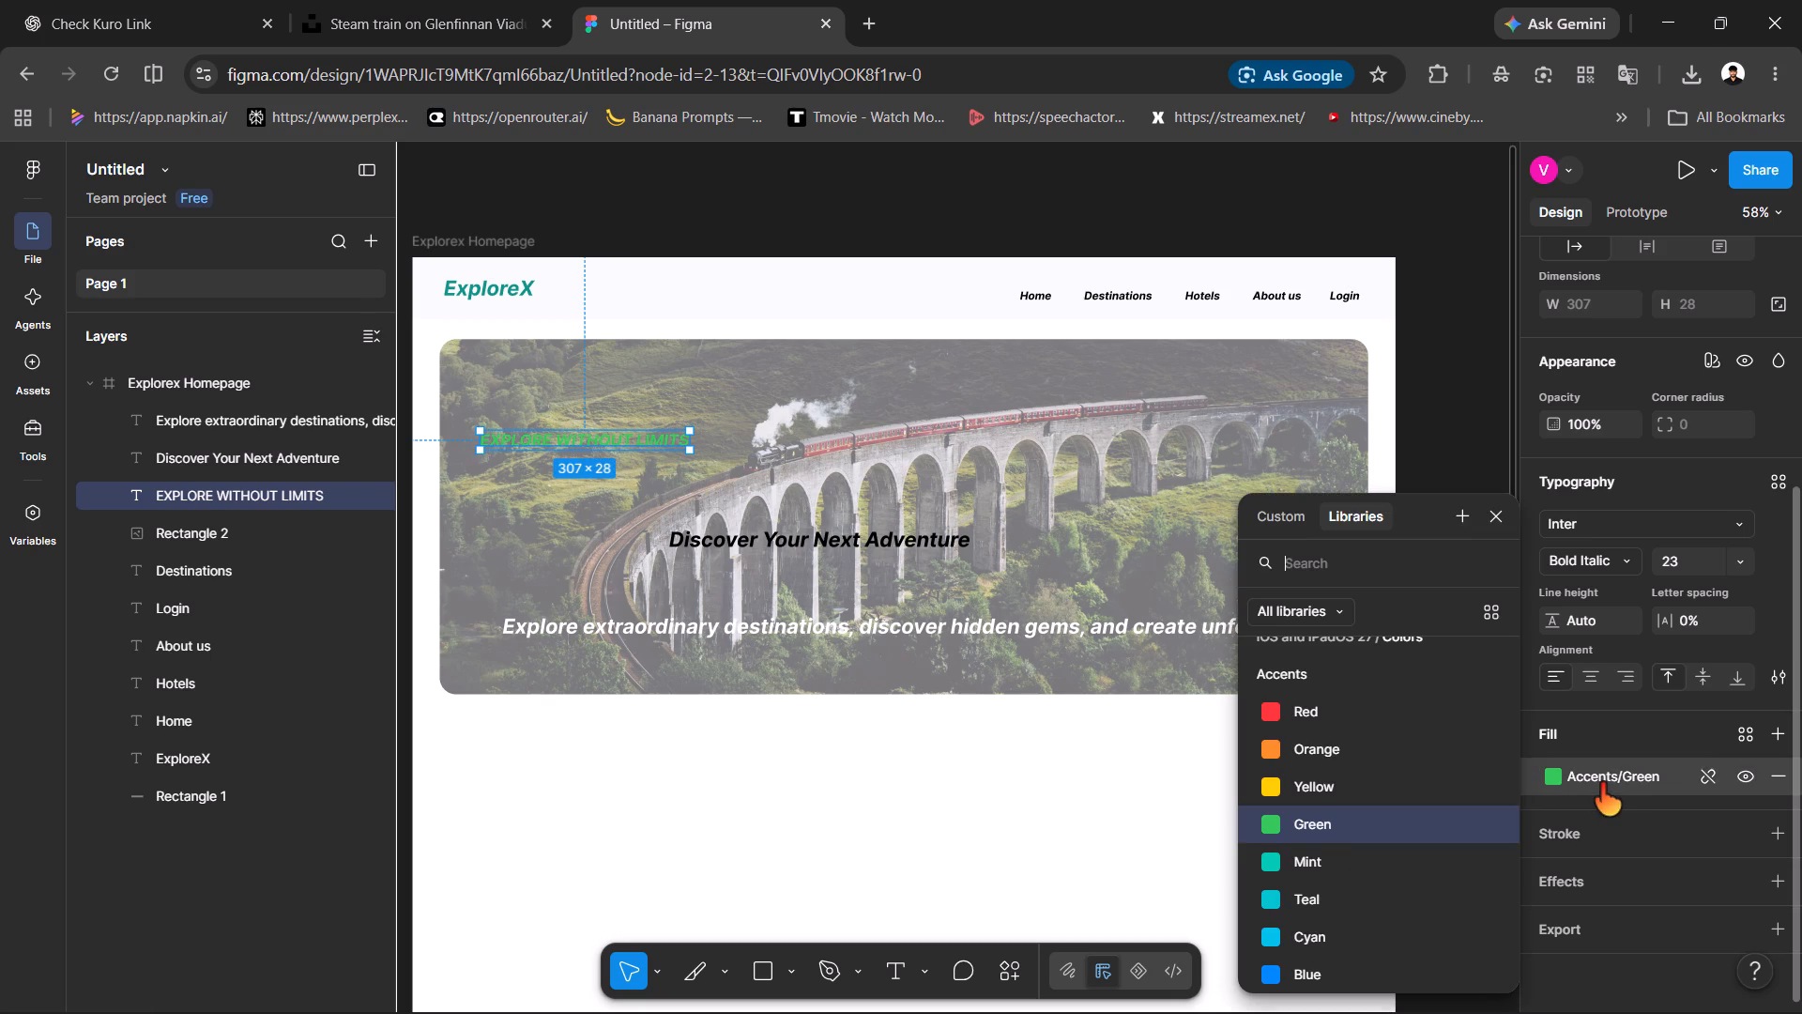
{"action": "scroll", "coordinate": [1391, 882], "scroll_direction": "down", "scroll_amount": 2}
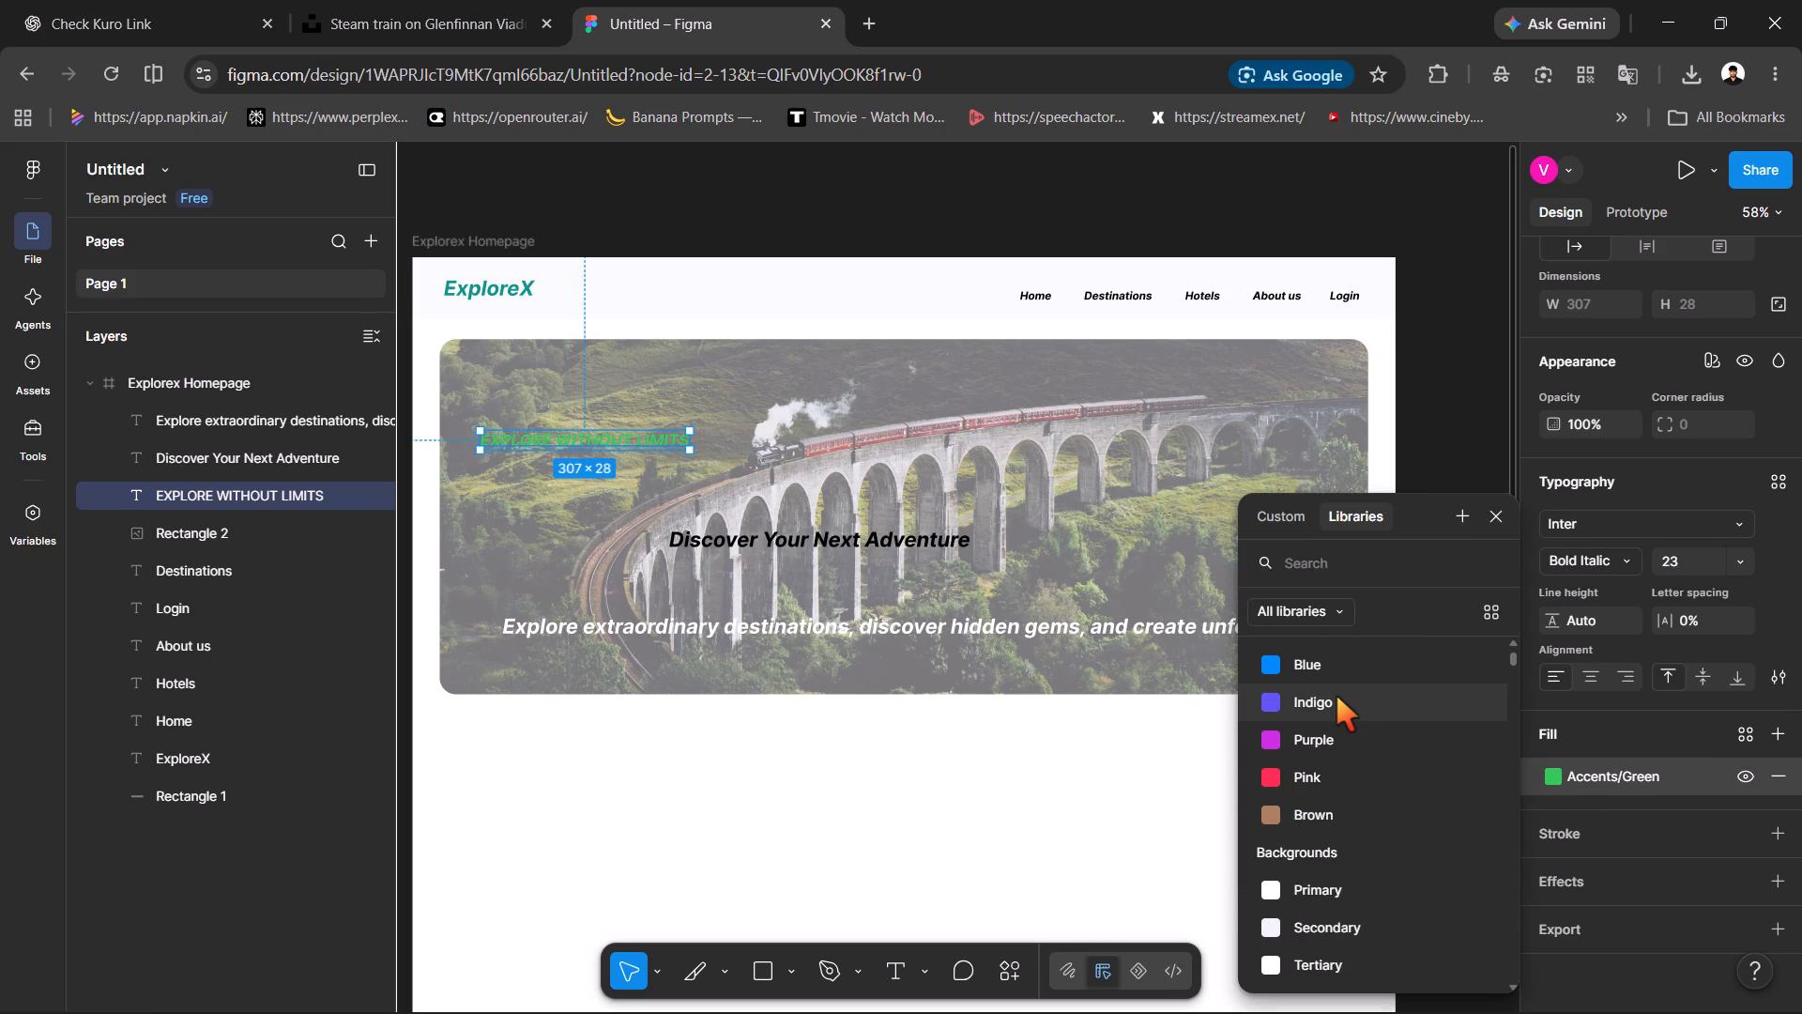
{"action": "left_click", "coordinate": [1049, 788]}
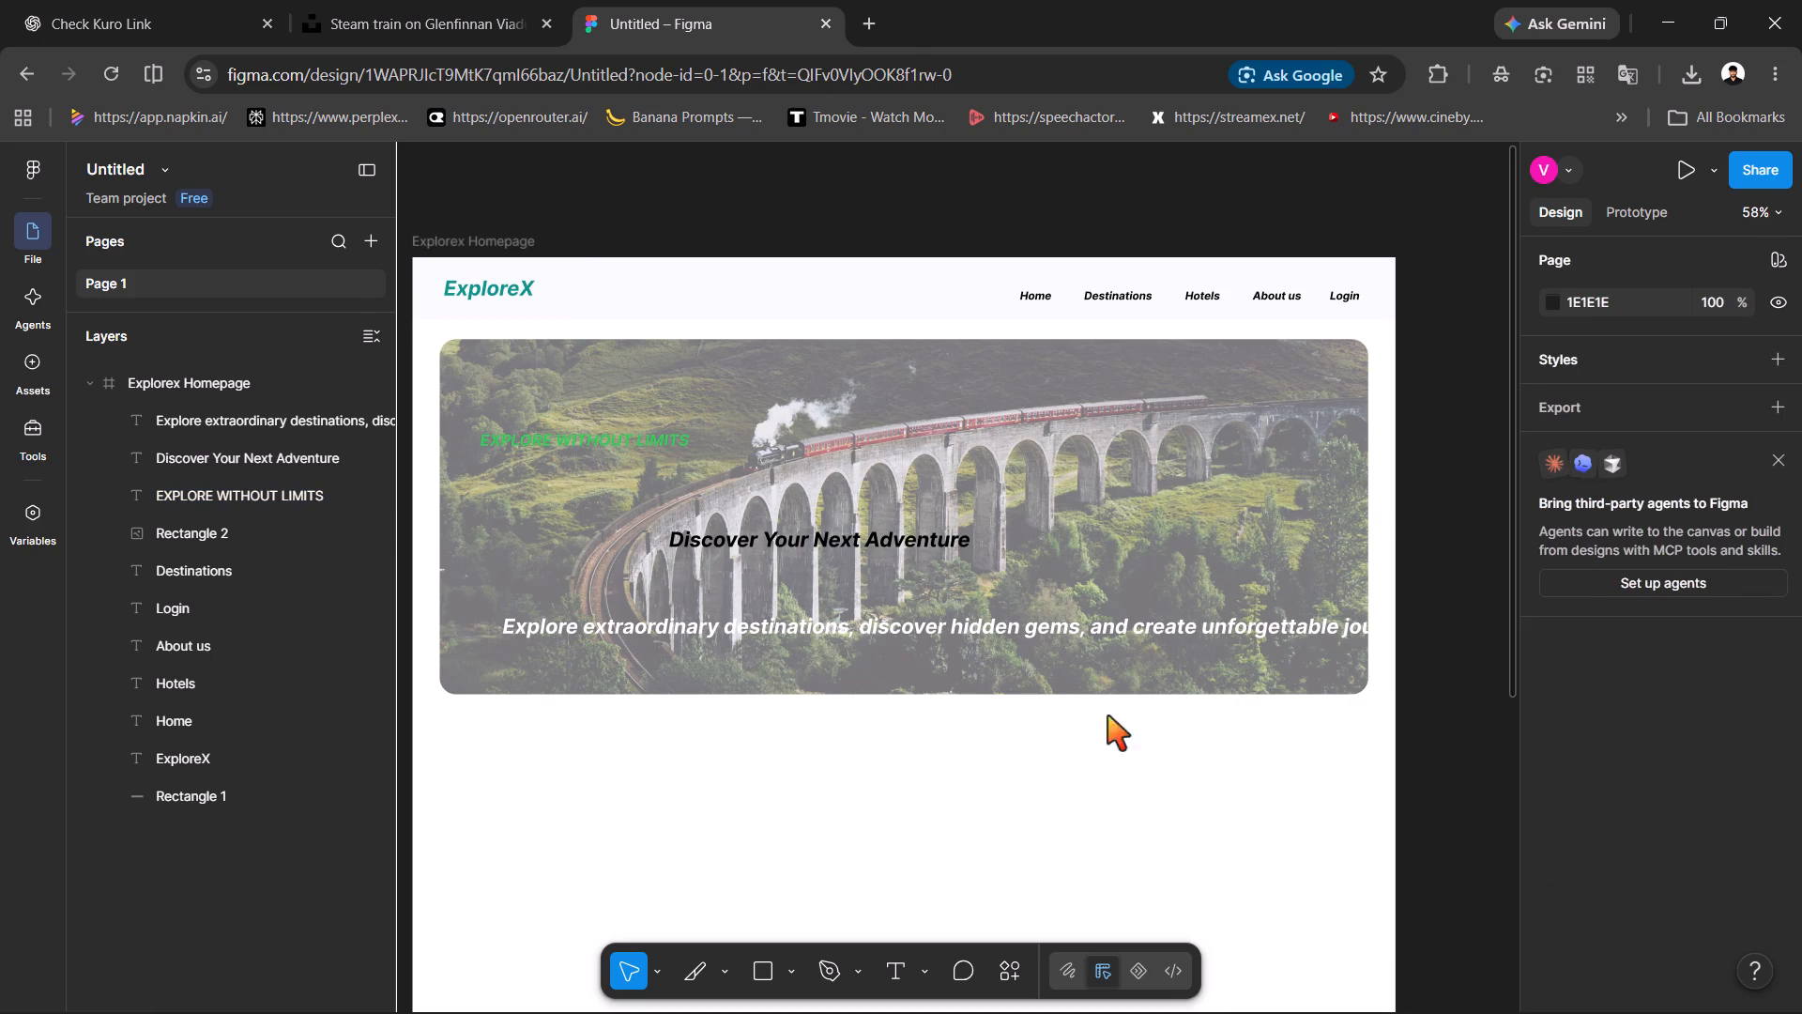
Switch to Unsplash and look through the viaduct photo's related images, the pond photo and the desktop wallpaper results.
{"action": "left_click", "coordinate": [492, 0]}
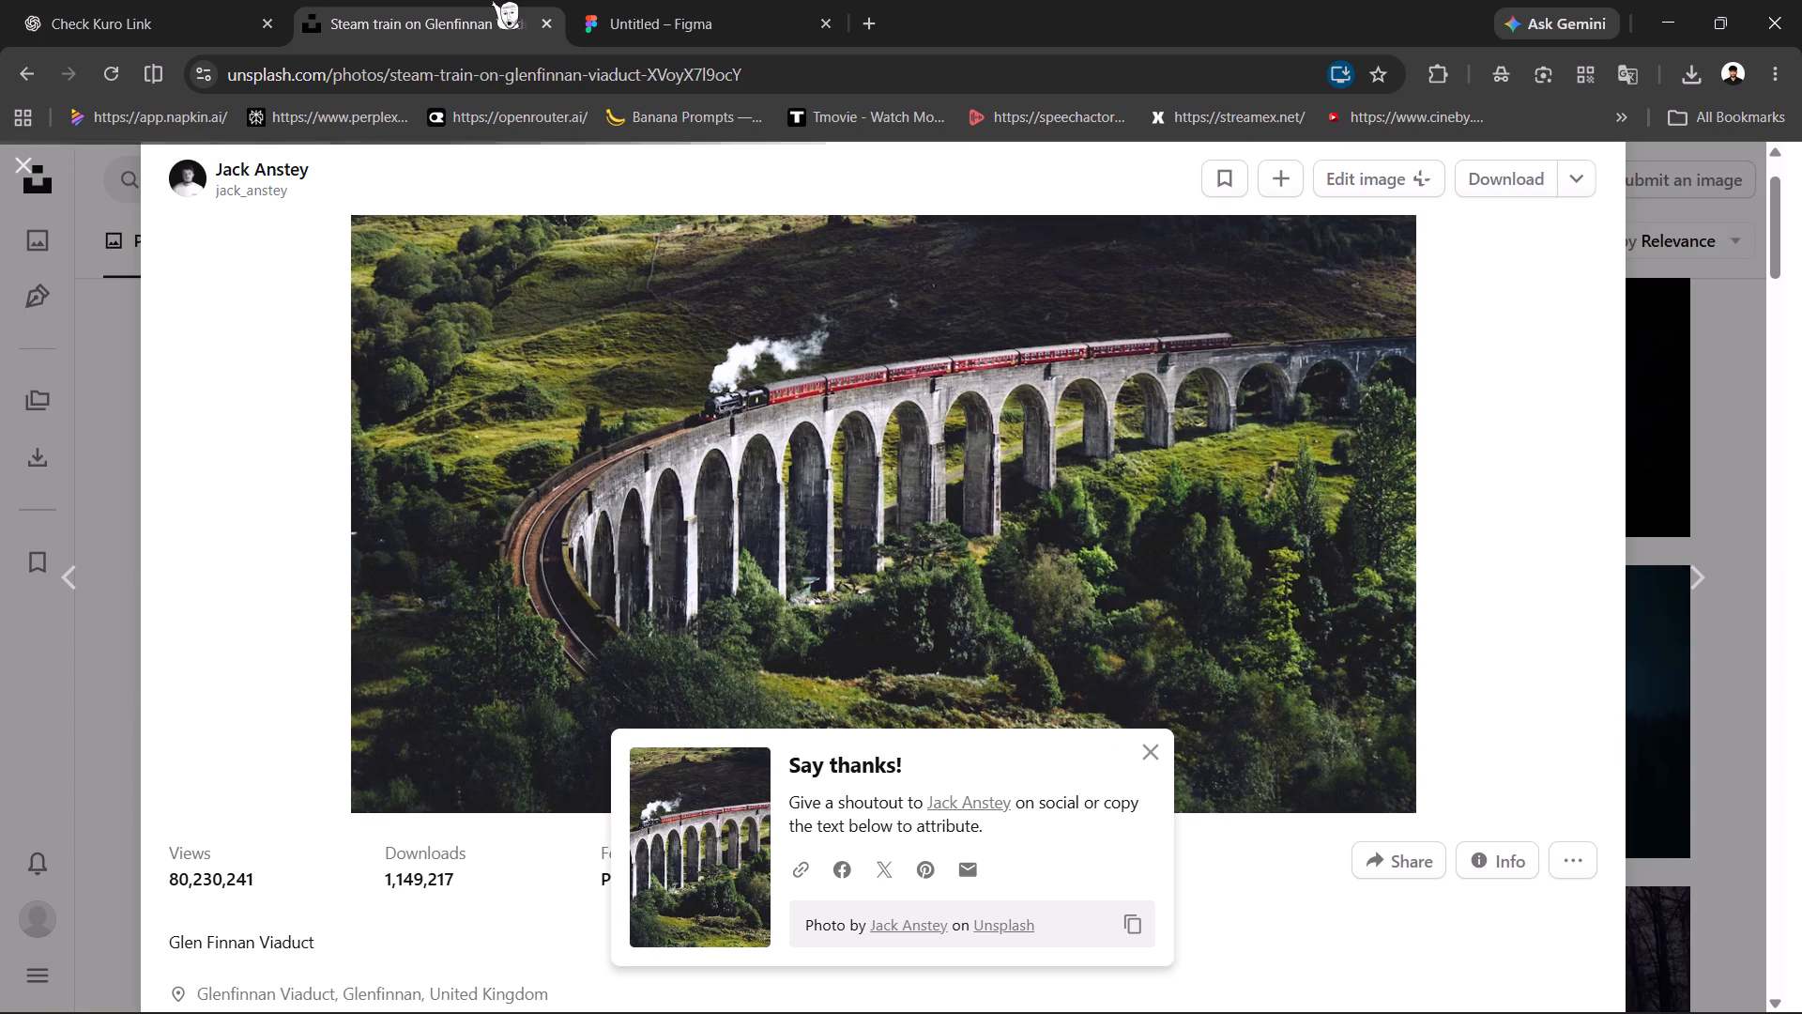
{"action": "scroll", "coordinate": [671, 709], "scroll_direction": "down", "scroll_amount": 6}
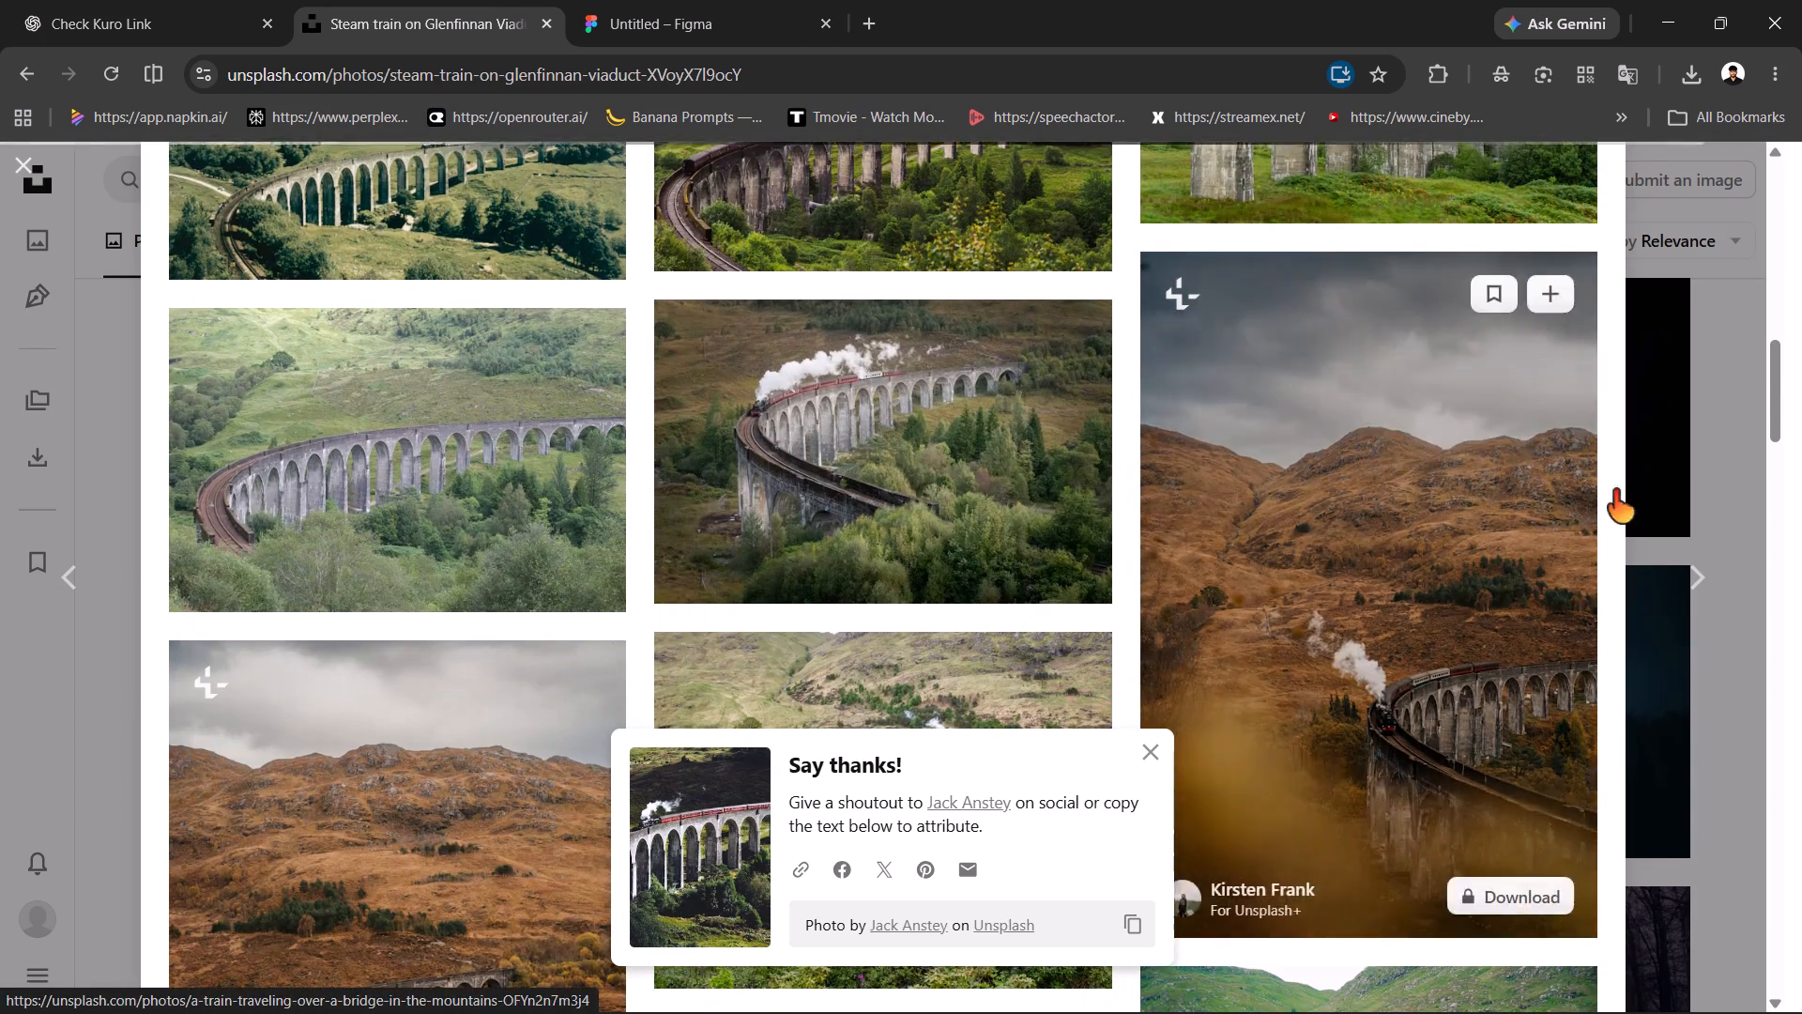
{"action": "left_click", "coordinate": [1632, 509]}
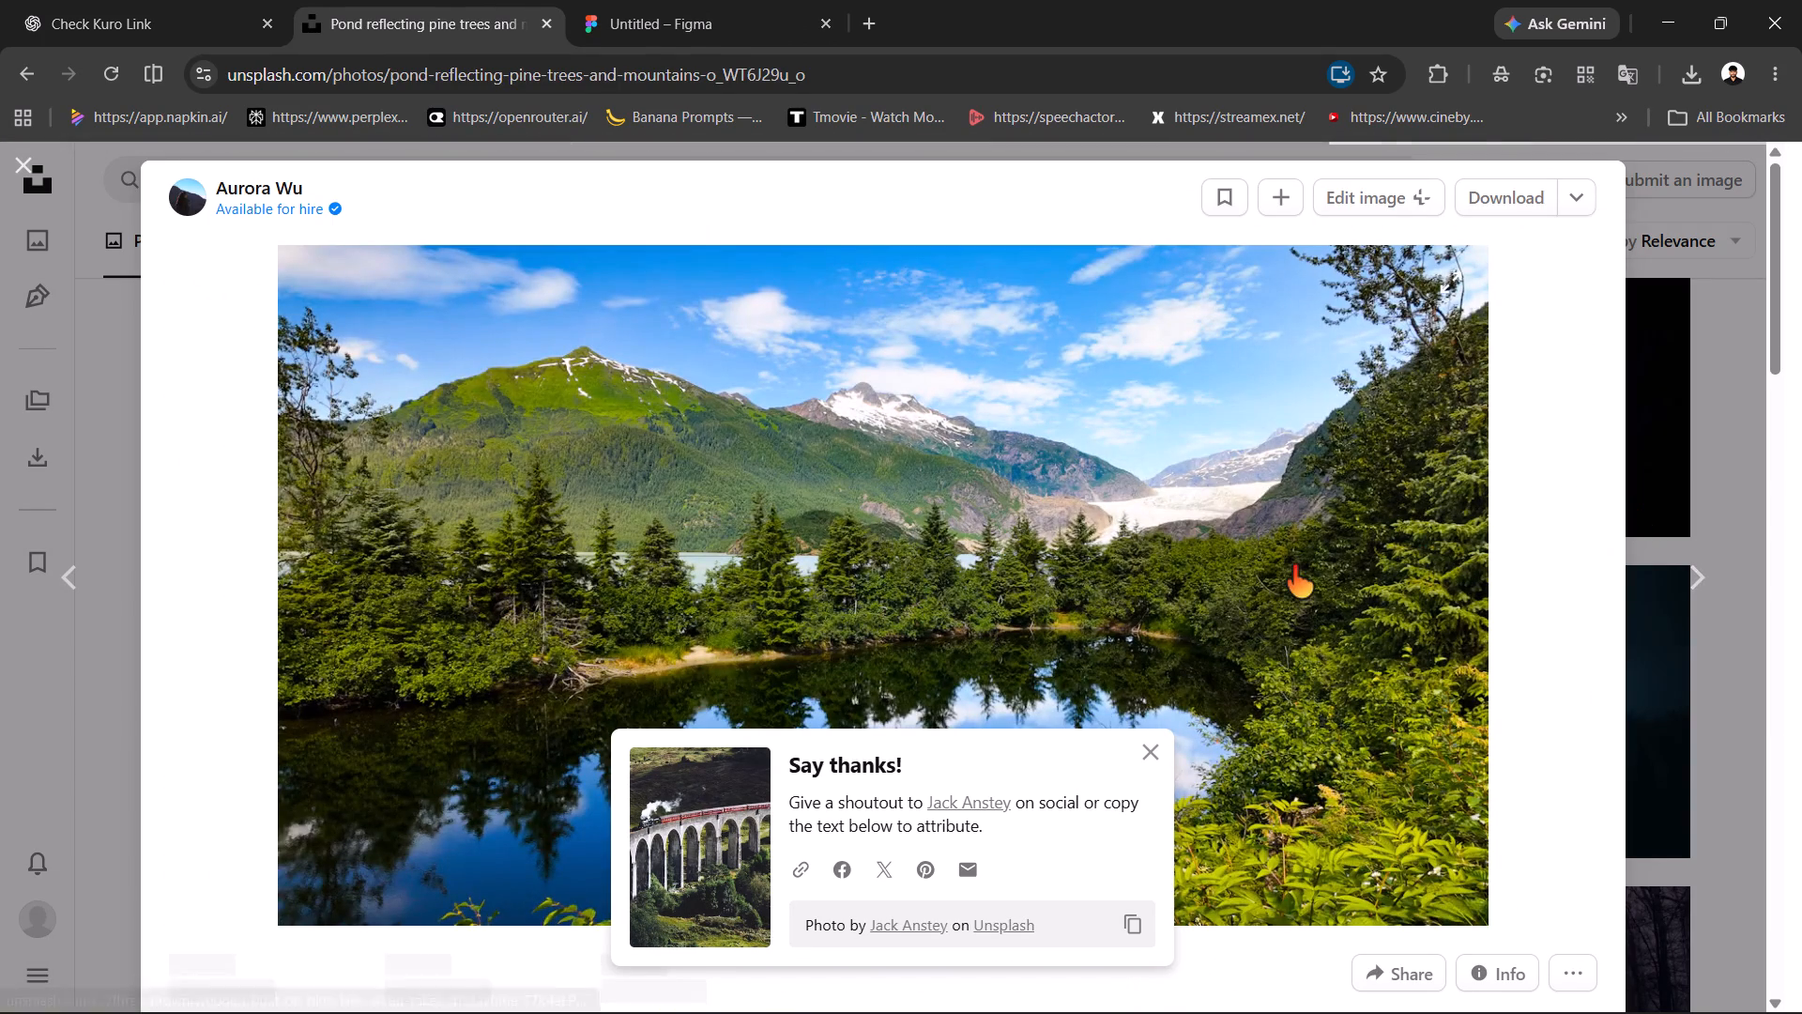
{"action": "scroll", "coordinate": [1332, 565], "scroll_direction": "down", "scroll_amount": 5}
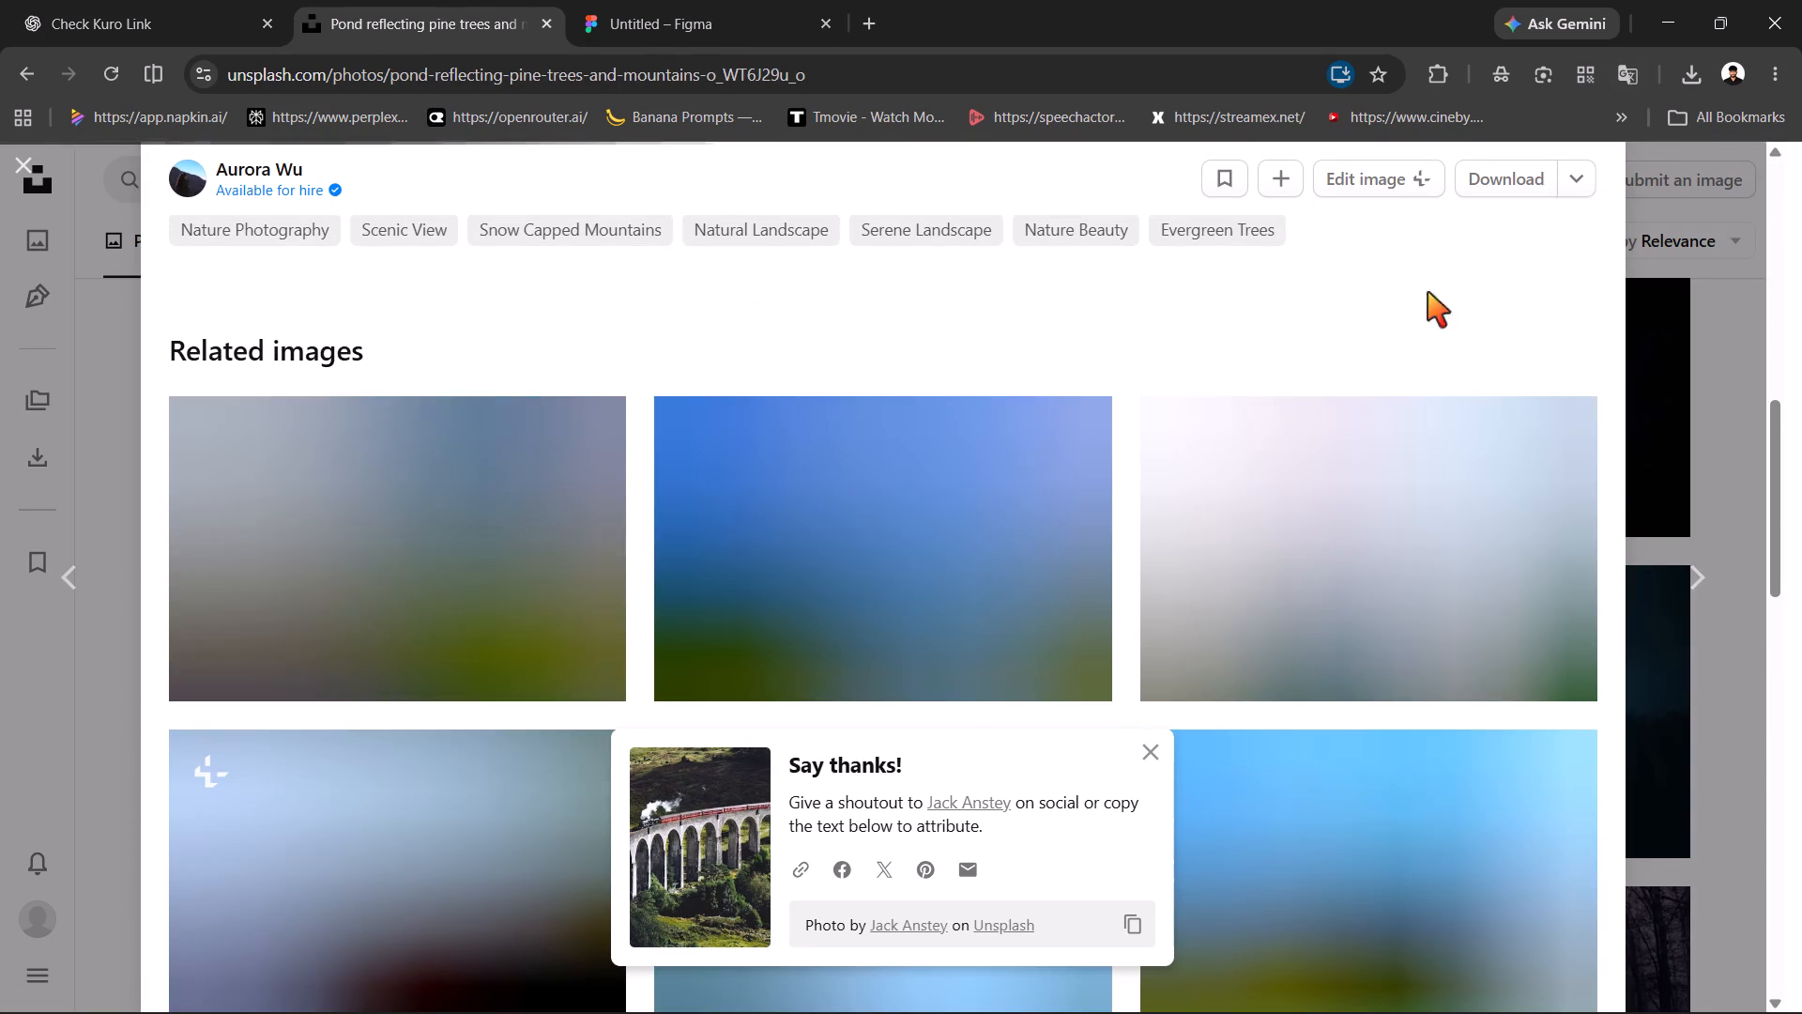
{"action": "left_click", "coordinate": [1716, 279]}
{"action": "scroll", "coordinate": [1227, 591], "scroll_direction": "down", "scroll_amount": 5}
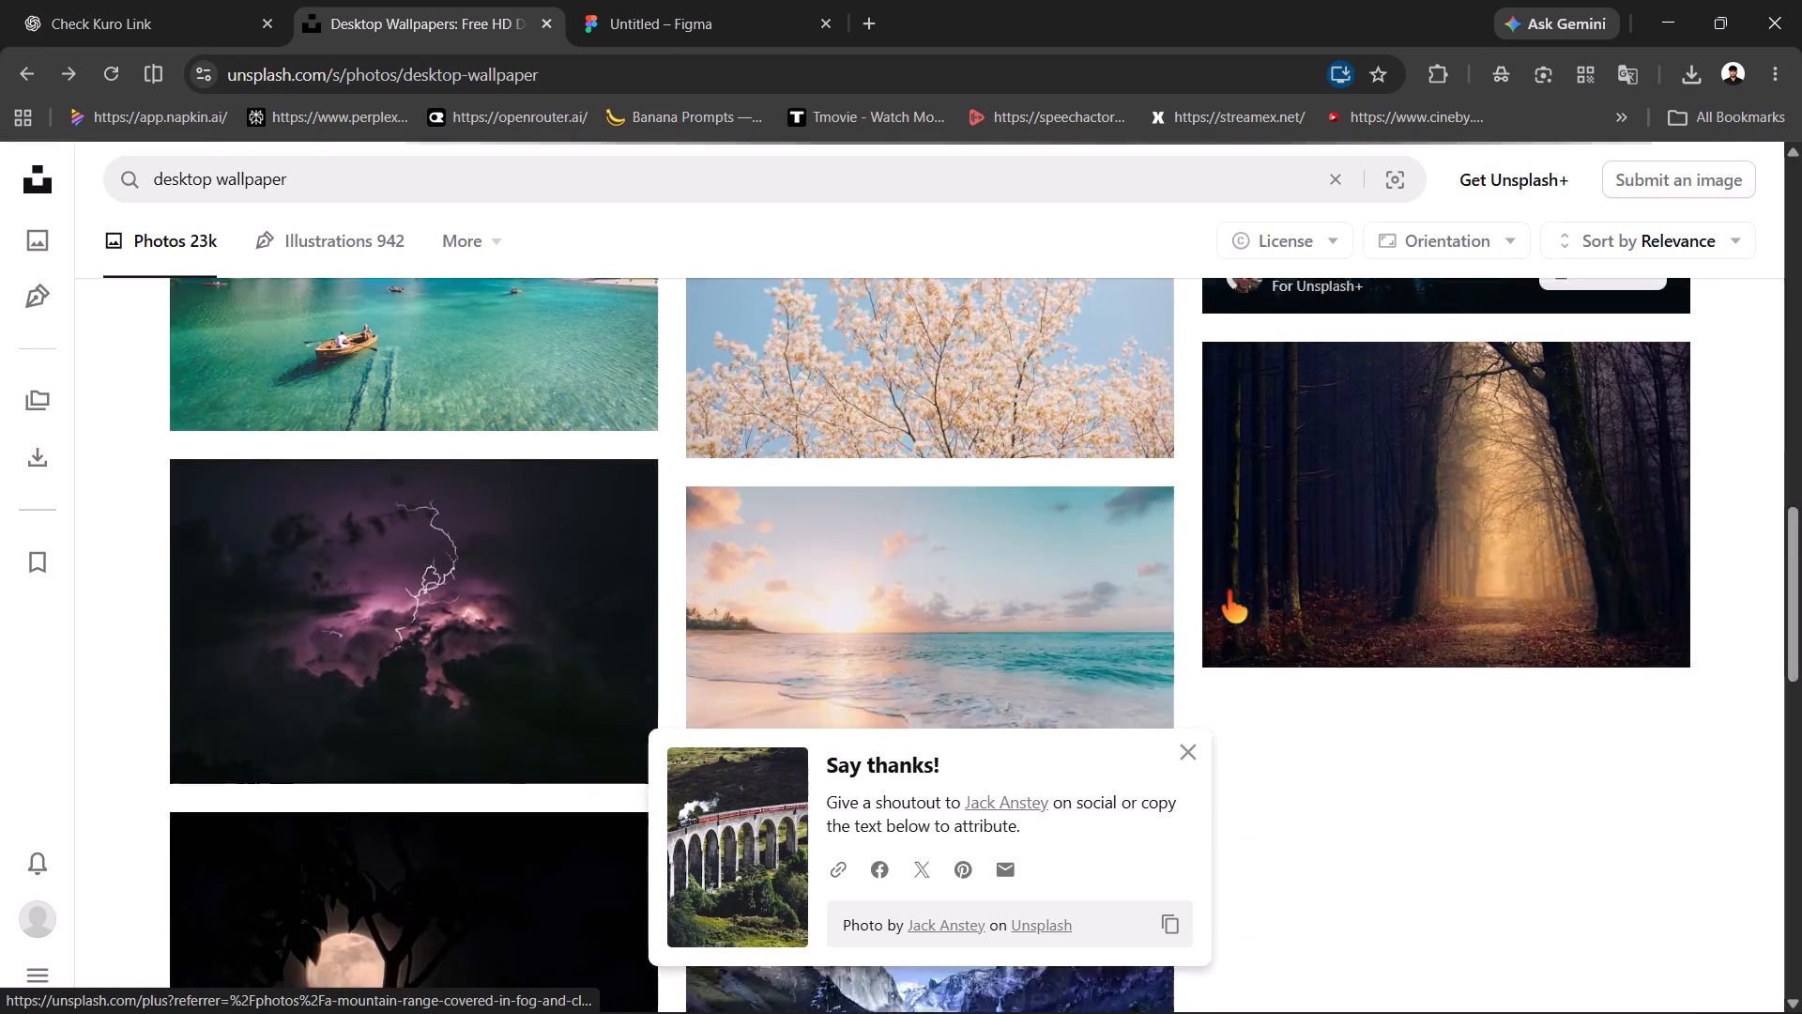
{"action": "scroll", "coordinate": [1227, 591], "scroll_direction": "up", "scroll_amount": 14}
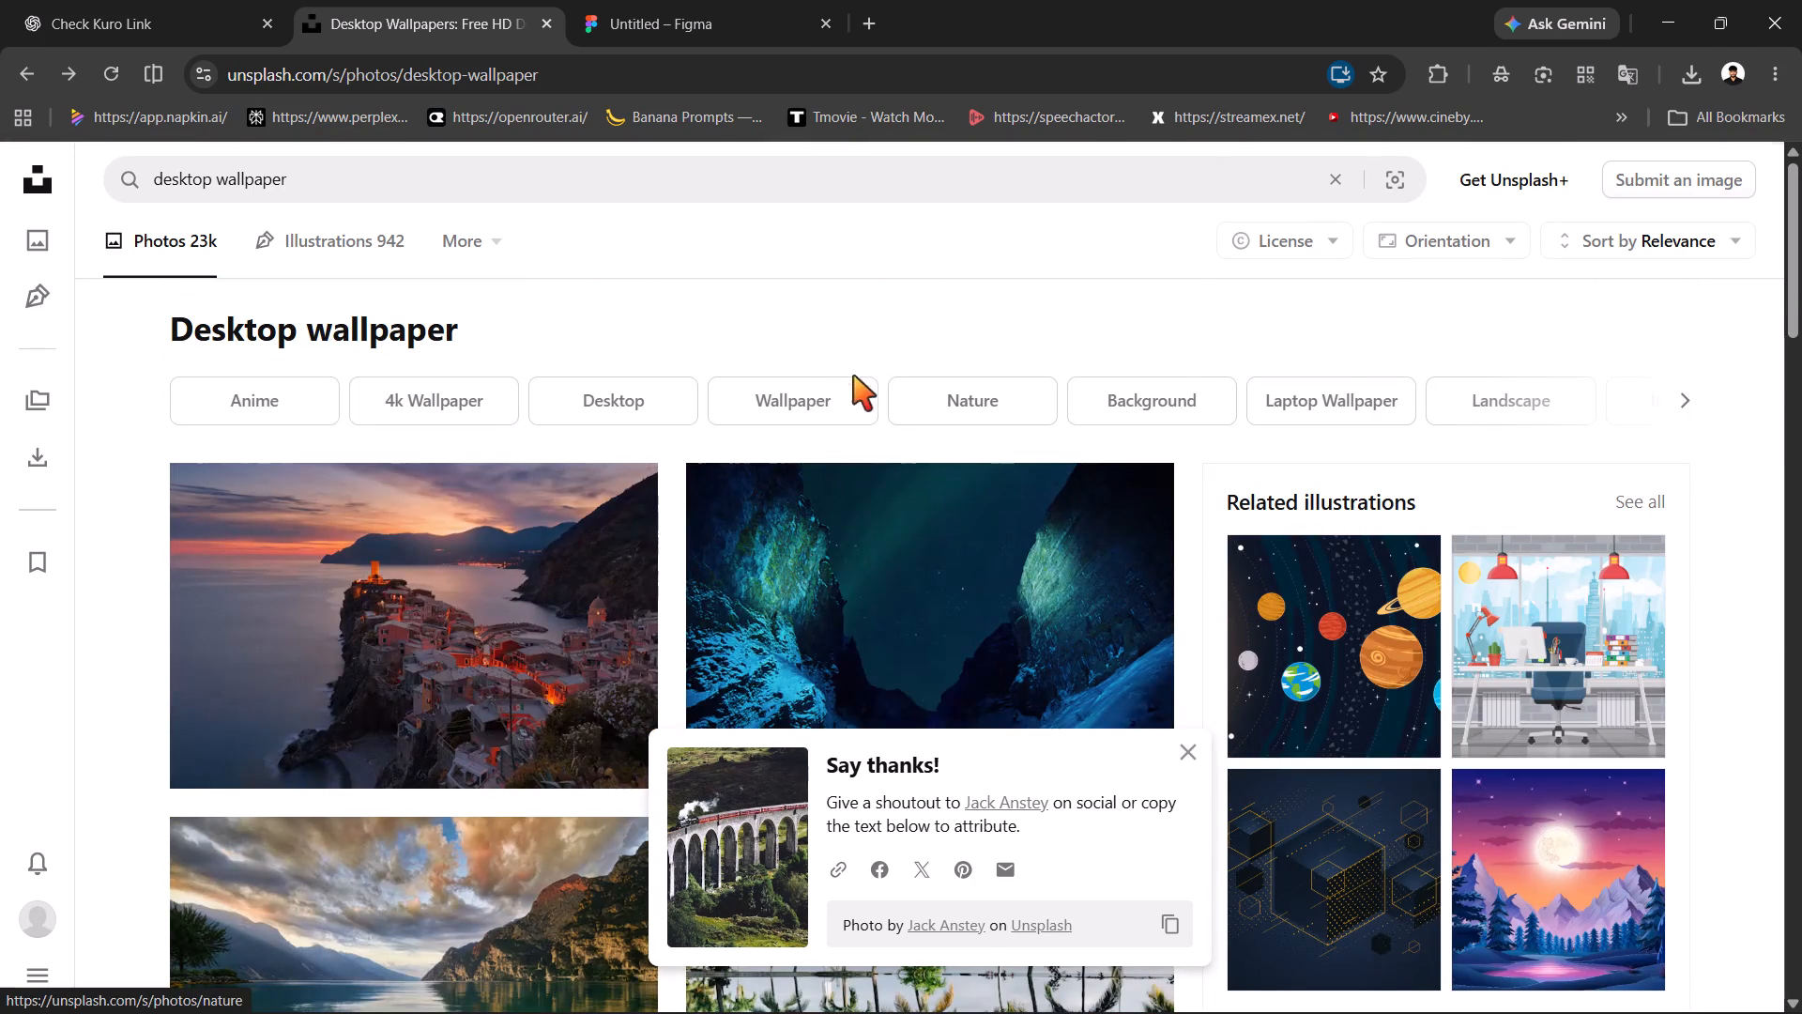
Open Unsplash's mountain photos and browse the results, loading more of them.
{"action": "scroll", "coordinate": [828, 381], "scroll_direction": "right", "scroll_amount": 2}
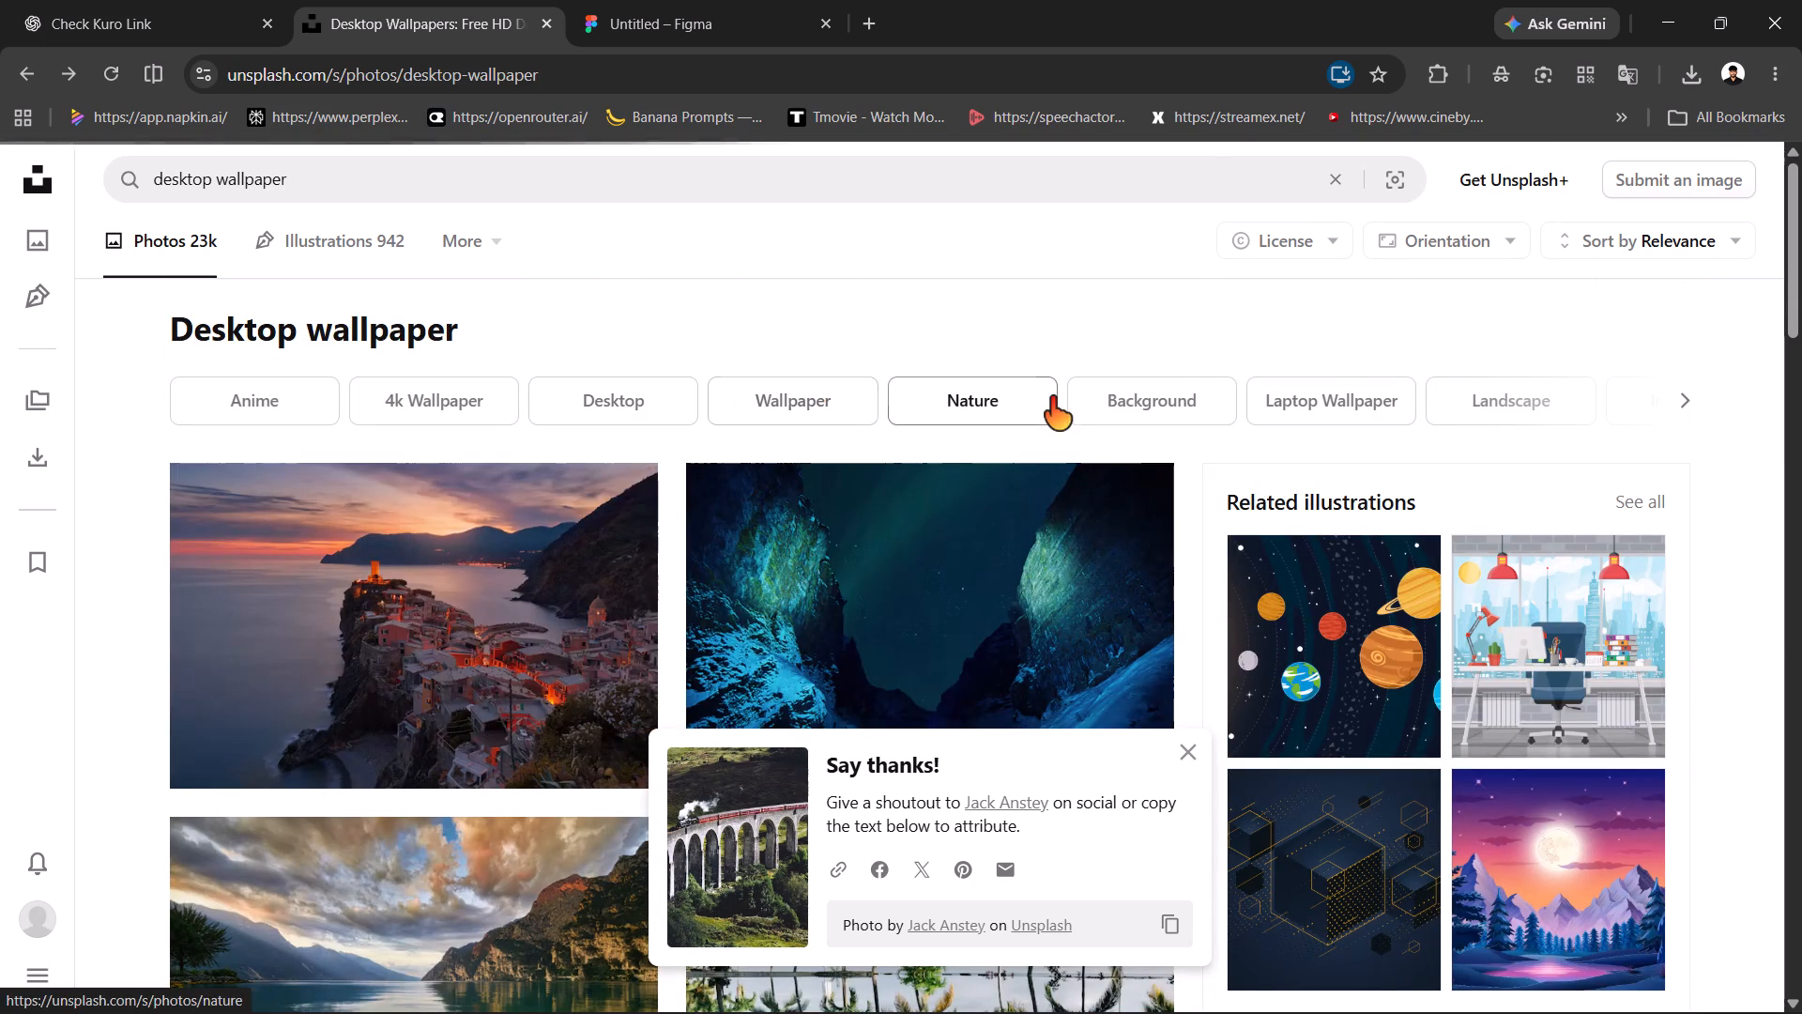
{"action": "scroll", "coordinate": [1510, 407], "scroll_direction": "left", "scroll_amount": 3}
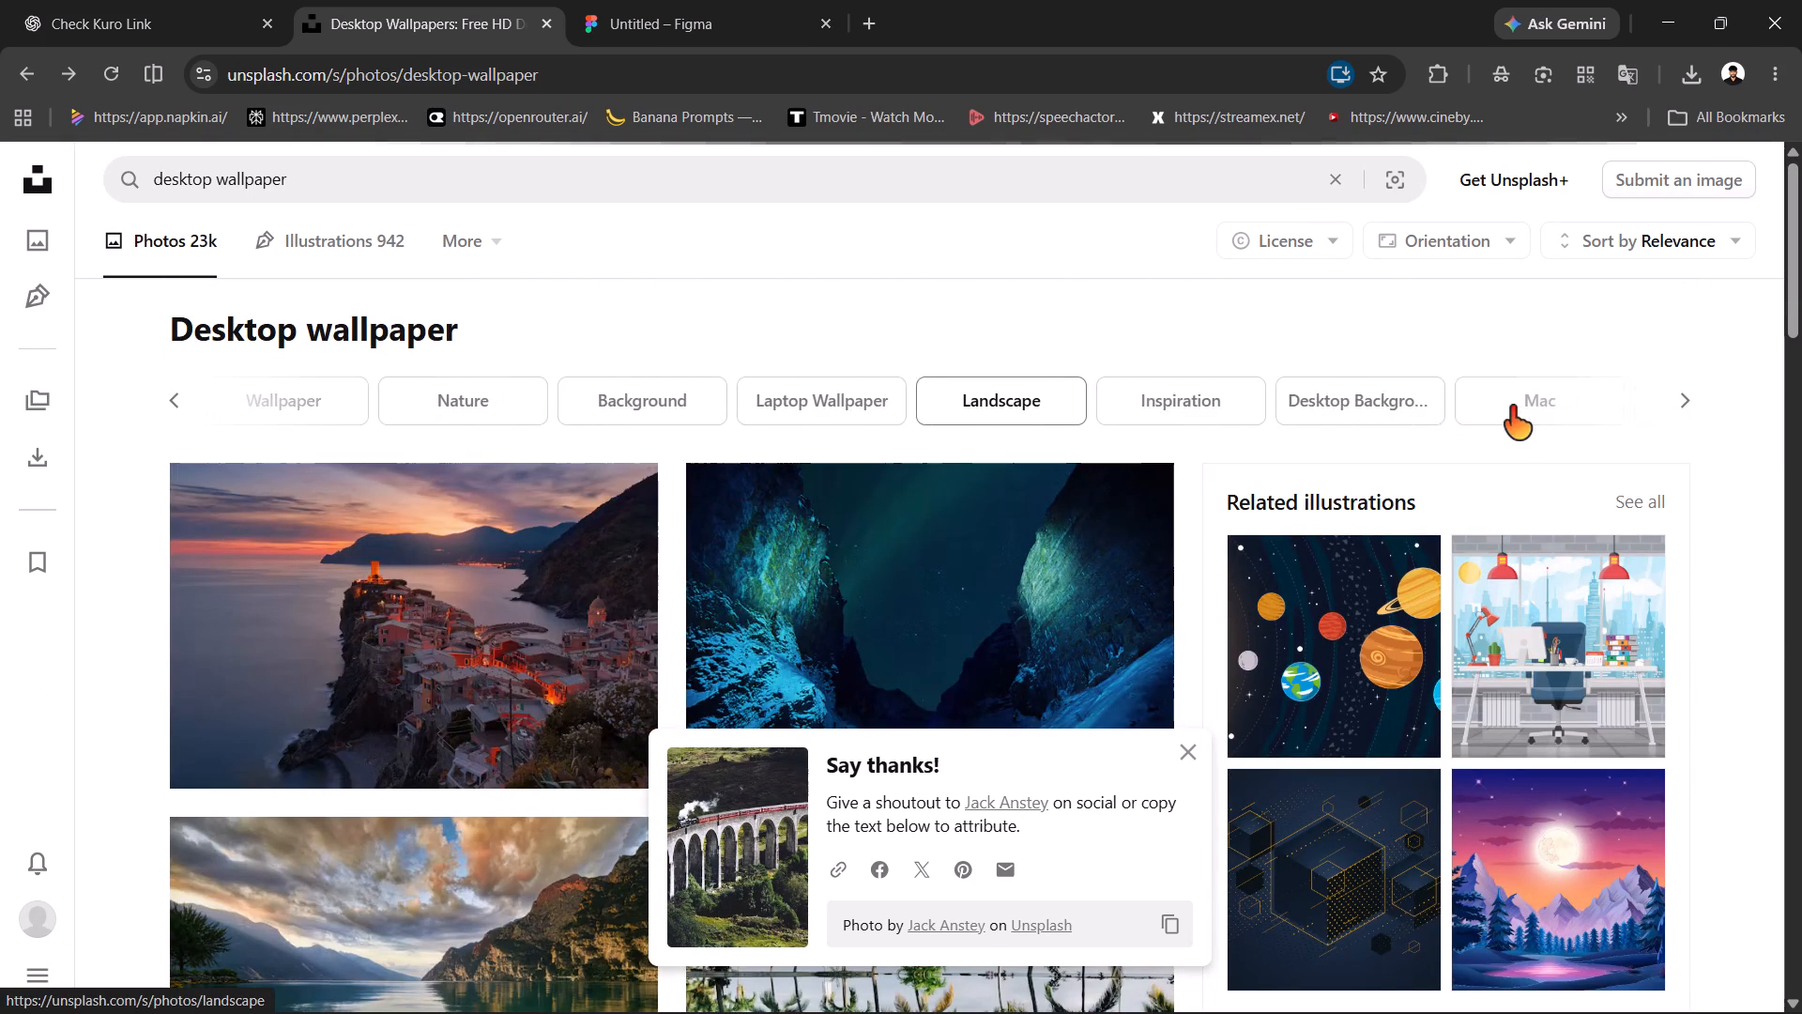
{"action": "scroll", "coordinate": [1510, 407], "scroll_direction": "left", "scroll_amount": 2}
{"action": "scroll", "coordinate": [1016, 448], "scroll_direction": "right", "scroll_amount": 5}
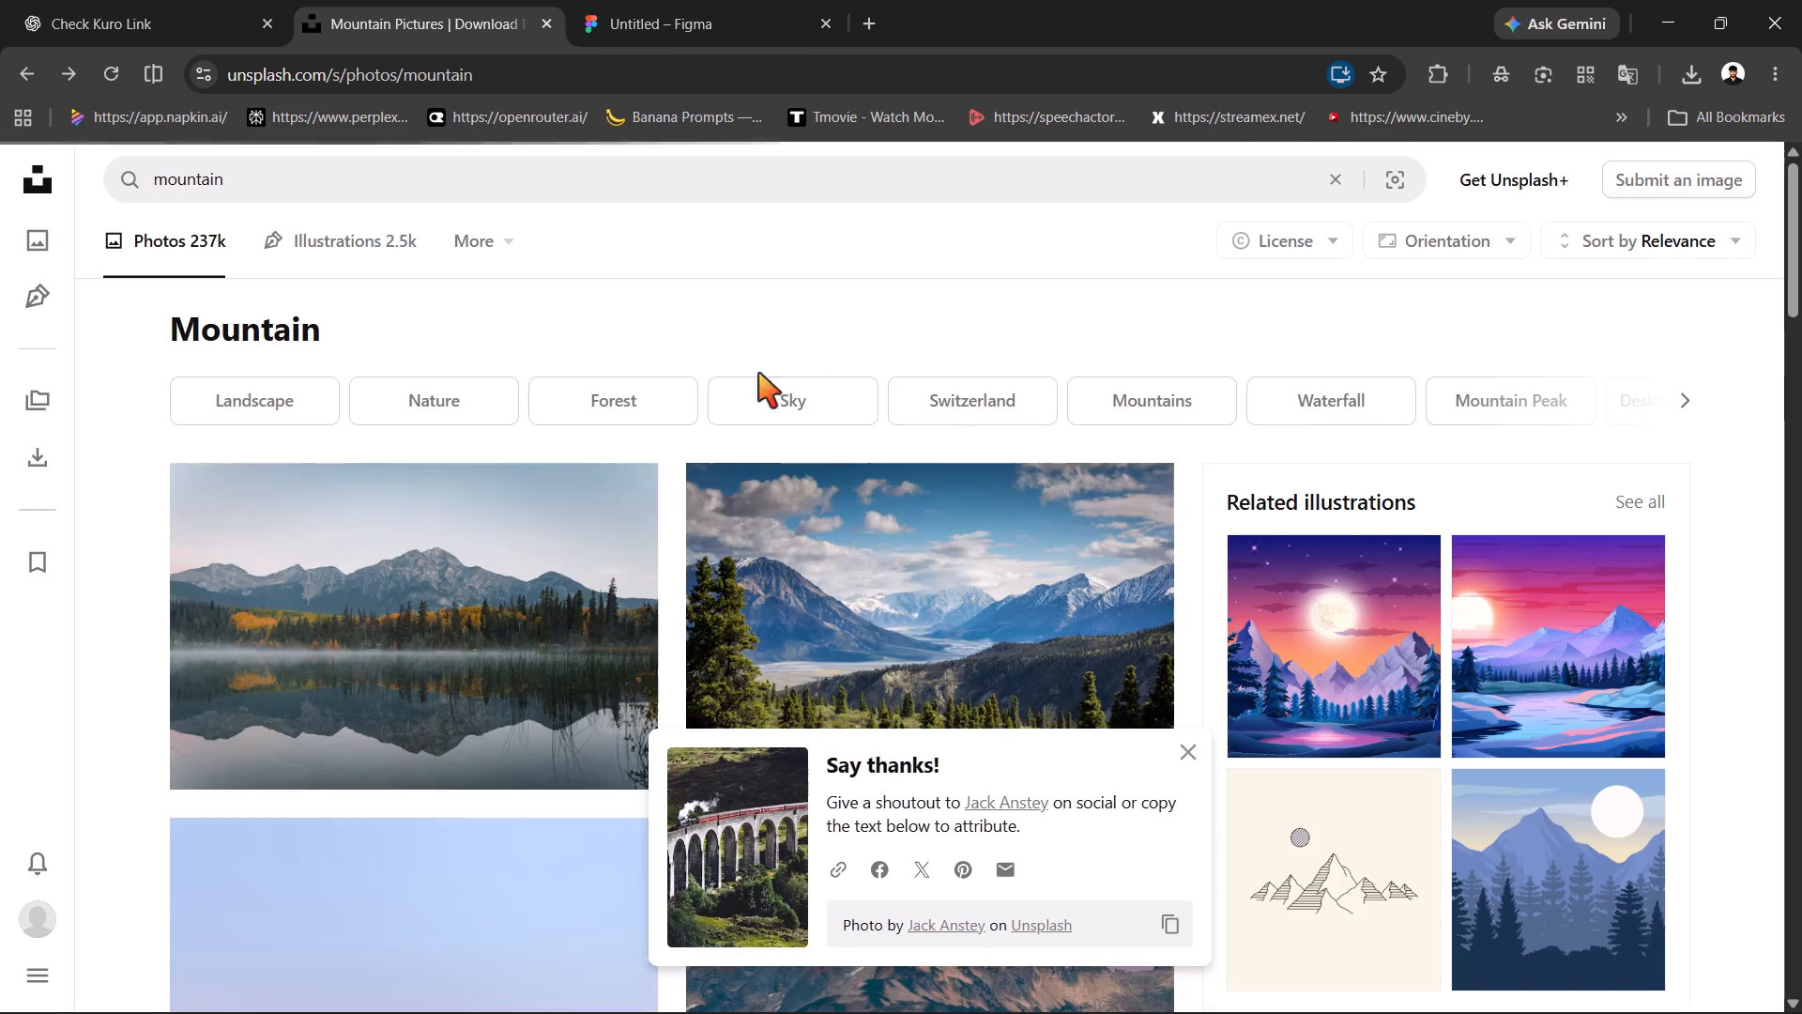
{"action": "scroll", "coordinate": [1017, 651], "scroll_direction": "down", "scroll_amount": 8}
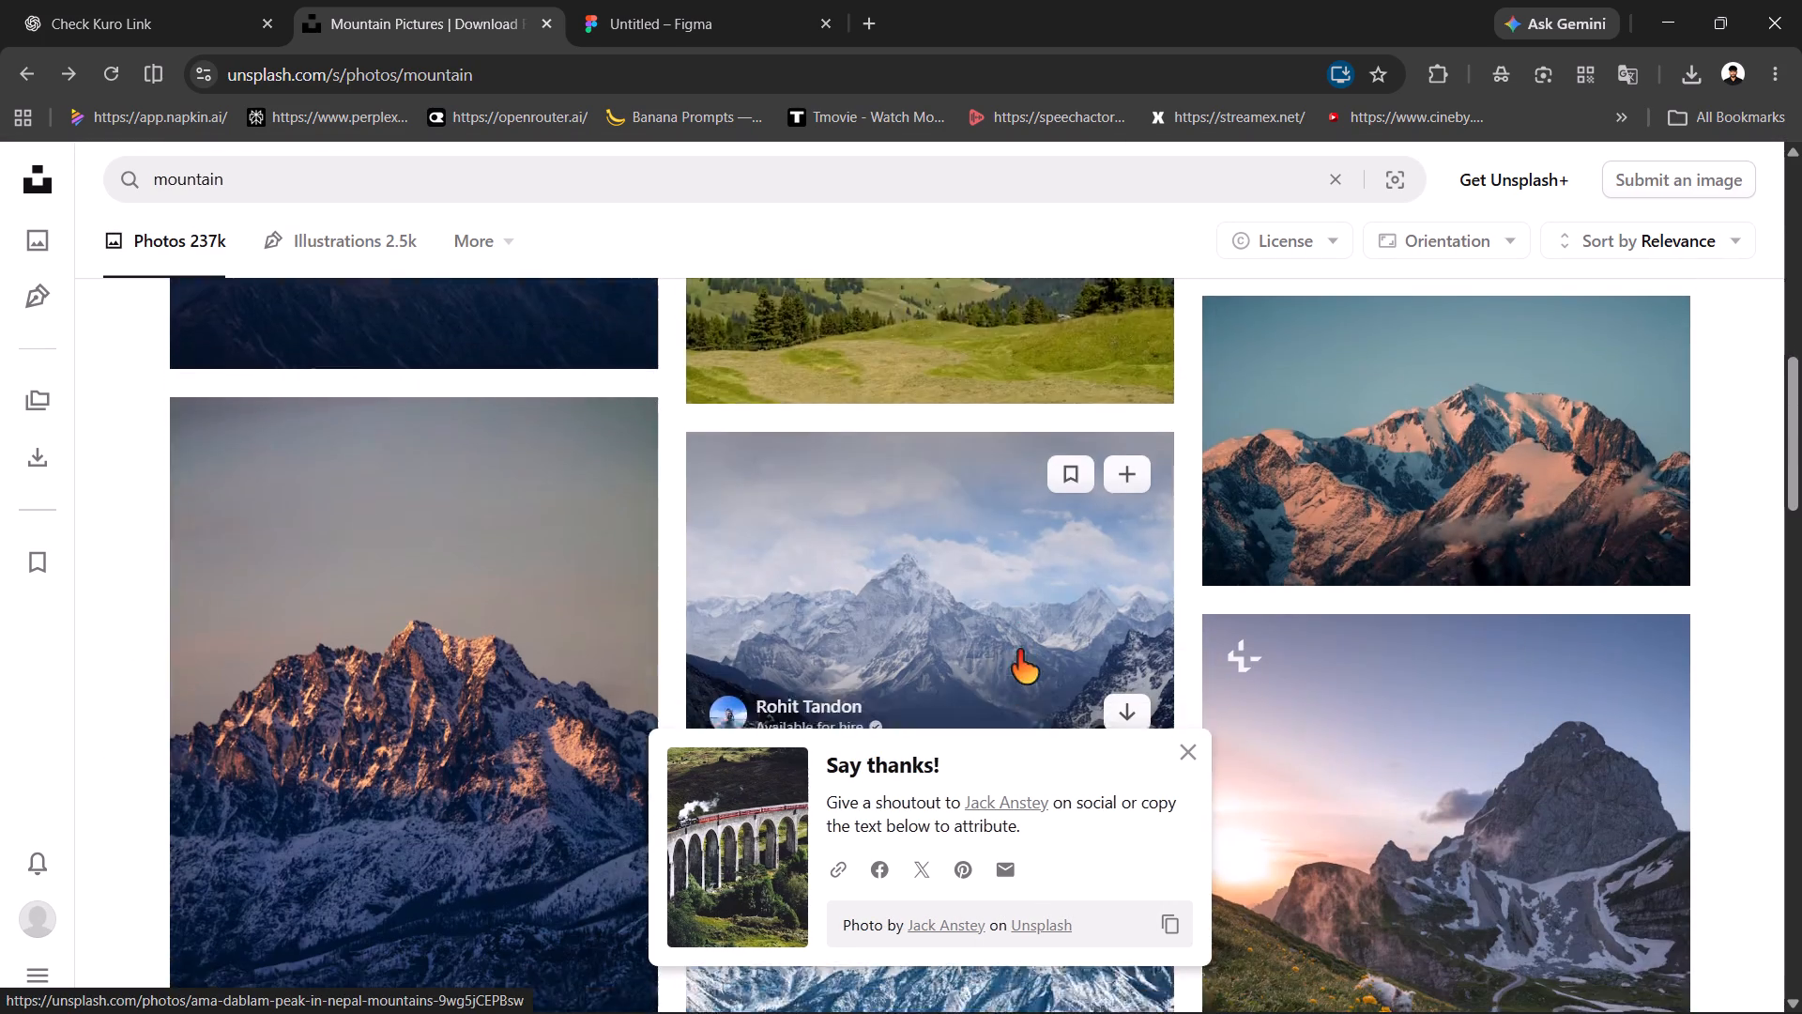
{"action": "scroll", "coordinate": [1017, 651], "scroll_direction": "down", "scroll_amount": 9}
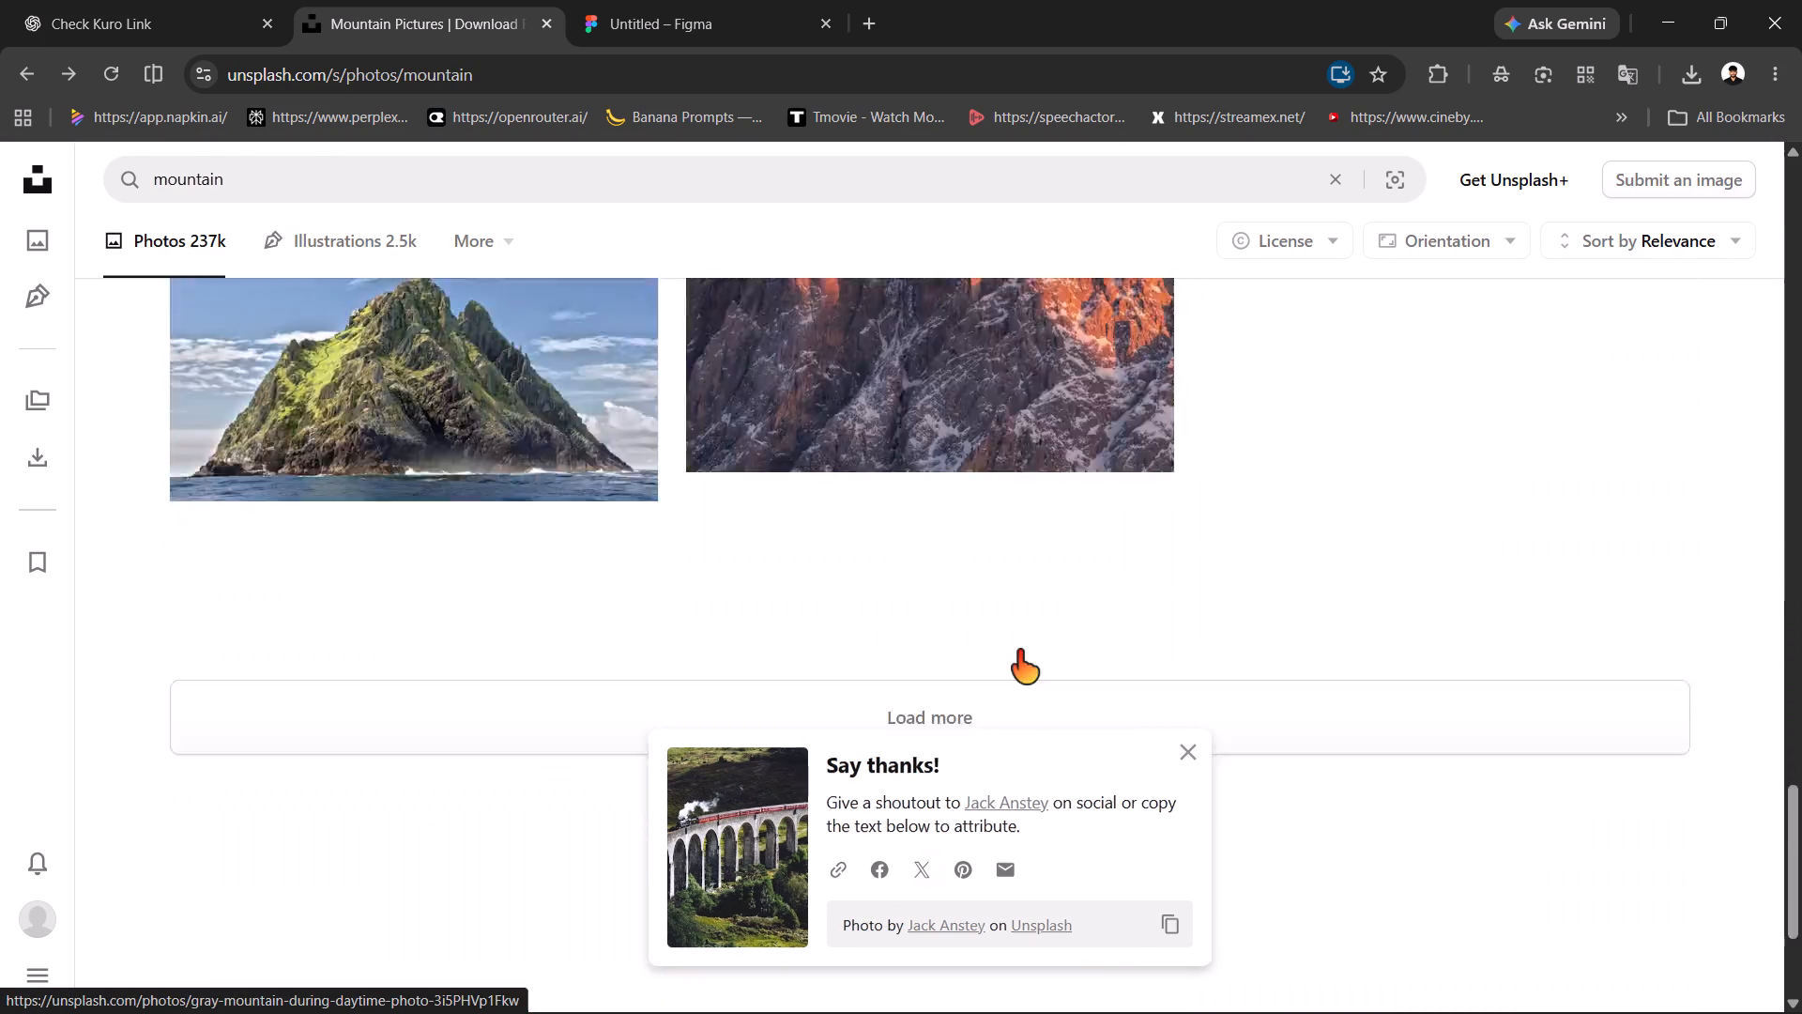
{"action": "scroll", "coordinate": [1017, 651], "scroll_direction": "down", "scroll_amount": 2}
{"action": "left_click", "coordinate": [1012, 722]}
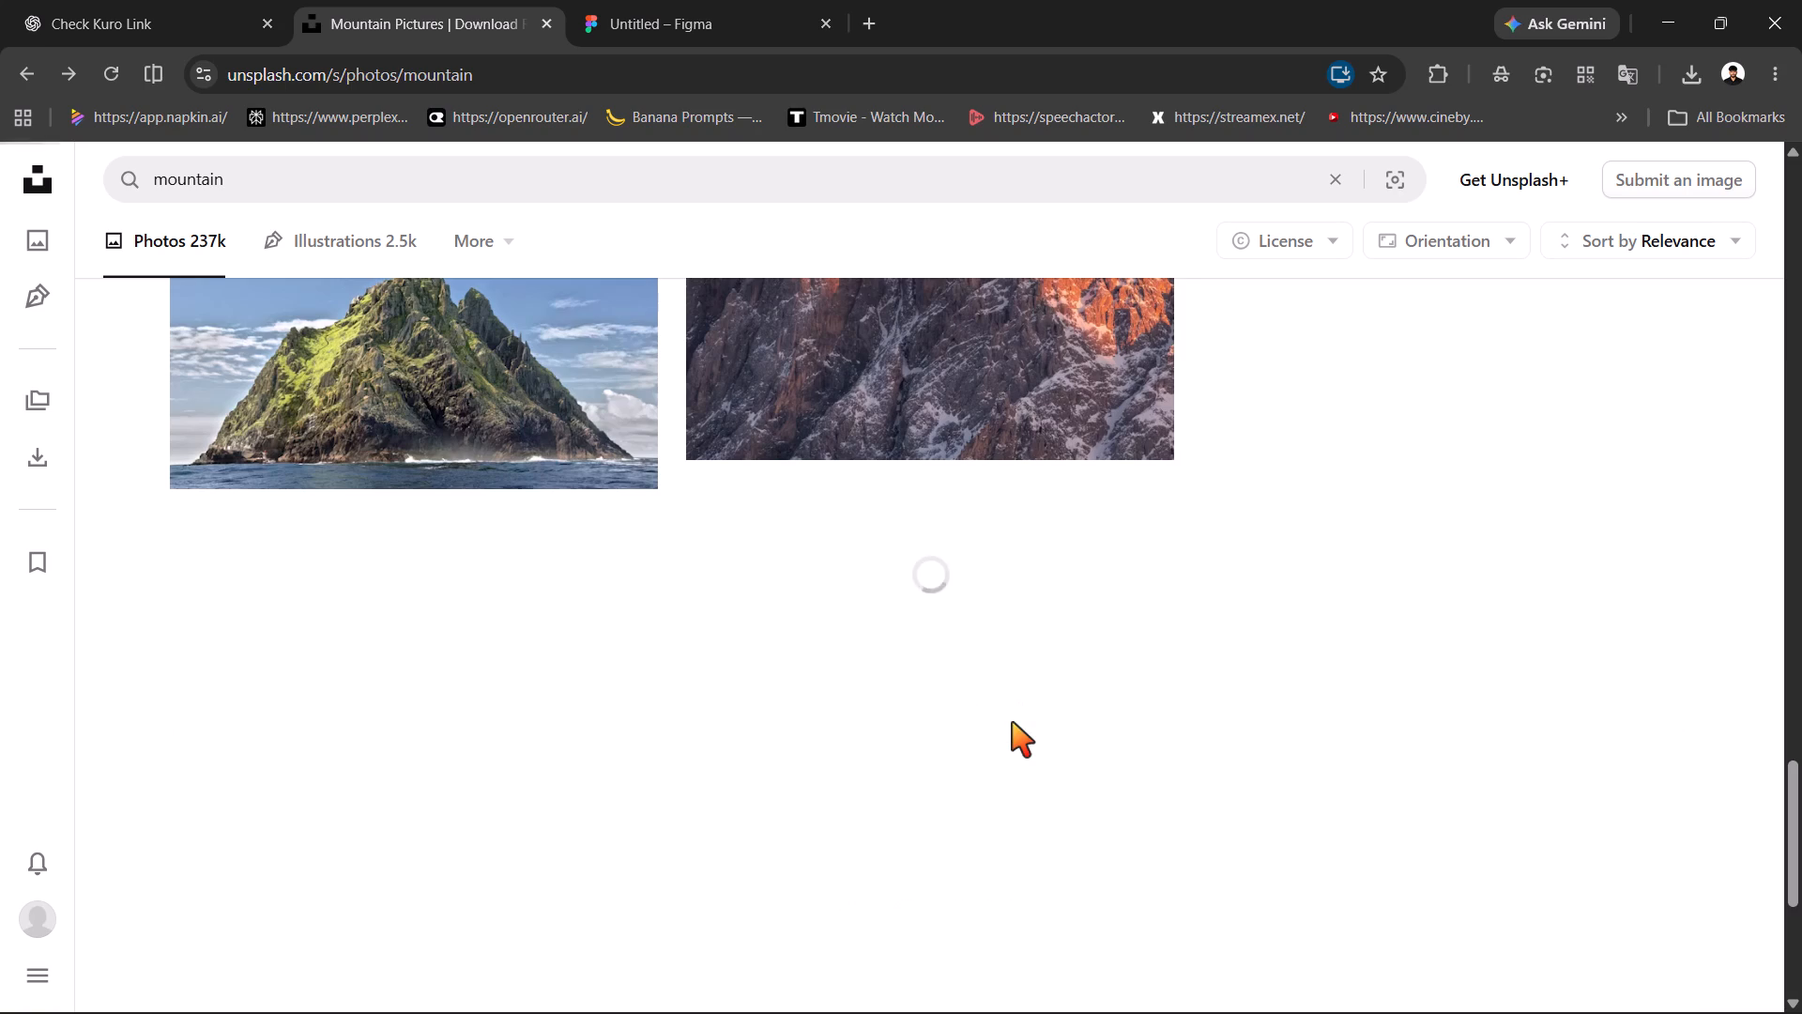
{"action": "scroll", "coordinate": [1012, 722], "scroll_direction": "down", "scroll_amount": 1}
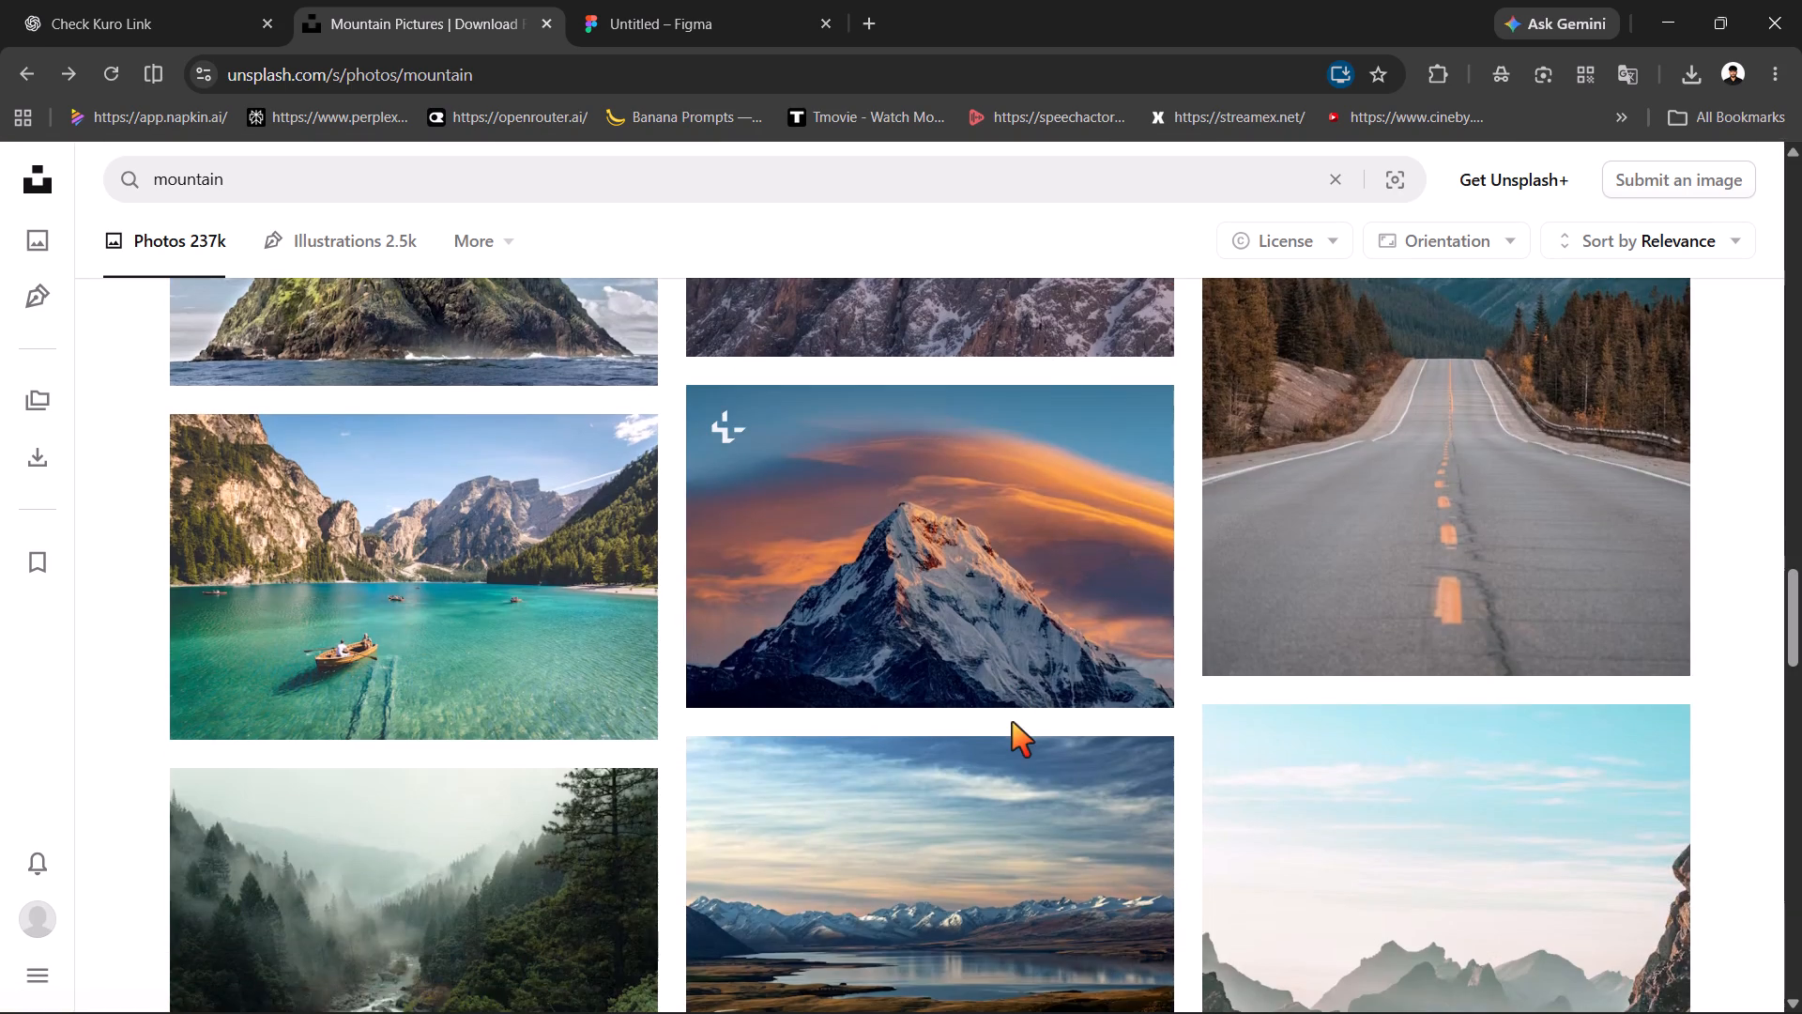
{"action": "scroll", "coordinate": [1012, 722], "scroll_direction": "down", "scroll_amount": 3}
{"action": "scroll", "coordinate": [1020, 723], "scroll_direction": "up", "scroll_amount": 2}
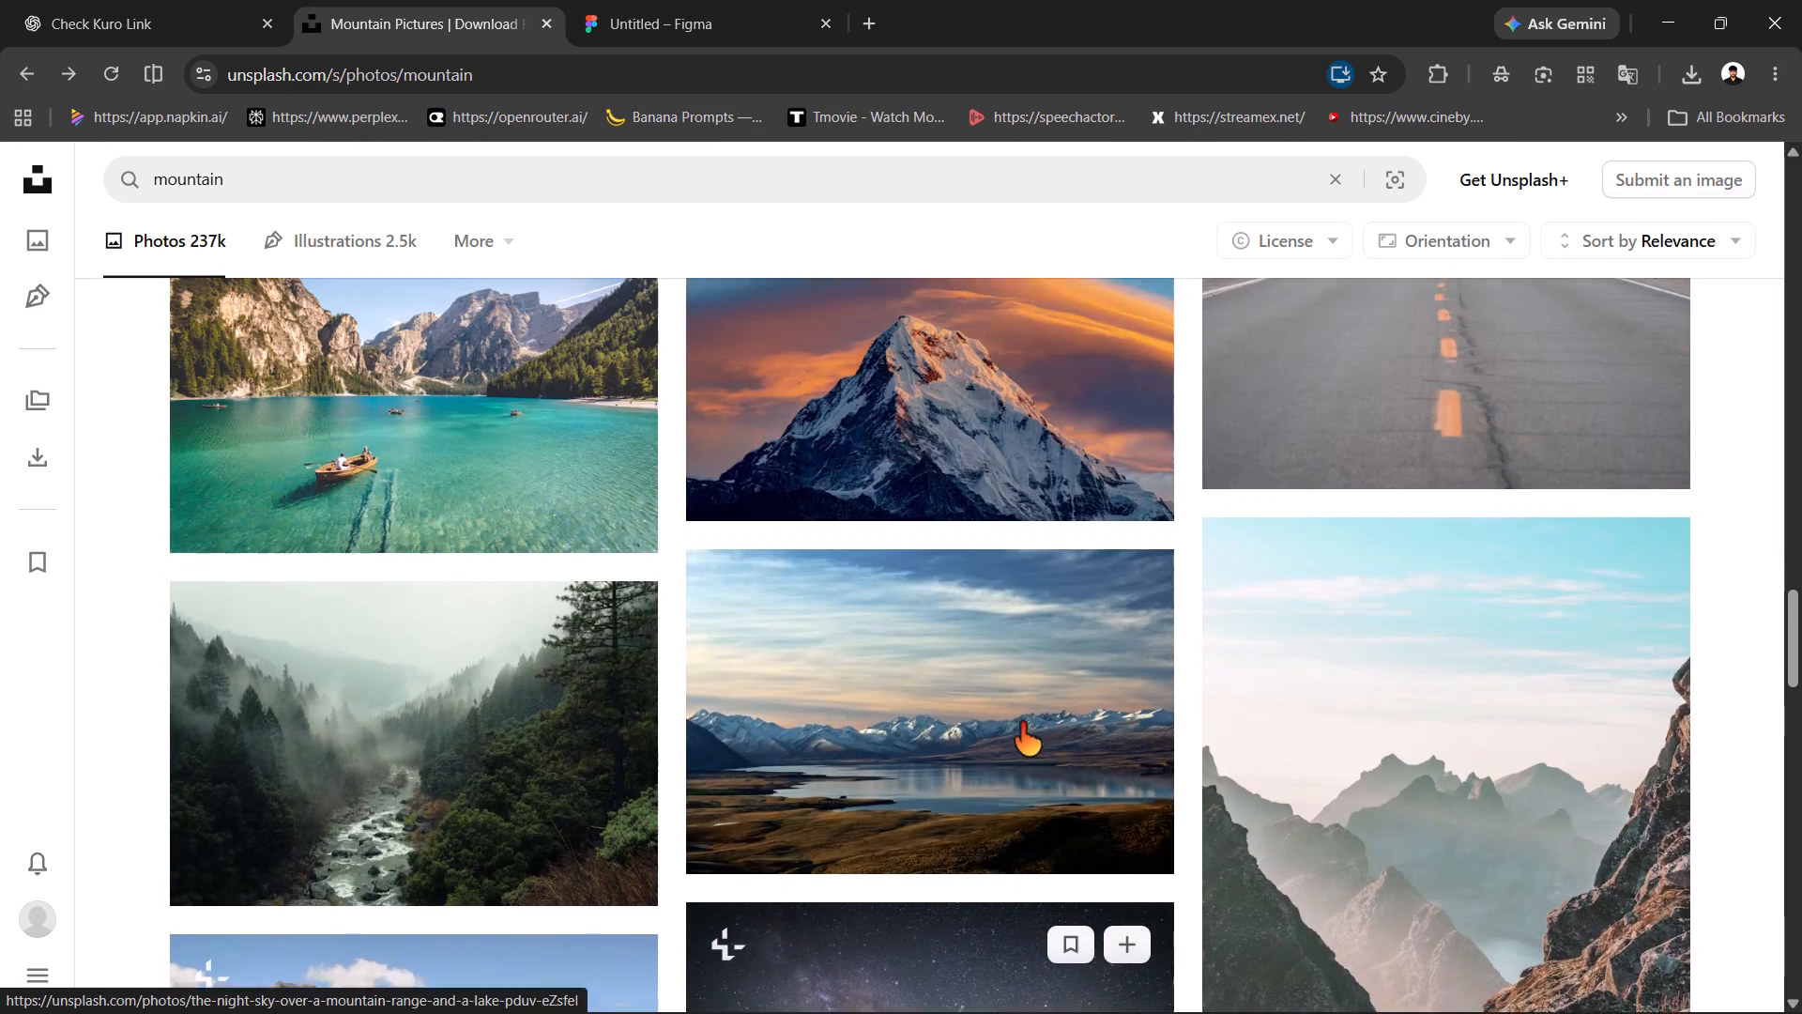
{"action": "scroll", "coordinate": [1020, 723], "scroll_direction": "up", "scroll_amount": 2}
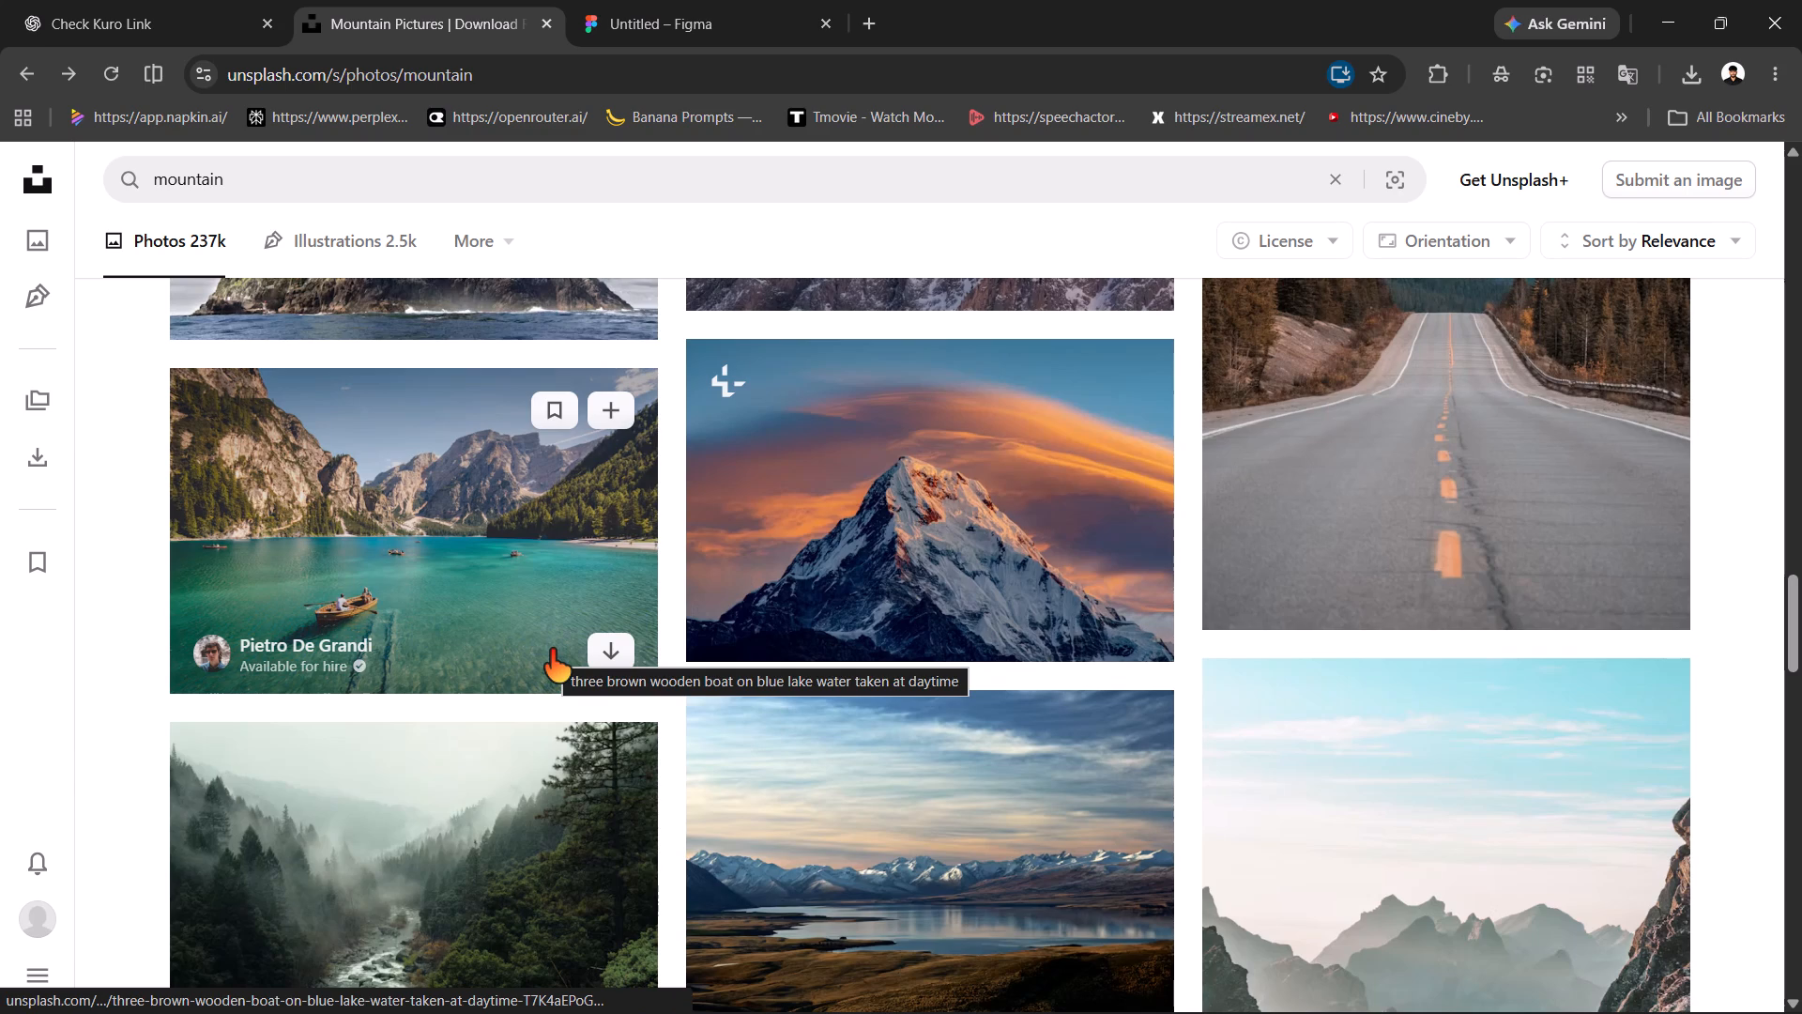
Open the mountain lake photo with three brown wooden boats and look through its related images.
{"action": "left_click", "coordinate": [550, 650]}
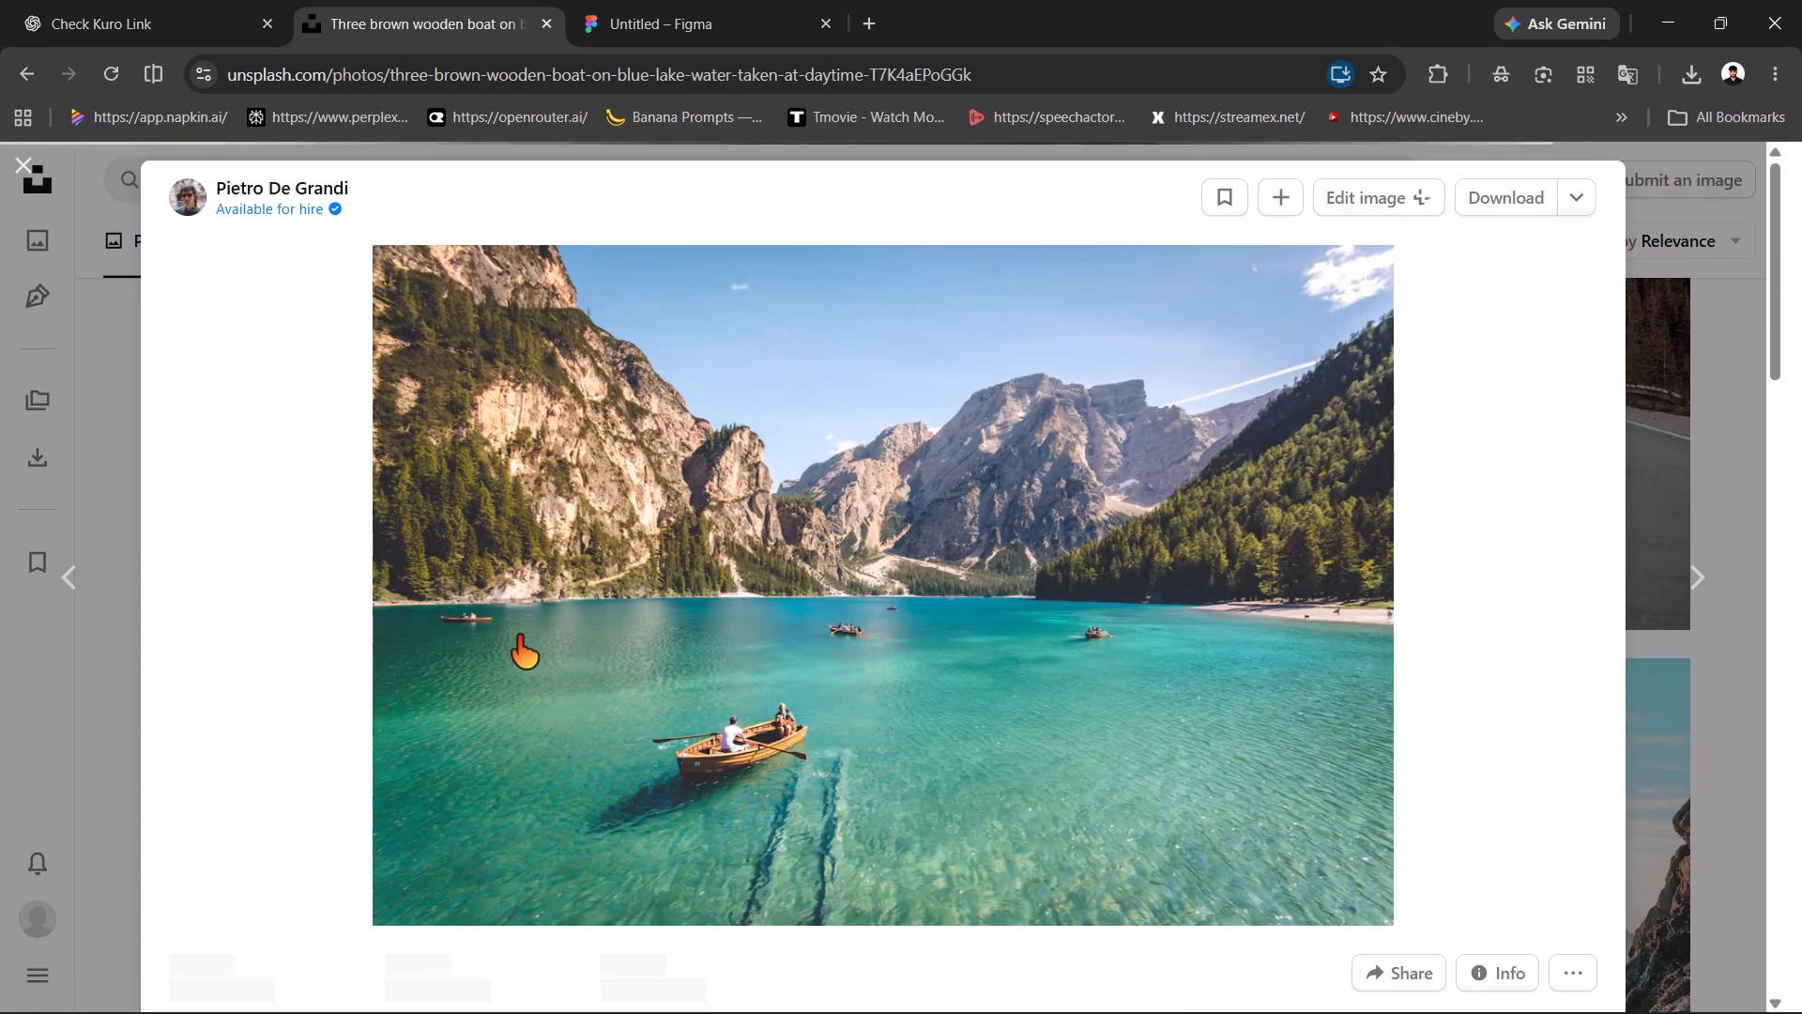
{"action": "scroll", "coordinate": [1024, 463], "scroll_direction": "down", "scroll_amount": 5}
{"action": "scroll", "coordinate": [1005, 876], "scroll_direction": "down", "scroll_amount": 2}
{"action": "scroll", "coordinate": [908, 862], "scroll_direction": "down", "scroll_amount": 3}
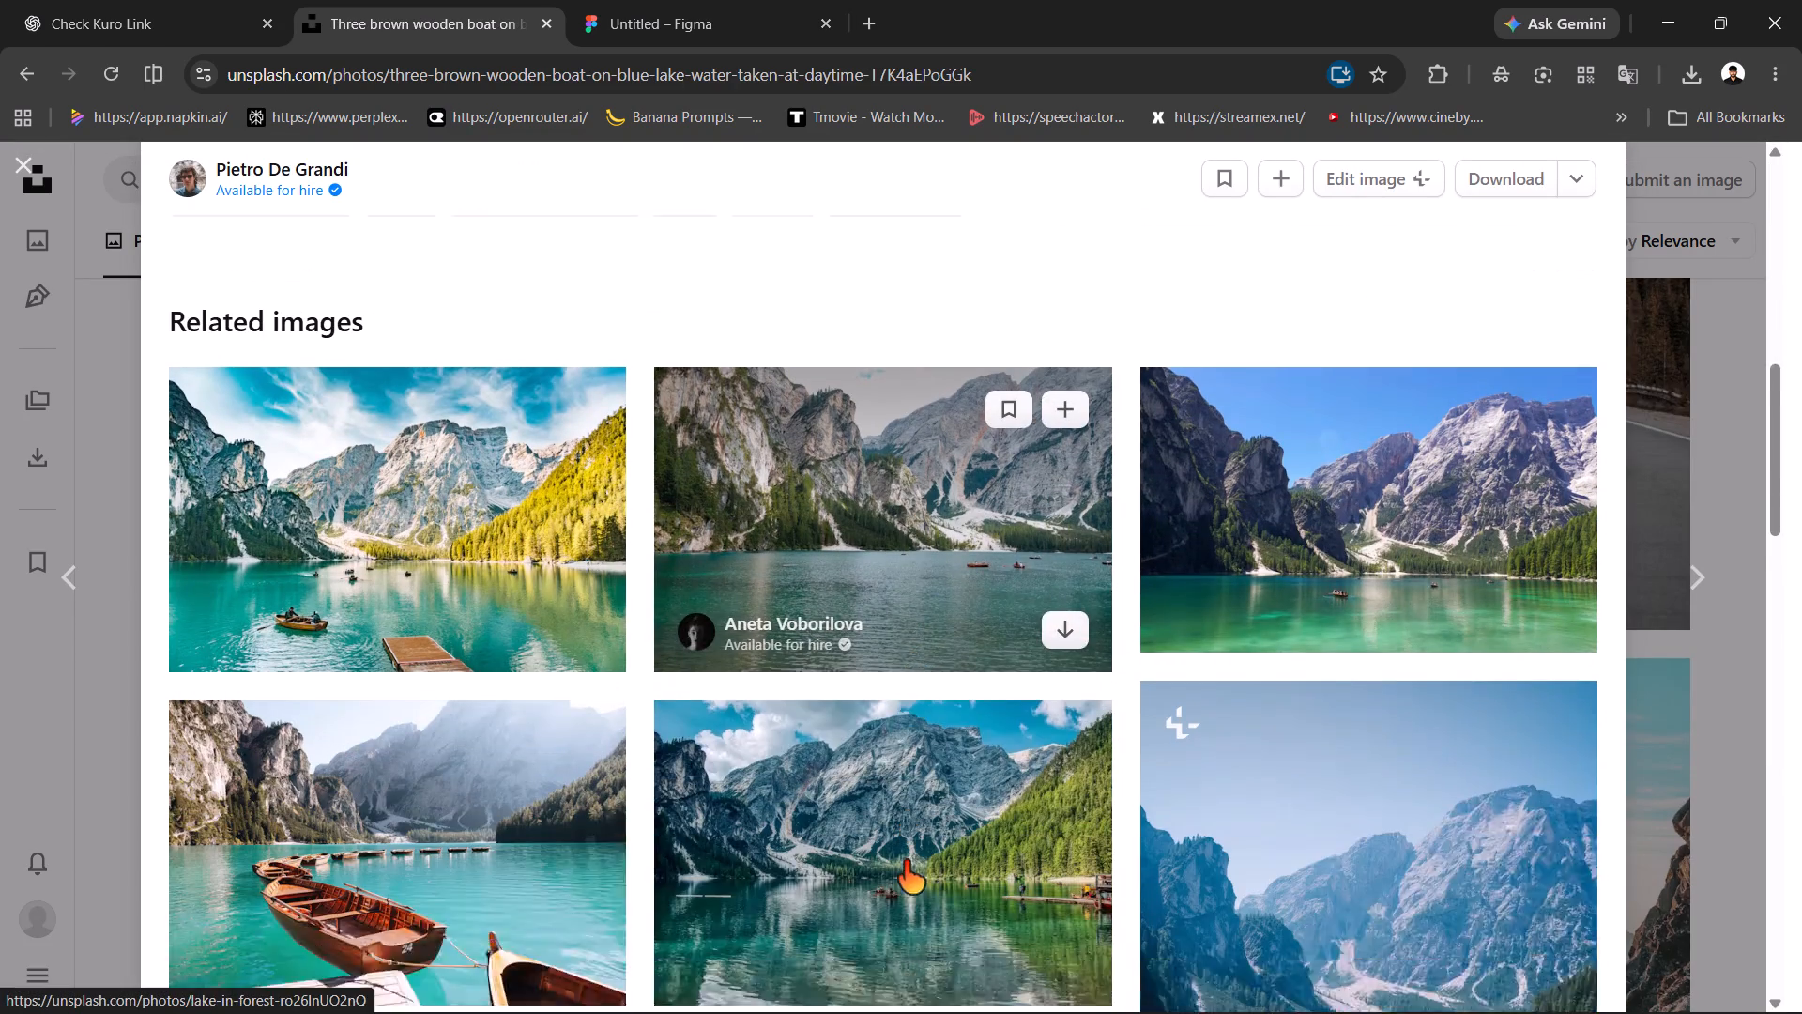
{"action": "scroll", "coordinate": [951, 787], "scroll_direction": "down", "scroll_amount": 8}
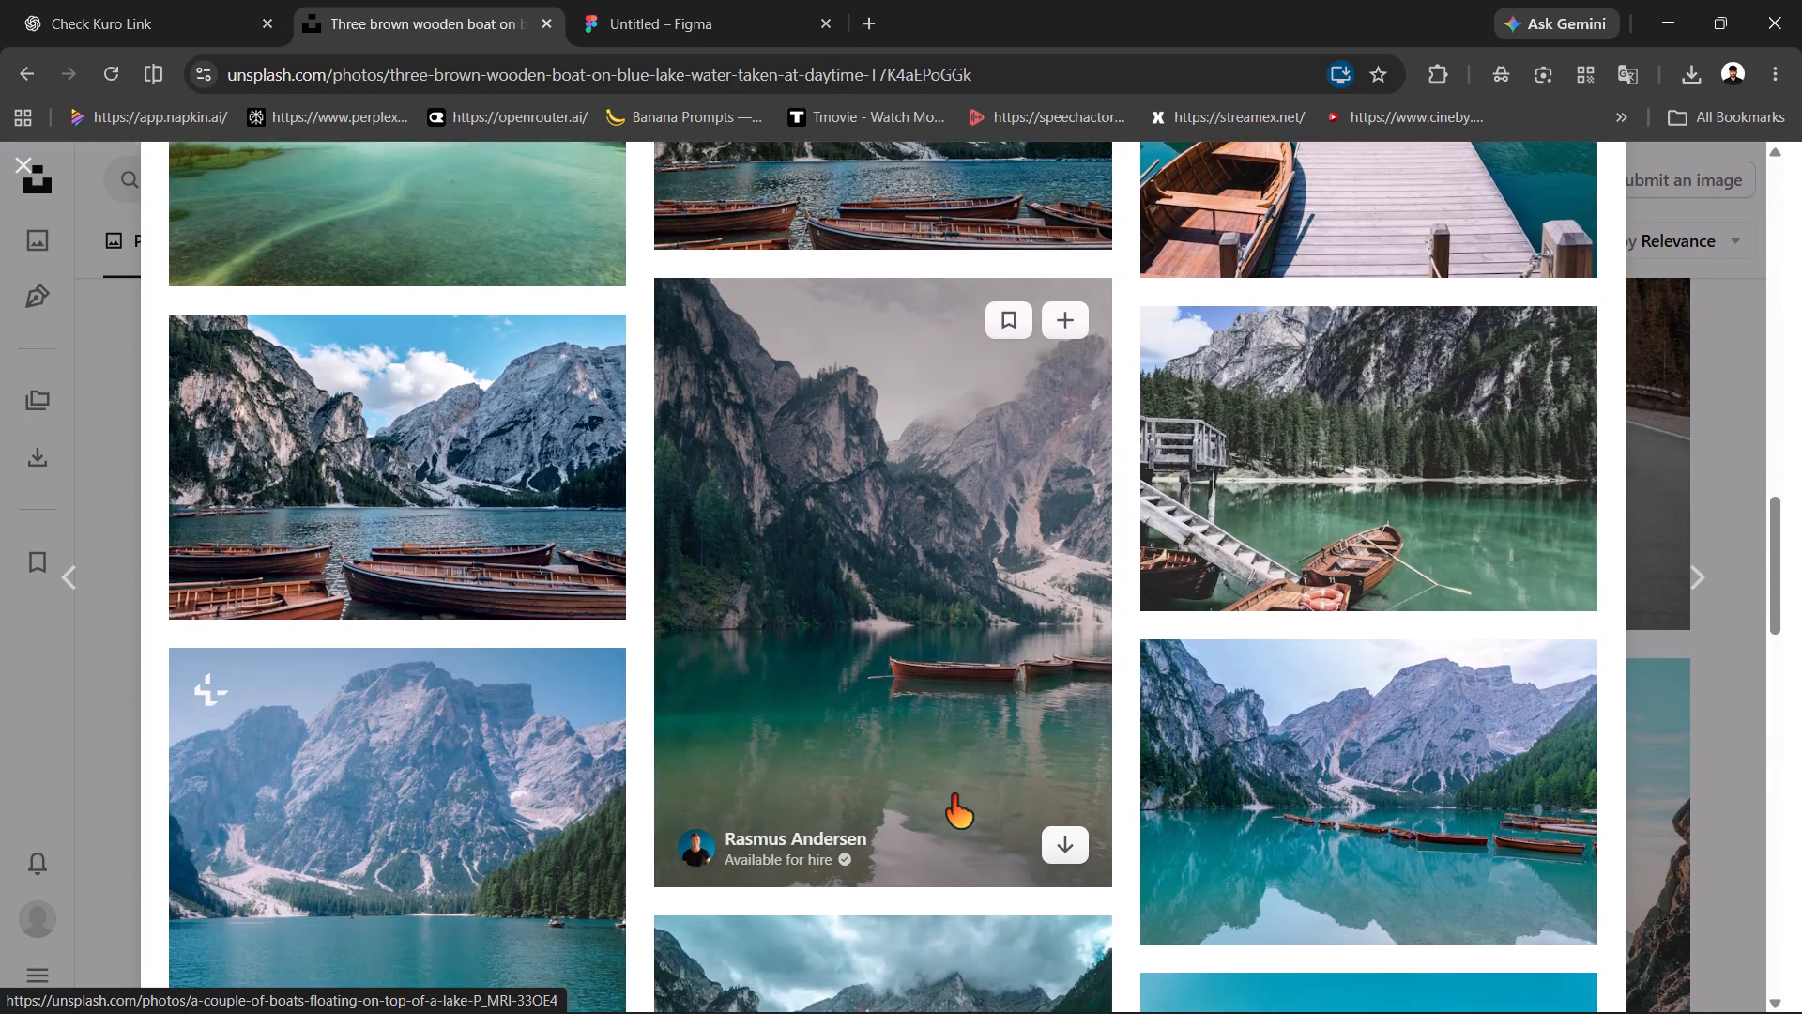
{"action": "scroll", "coordinate": [877, 780], "scroll_direction": "down", "scroll_amount": 5}
{"action": "scroll", "coordinate": [876, 780], "scroll_direction": "up", "scroll_amount": 1}
{"action": "scroll", "coordinate": [876, 780], "scroll_direction": "down", "scroll_amount": 2}
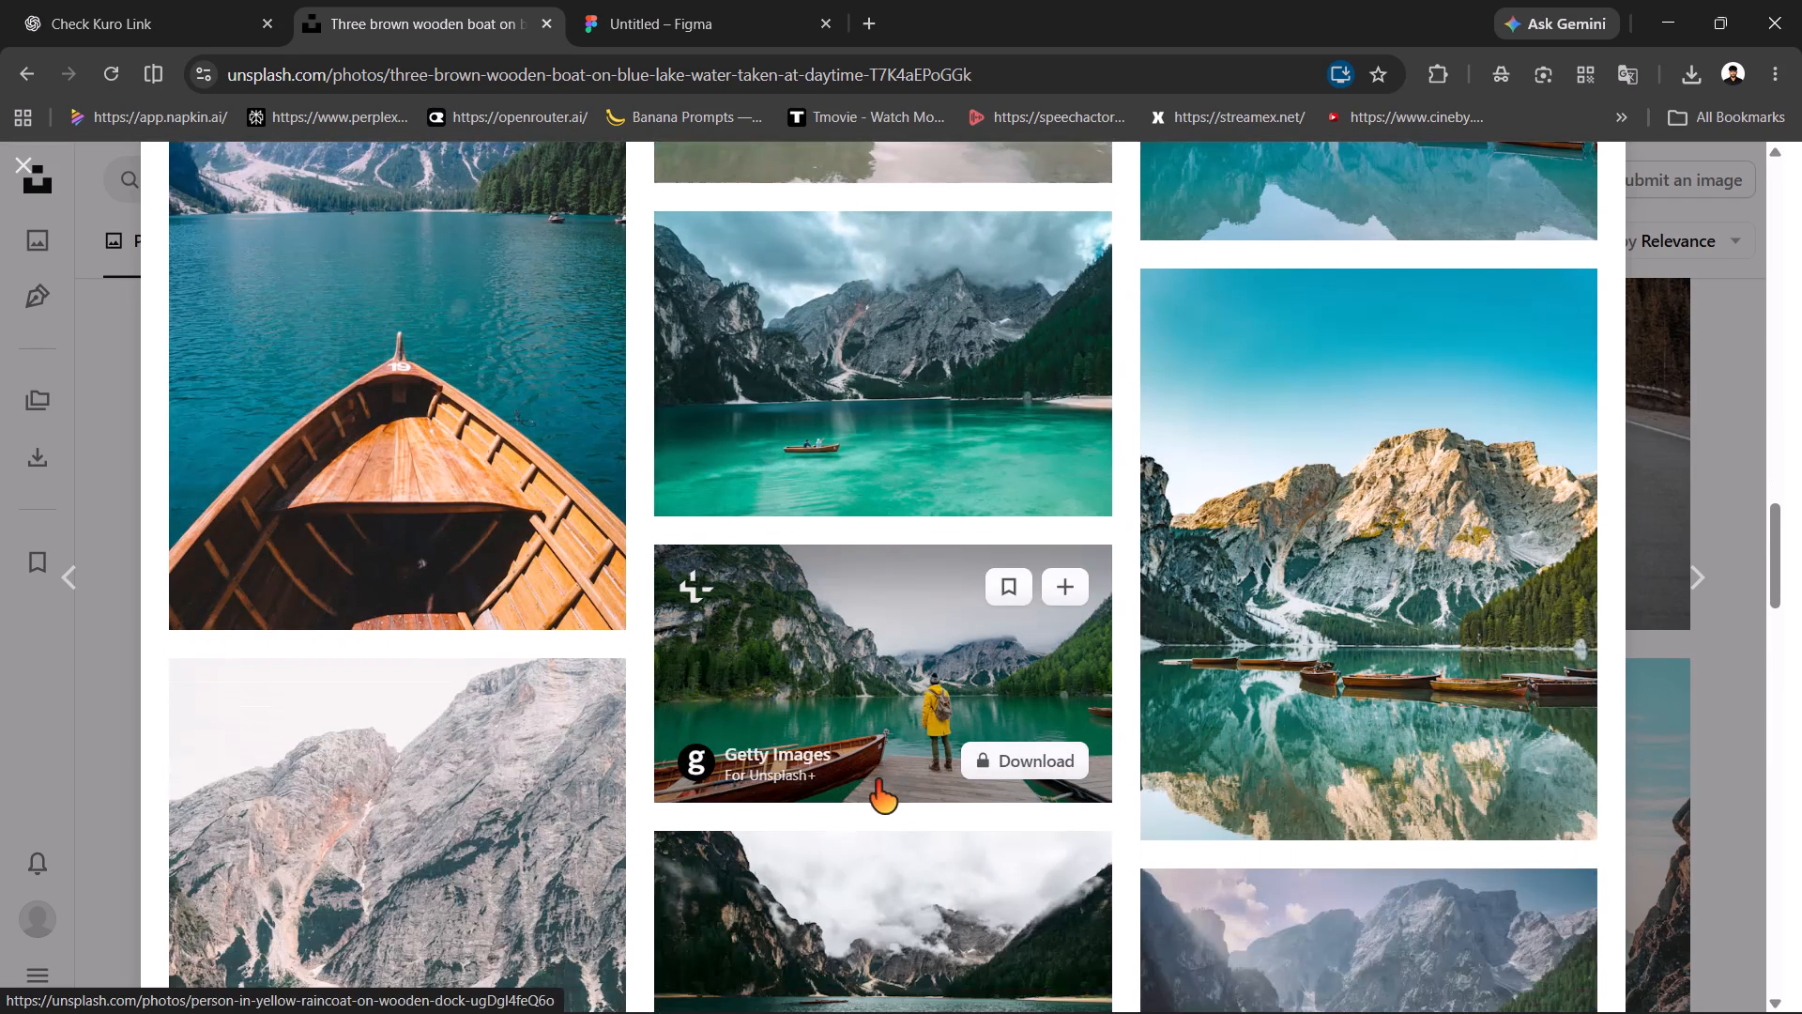
{"action": "scroll", "coordinate": [874, 780], "scroll_direction": "down", "scroll_amount": 16}
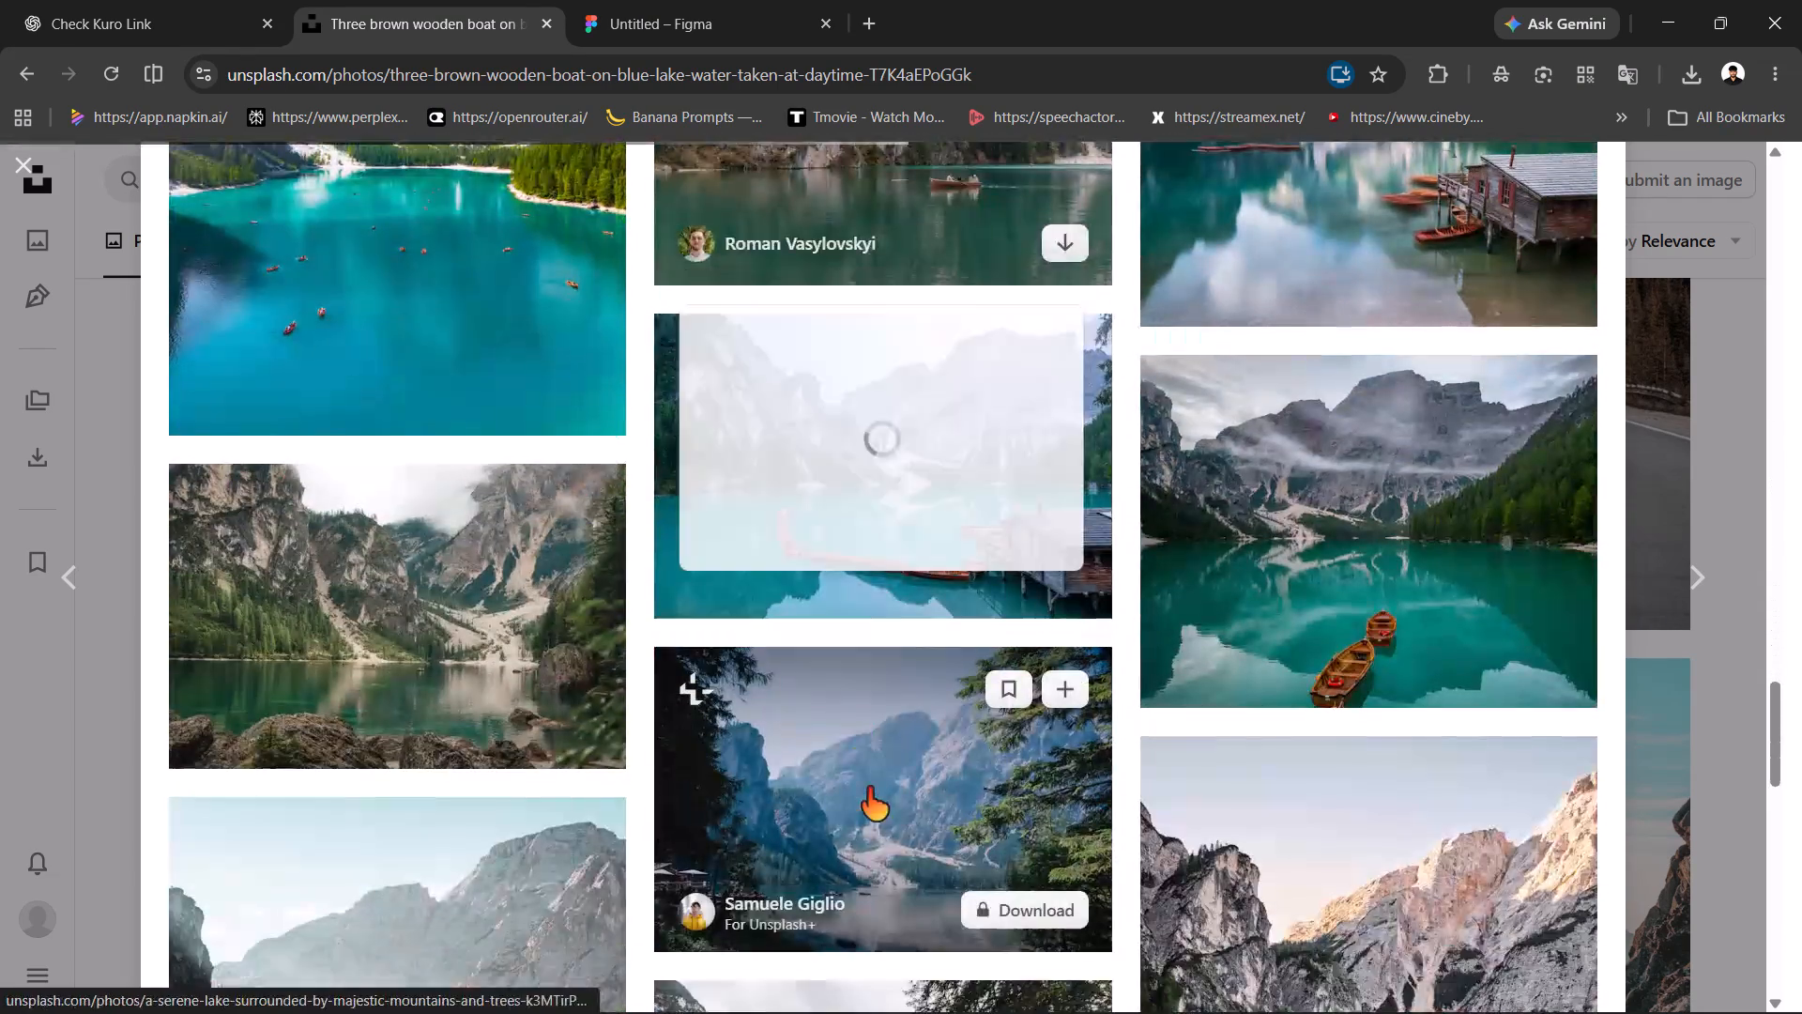
{"action": "scroll", "coordinate": [862, 791], "scroll_direction": "down", "scroll_amount": 5}
{"action": "scroll", "coordinate": [861, 791], "scroll_direction": "up", "scroll_amount": 1}
{"action": "scroll", "coordinate": [858, 793], "scroll_direction": "down", "scroll_amount": 4}
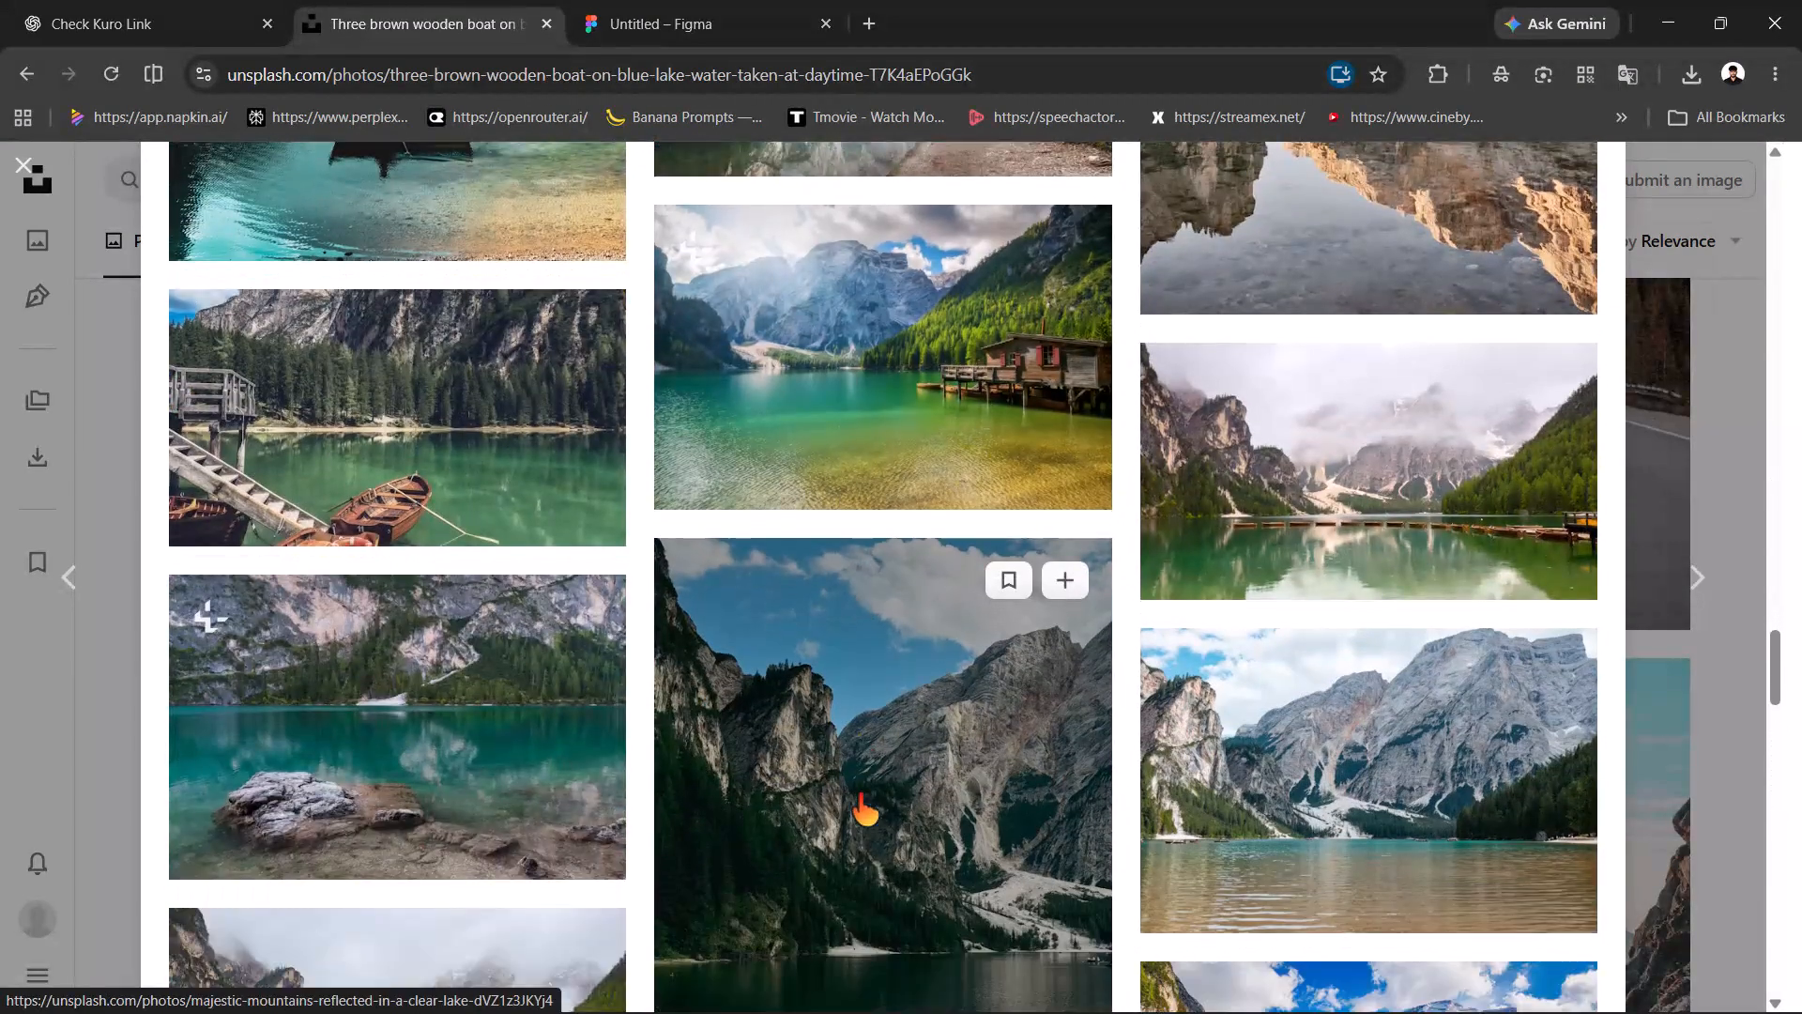
{"action": "scroll", "coordinate": [858, 793], "scroll_direction": "down", "scroll_amount": 6}
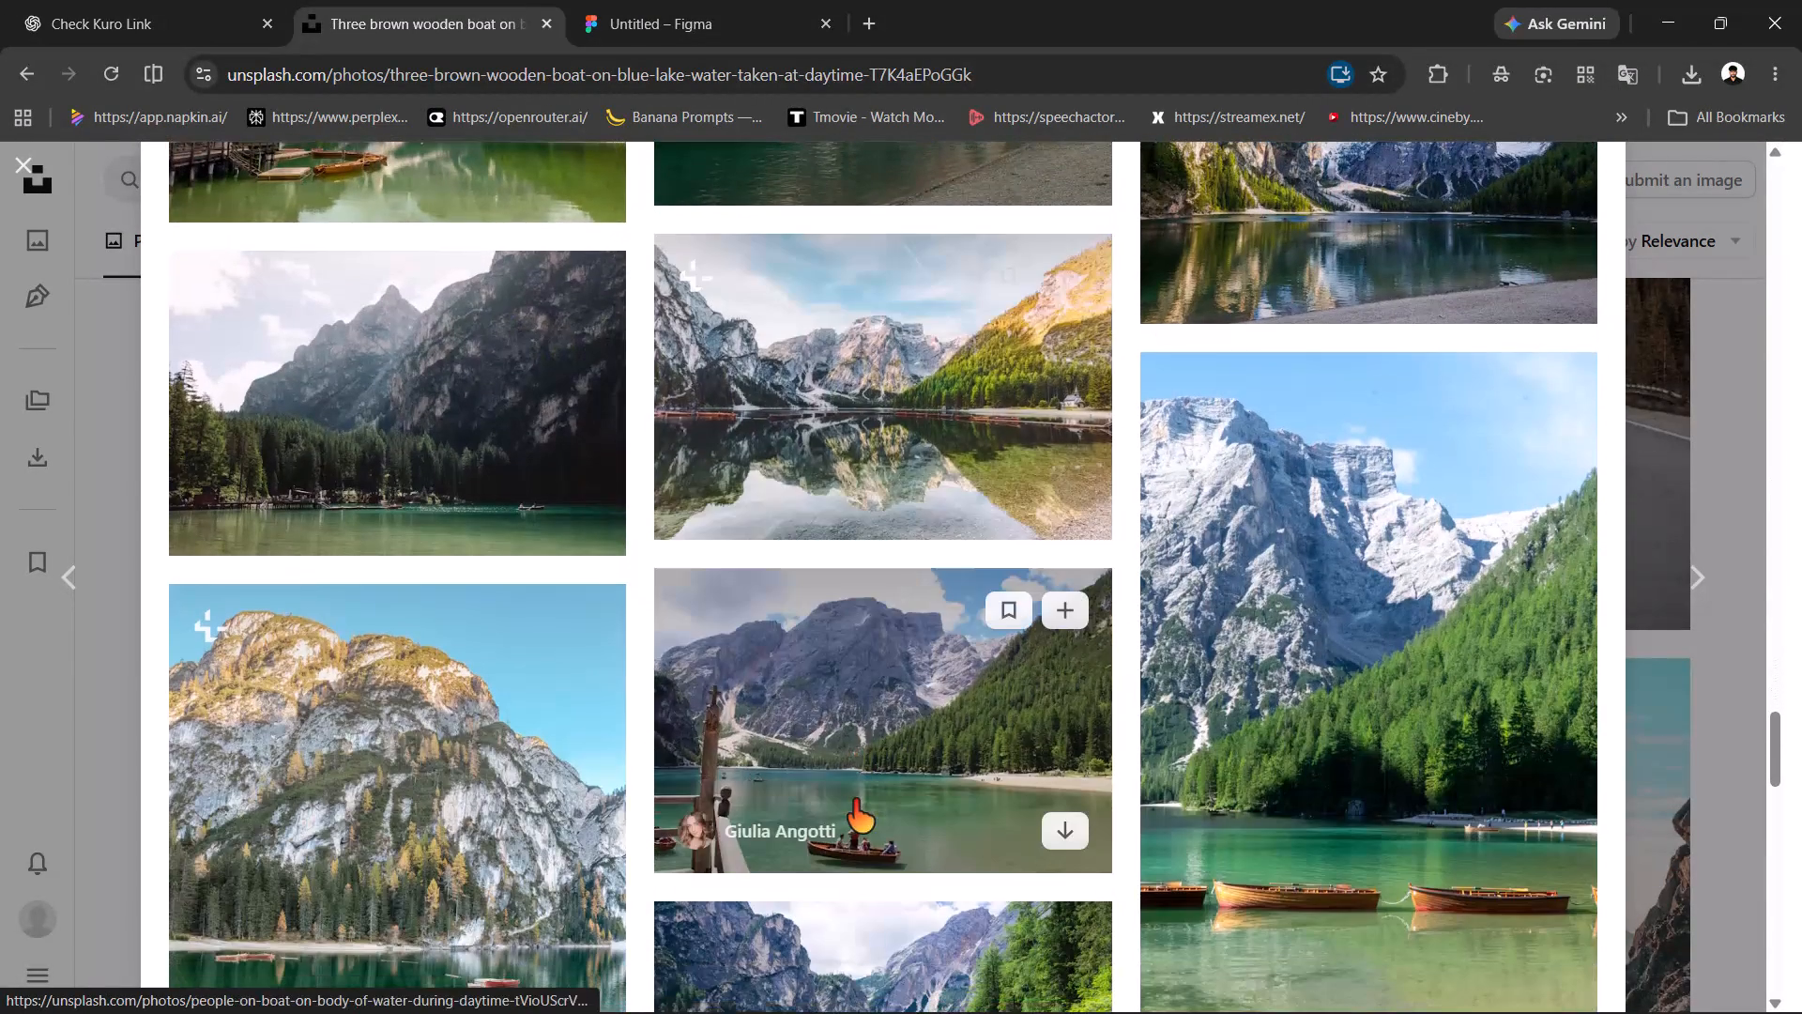
{"action": "scroll", "coordinate": [853, 800], "scroll_direction": "down", "scroll_amount": 8}
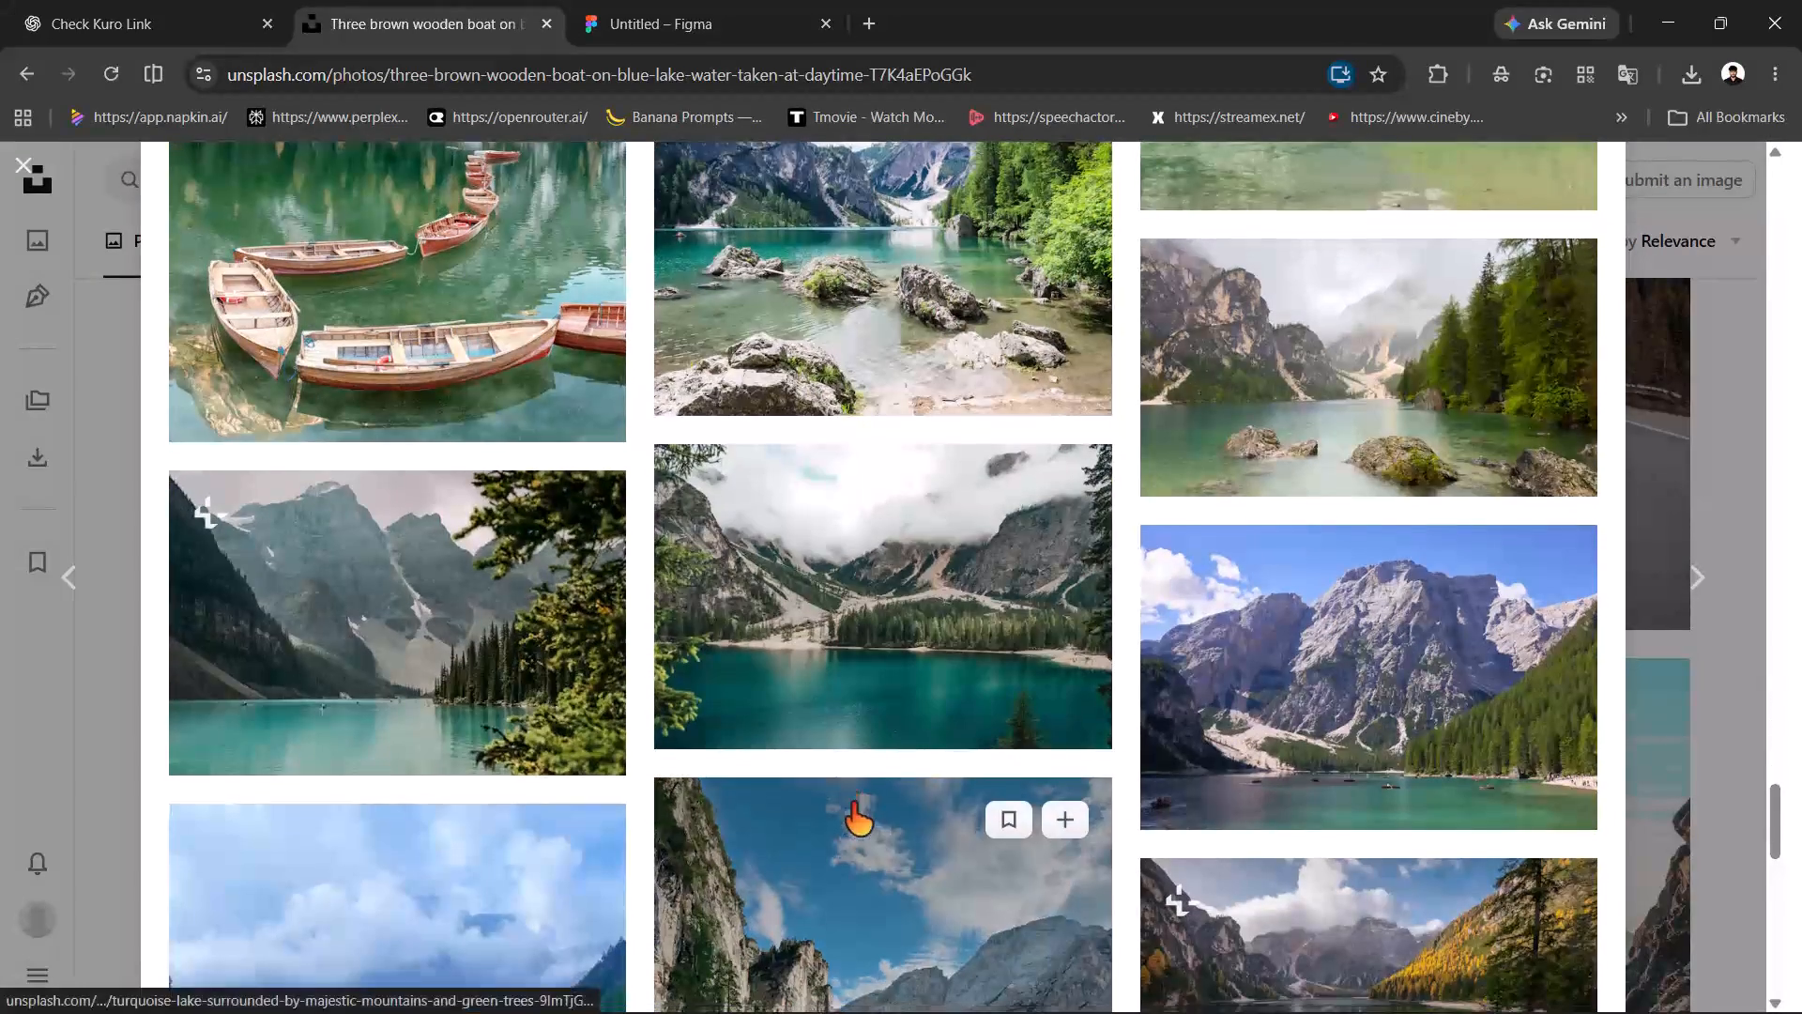
{"action": "scroll", "coordinate": [851, 803], "scroll_direction": "down", "scroll_amount": 11}
Review the boat photo's related lake and mountain images again, back to the first ones.
{"action": "scroll", "coordinate": [849, 807], "scroll_direction": "up", "scroll_amount": 20}
{"action": "scroll", "coordinate": [849, 807], "scroll_direction": "up", "scroll_amount": 2}
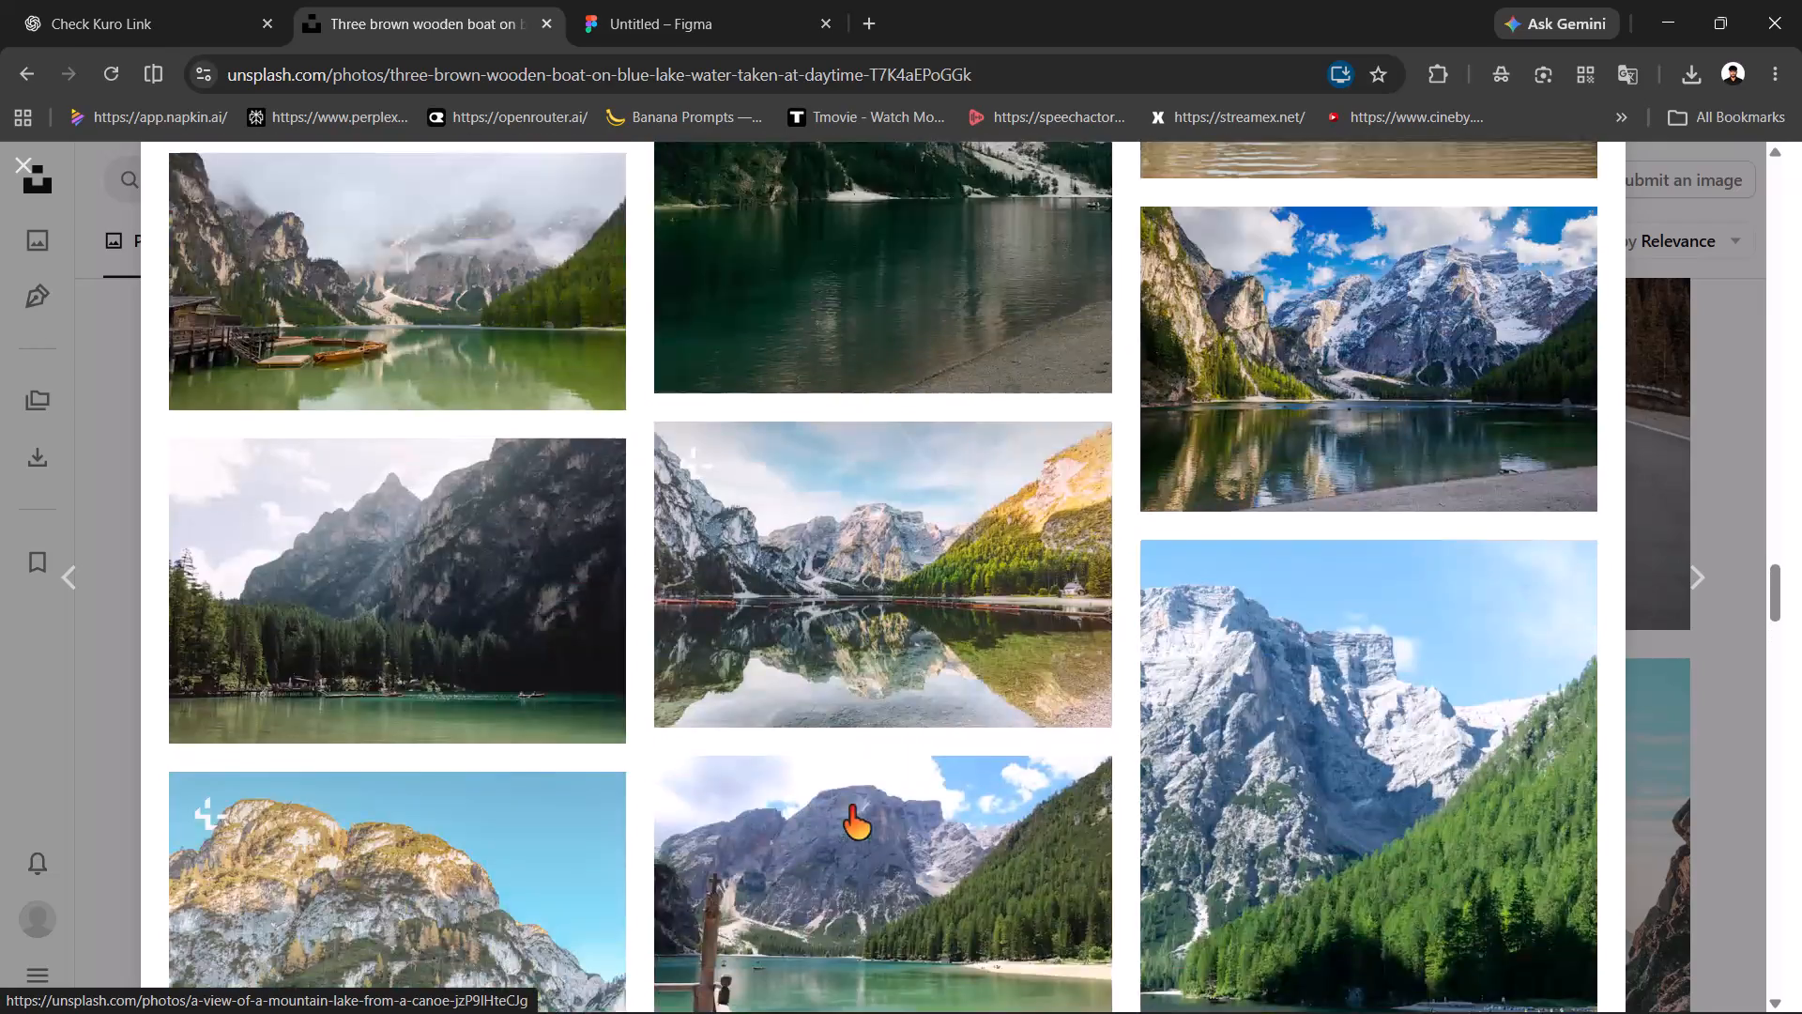
{"action": "scroll", "coordinate": [849, 807], "scroll_direction": "up", "scroll_amount": 12}
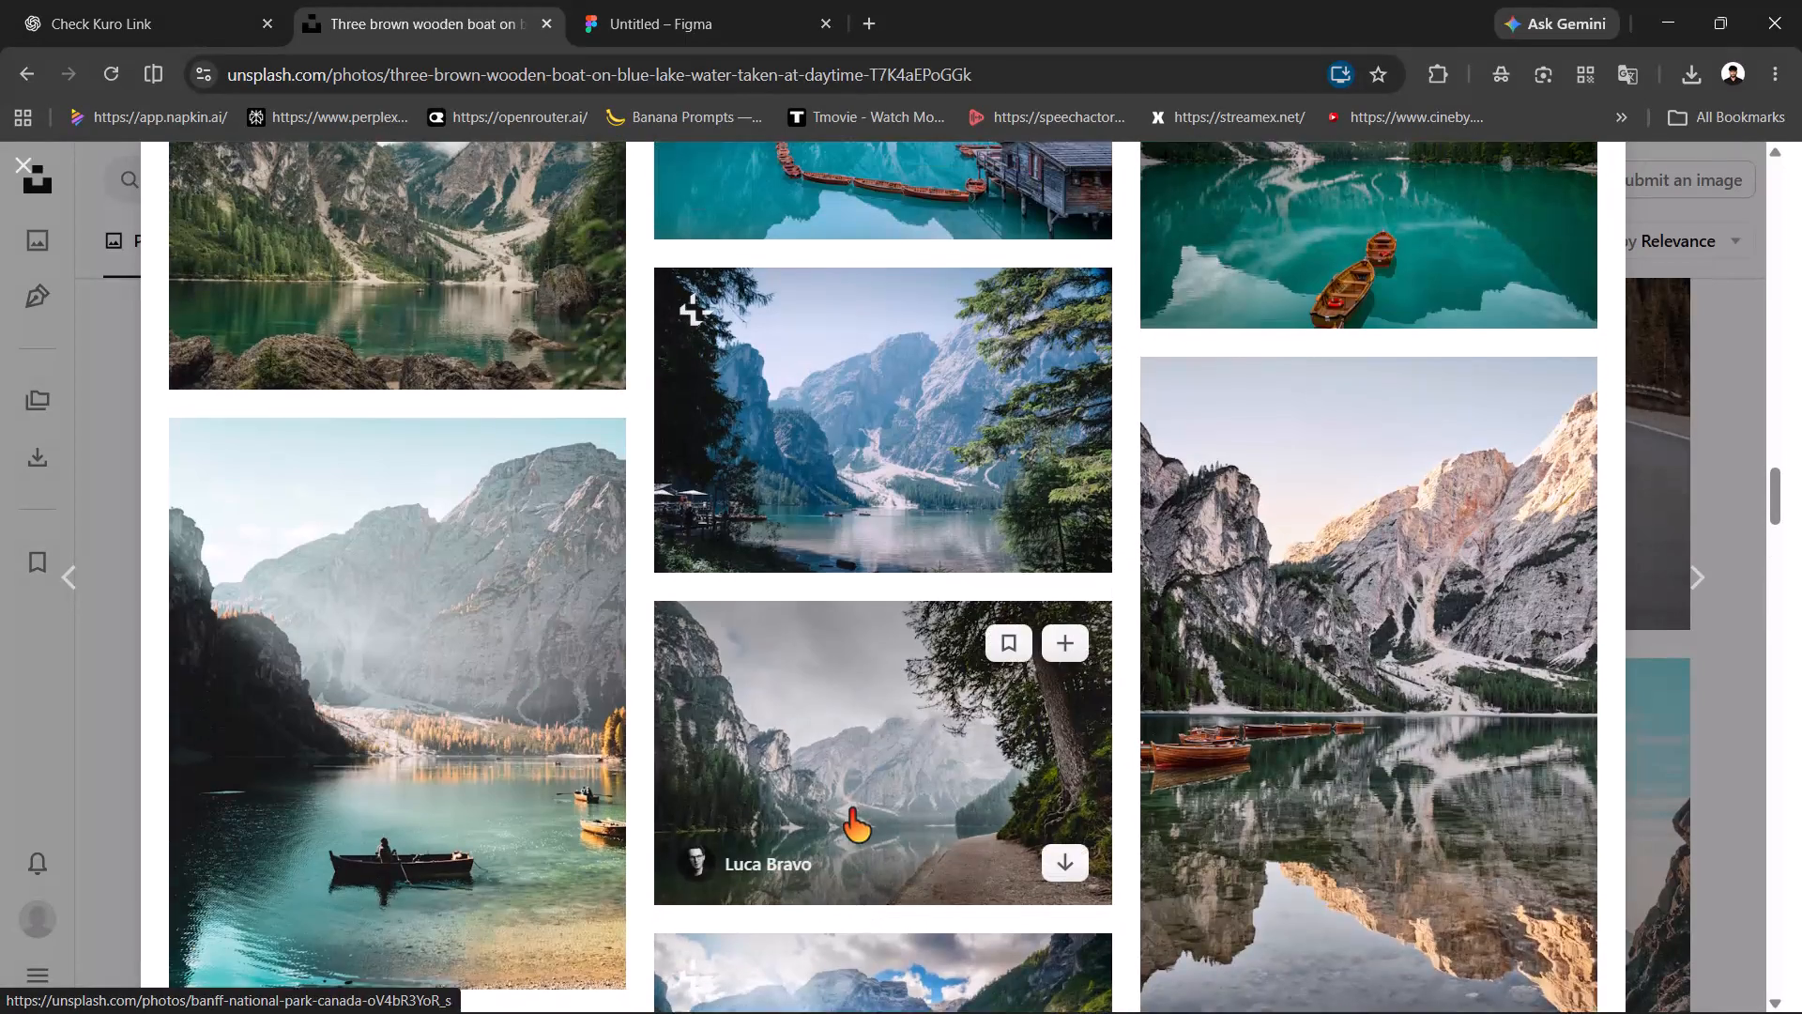
{"action": "scroll", "coordinate": [849, 809], "scroll_direction": "up", "scroll_amount": 9}
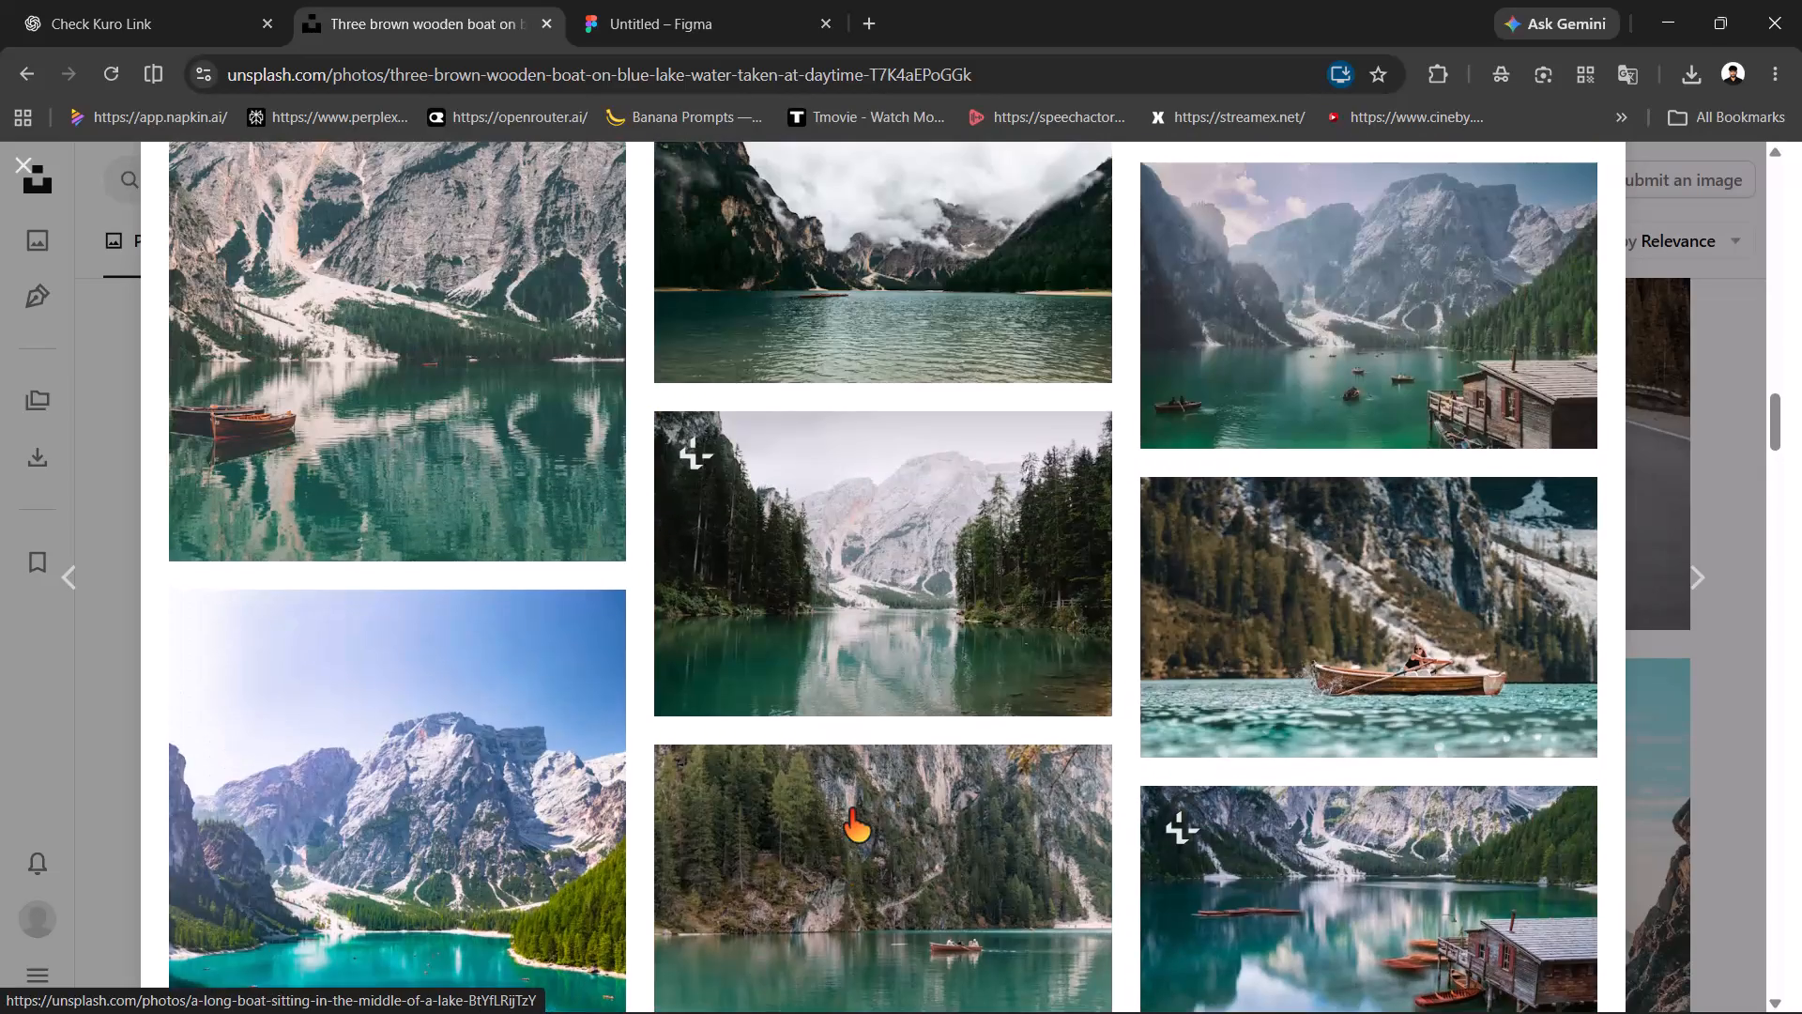
{"action": "scroll", "coordinate": [849, 809], "scroll_direction": "up", "scroll_amount": 5}
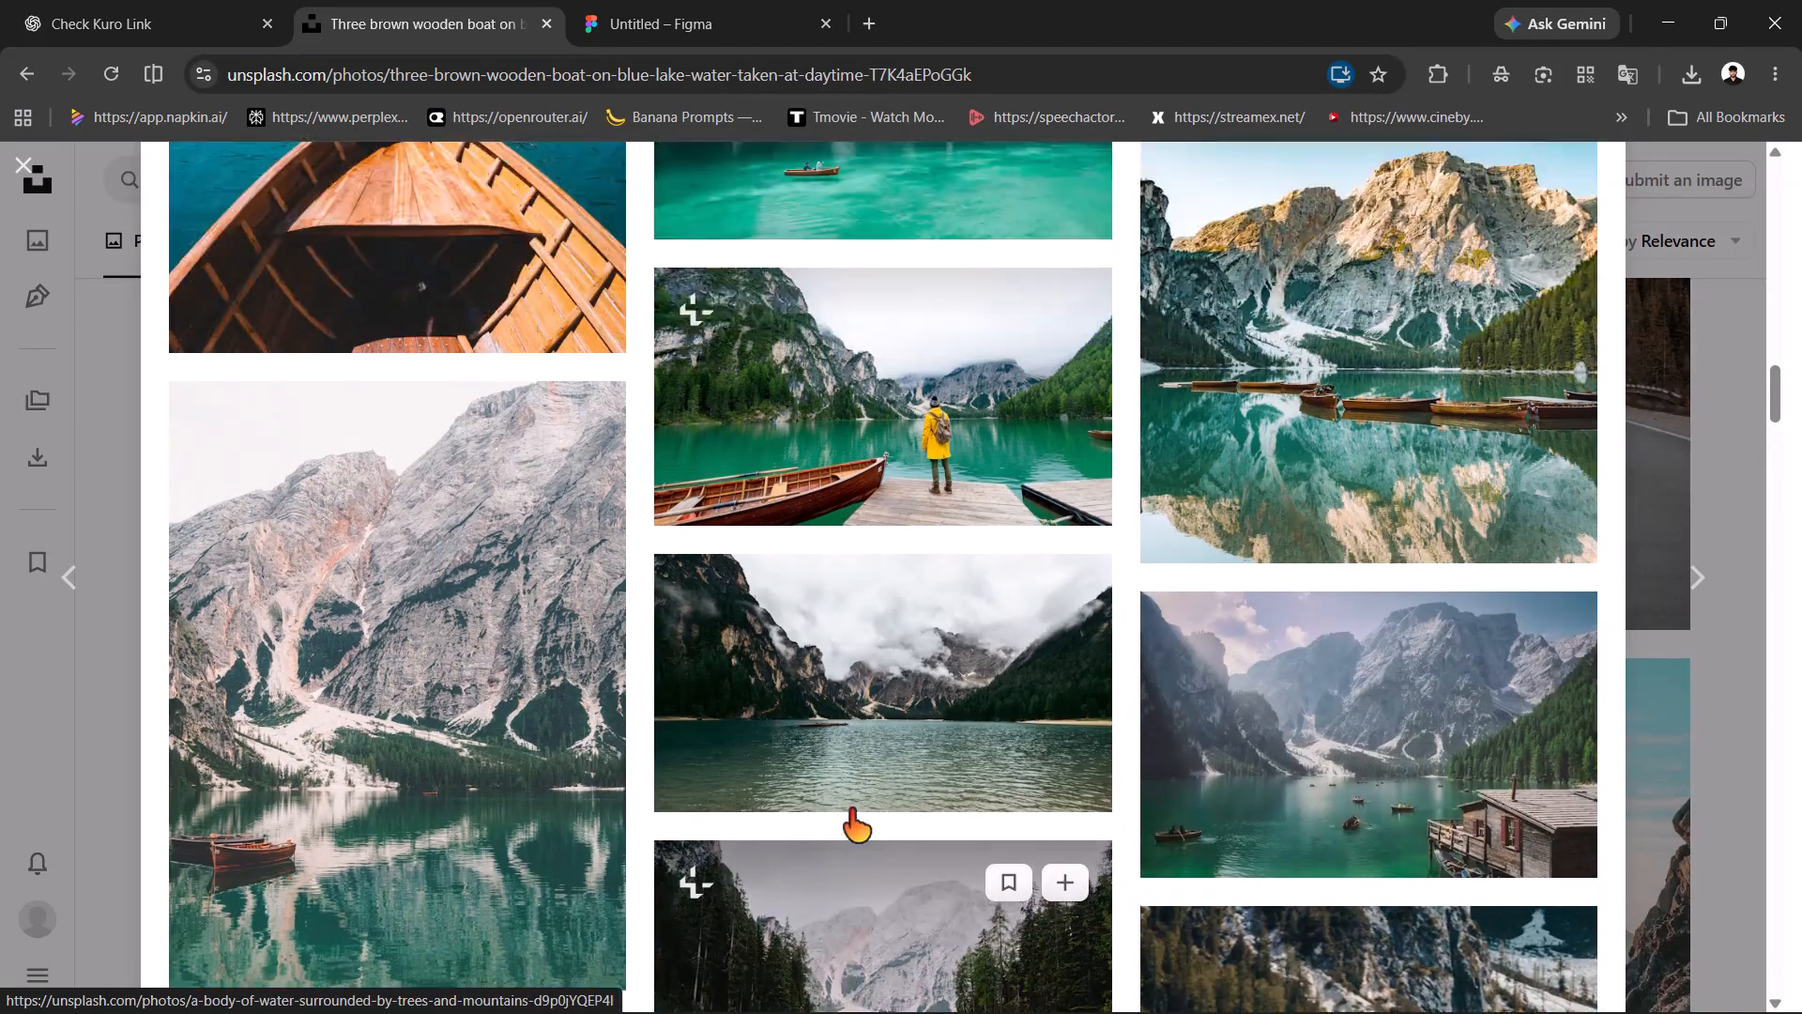
{"action": "scroll", "coordinate": [849, 809], "scroll_direction": "up", "scroll_amount": 5}
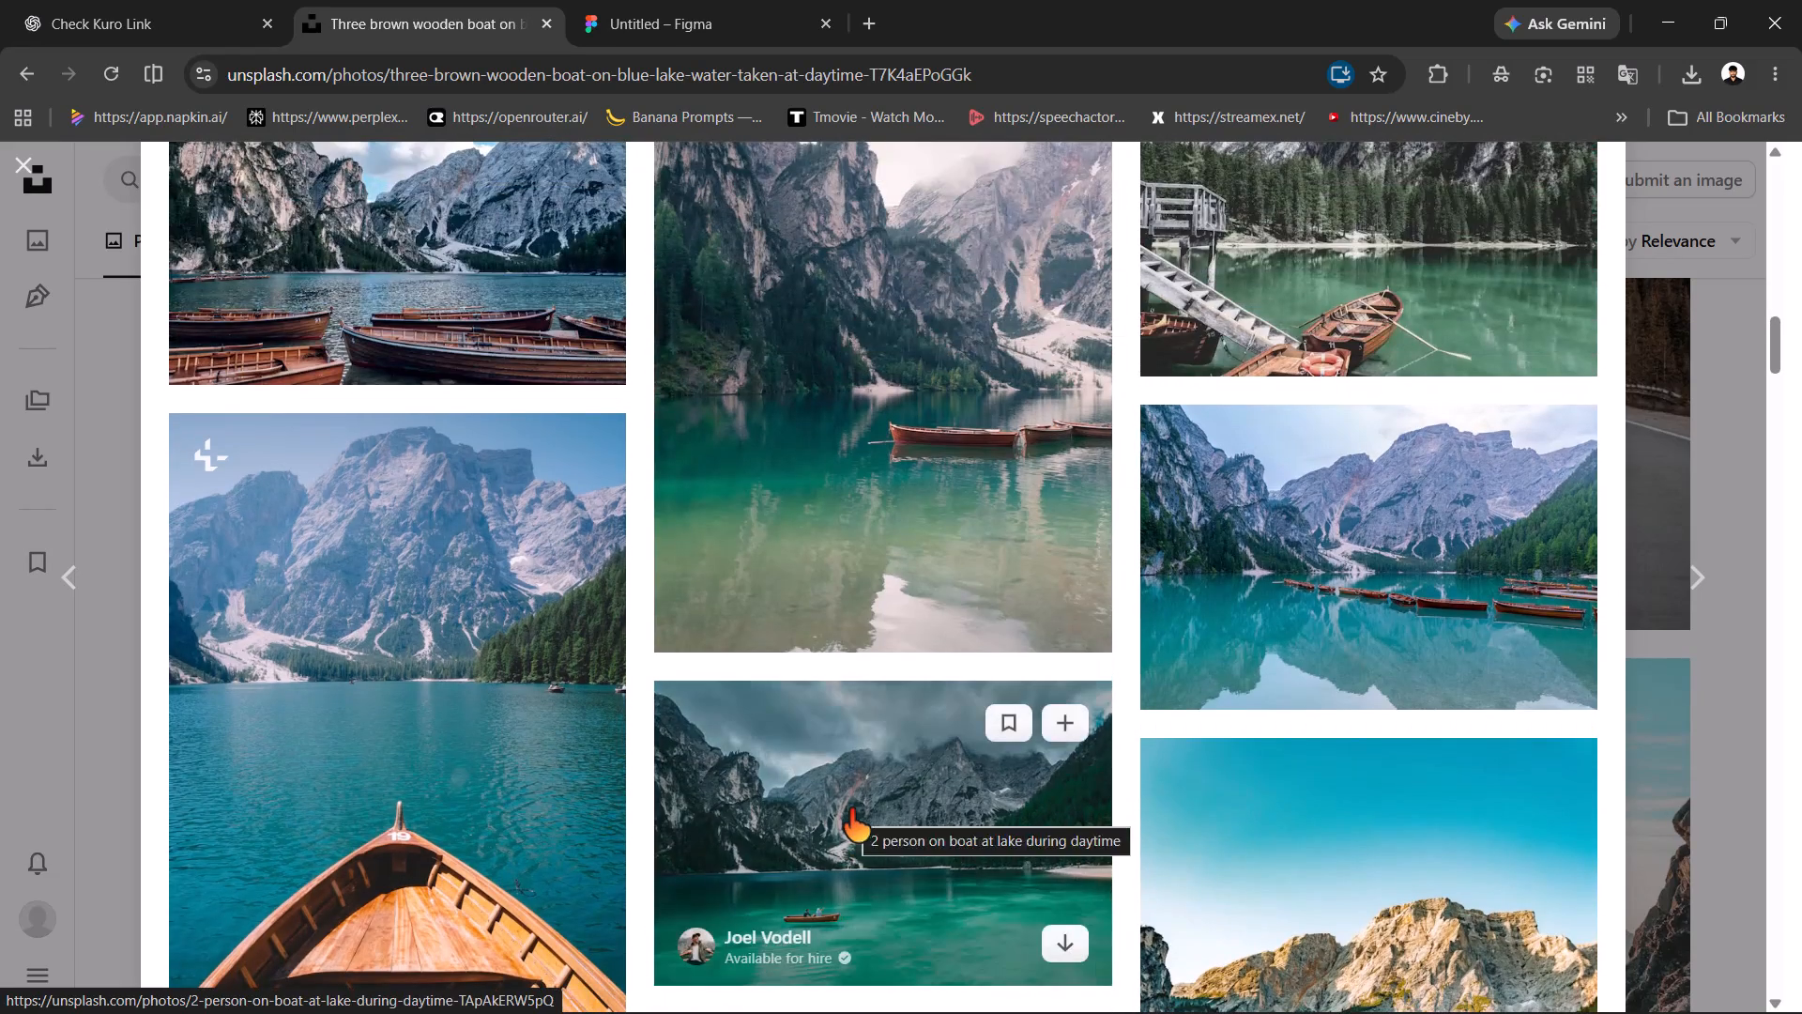
{"action": "scroll", "coordinate": [864, 860], "scroll_direction": "up", "scroll_amount": 10}
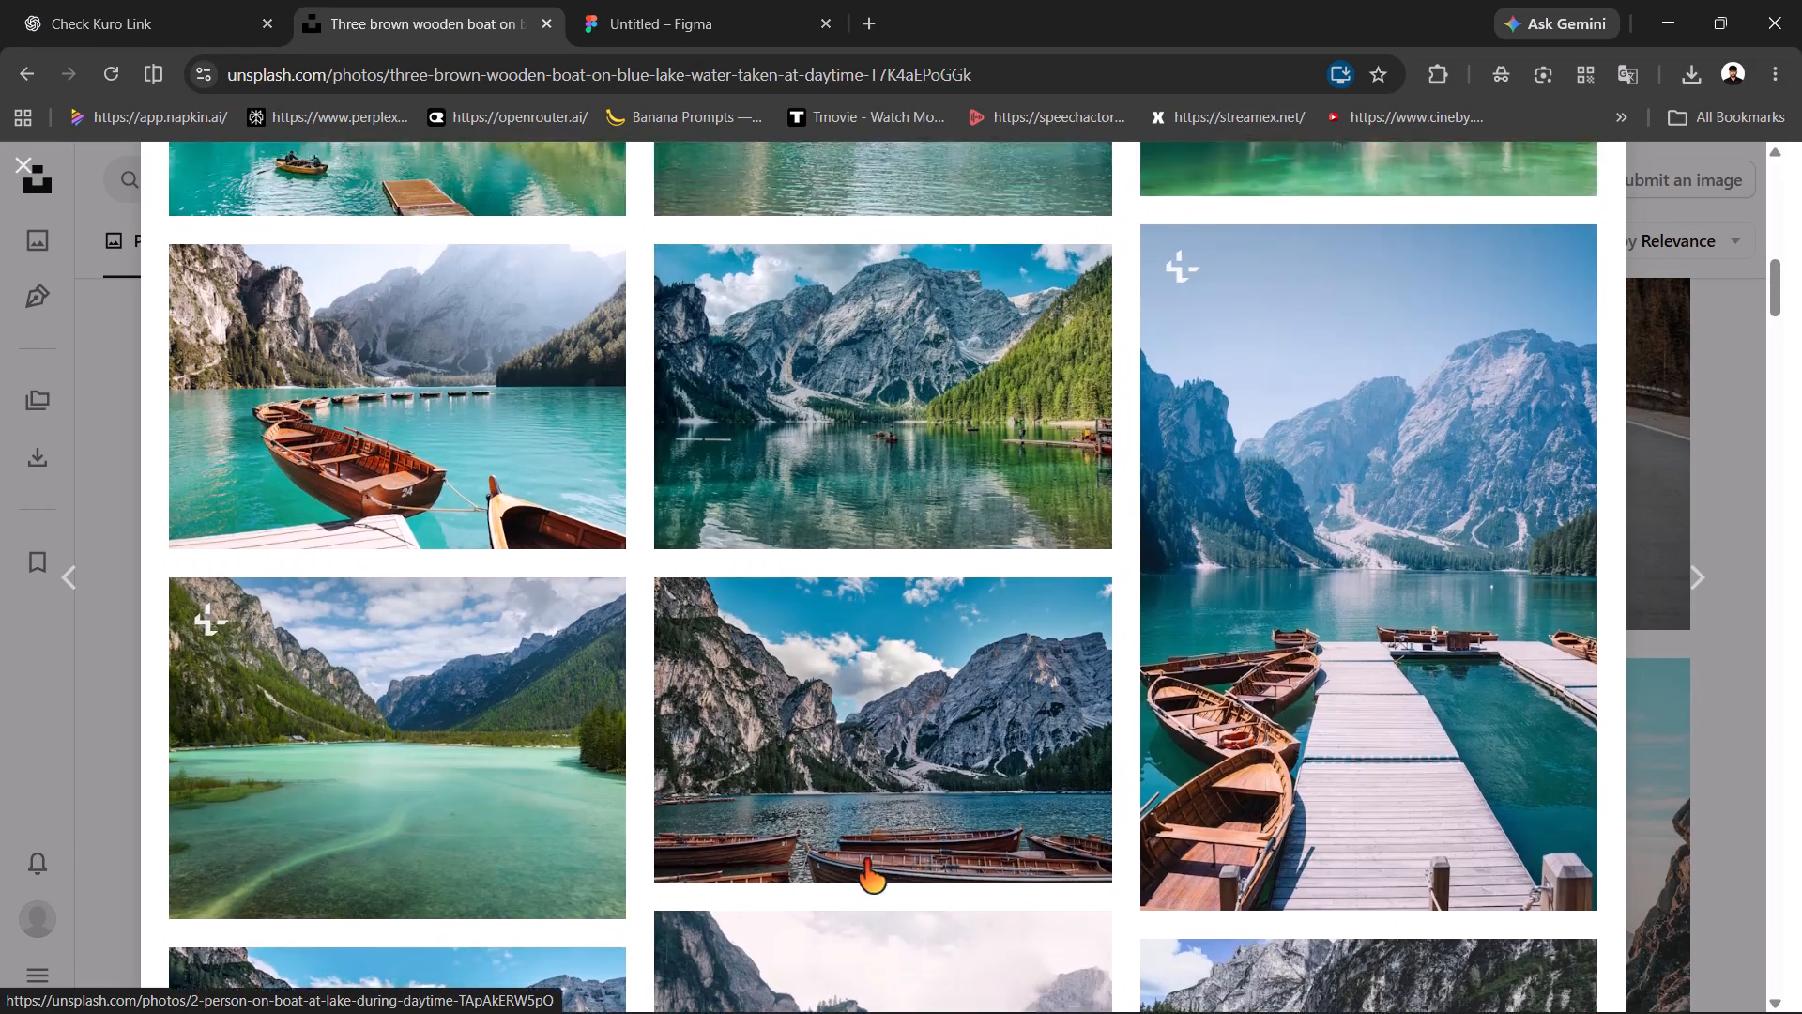
{"action": "scroll", "coordinate": [864, 860], "scroll_direction": "up", "scroll_amount": 3}
{"action": "scroll", "coordinate": [864, 860], "scroll_direction": "down", "scroll_amount": 2}
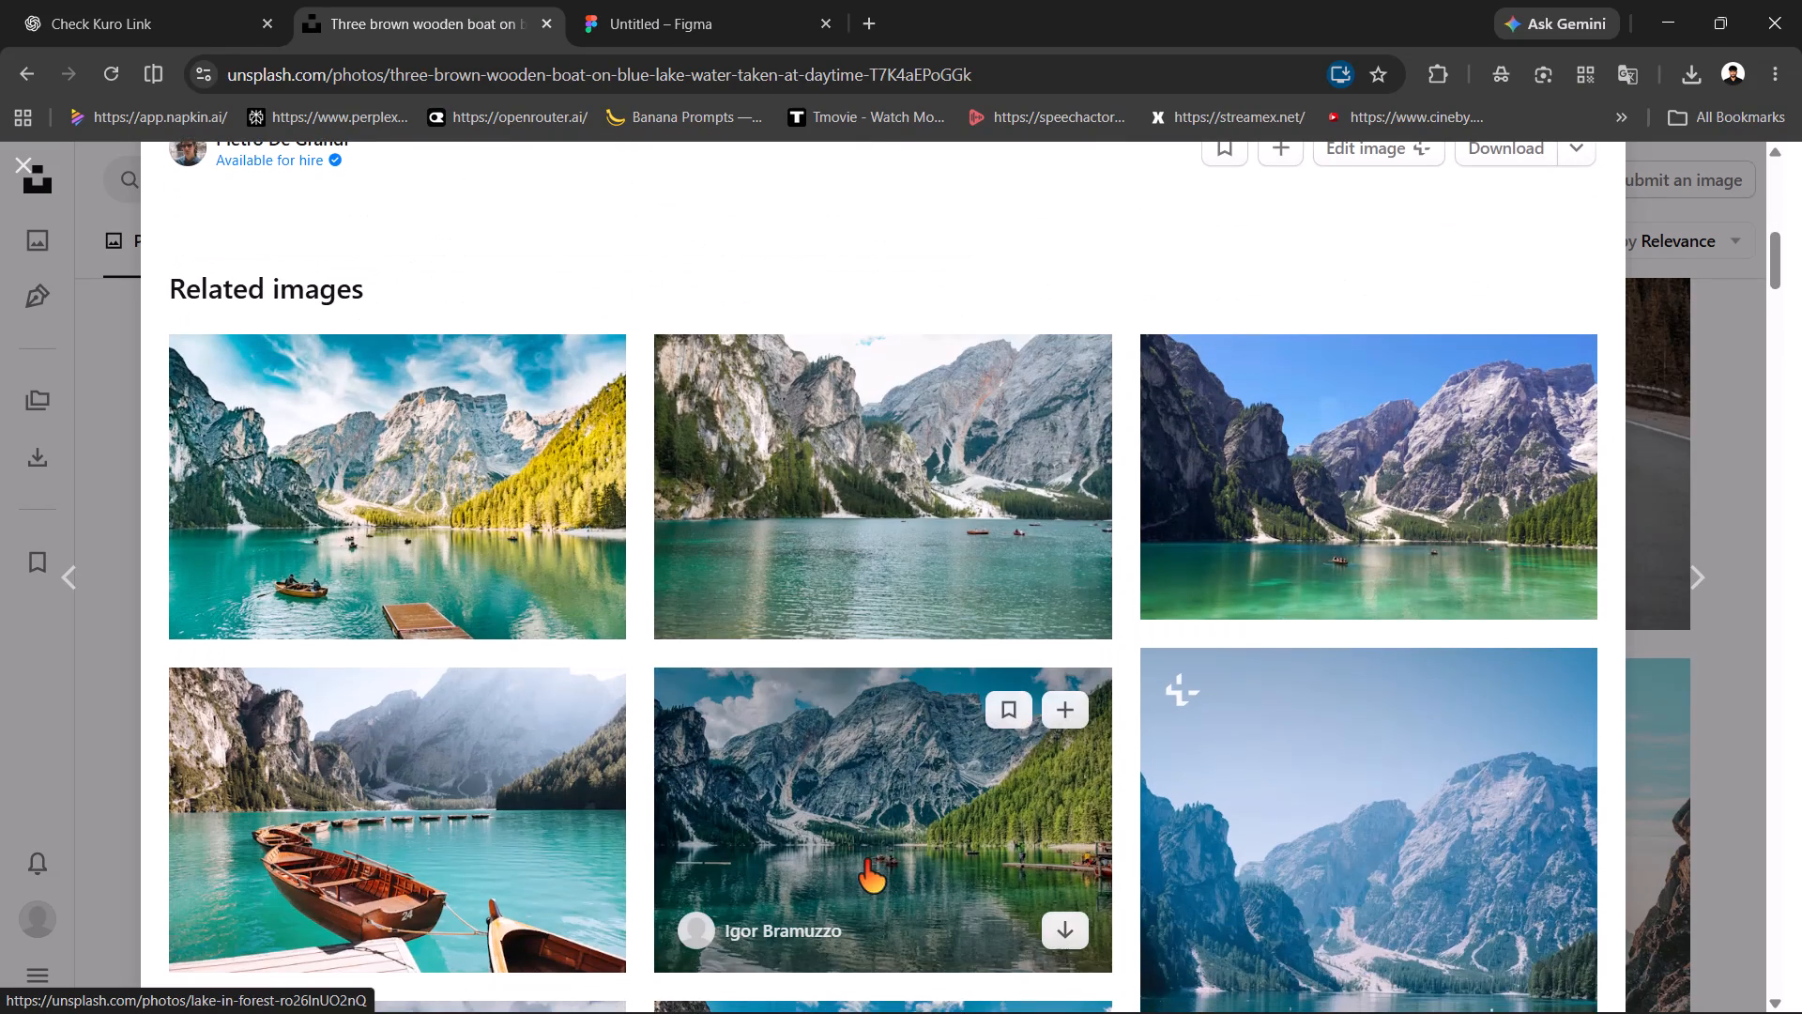
{"action": "scroll", "coordinate": [864, 860], "scroll_direction": "down", "scroll_amount": 2}
{"action": "scroll", "coordinate": [864, 860], "scroll_direction": "up", "scroll_amount": 1}
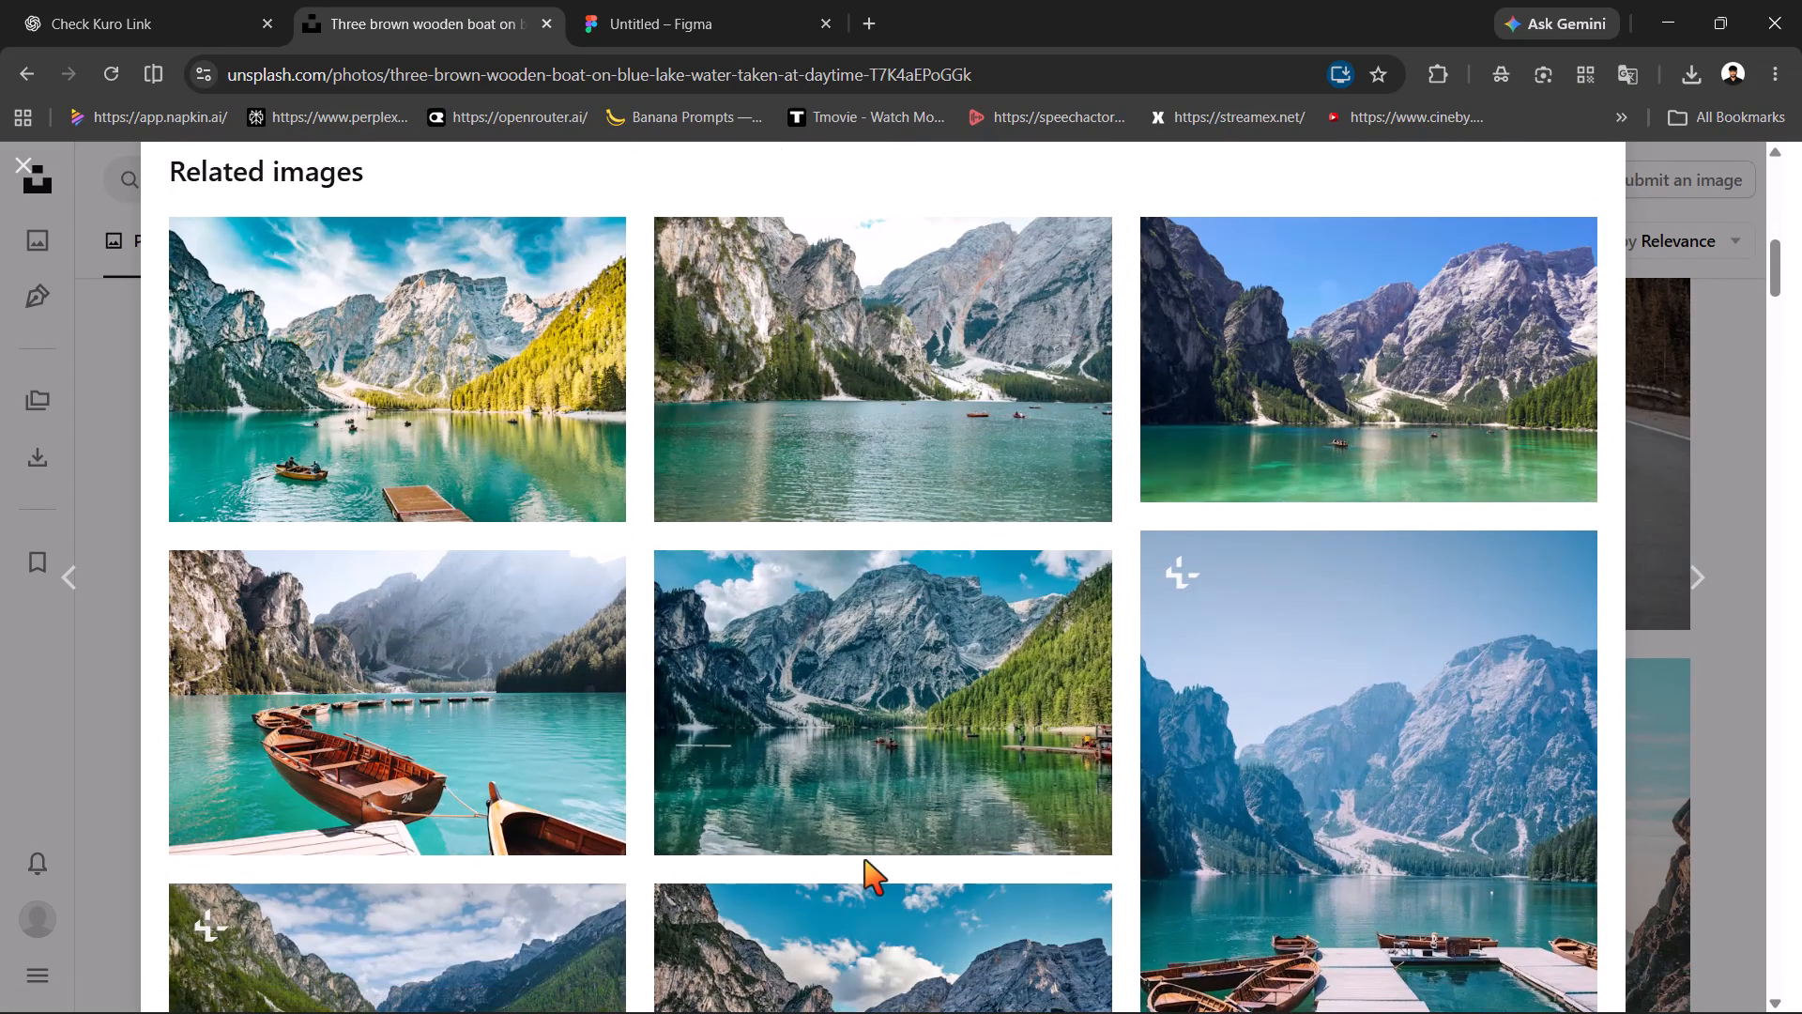
Compare the boat photo's related images once more, down to the wooden cabin on the turquoise lake.
{"action": "scroll", "coordinate": [864, 860], "scroll_direction": "down", "scroll_amount": 5}
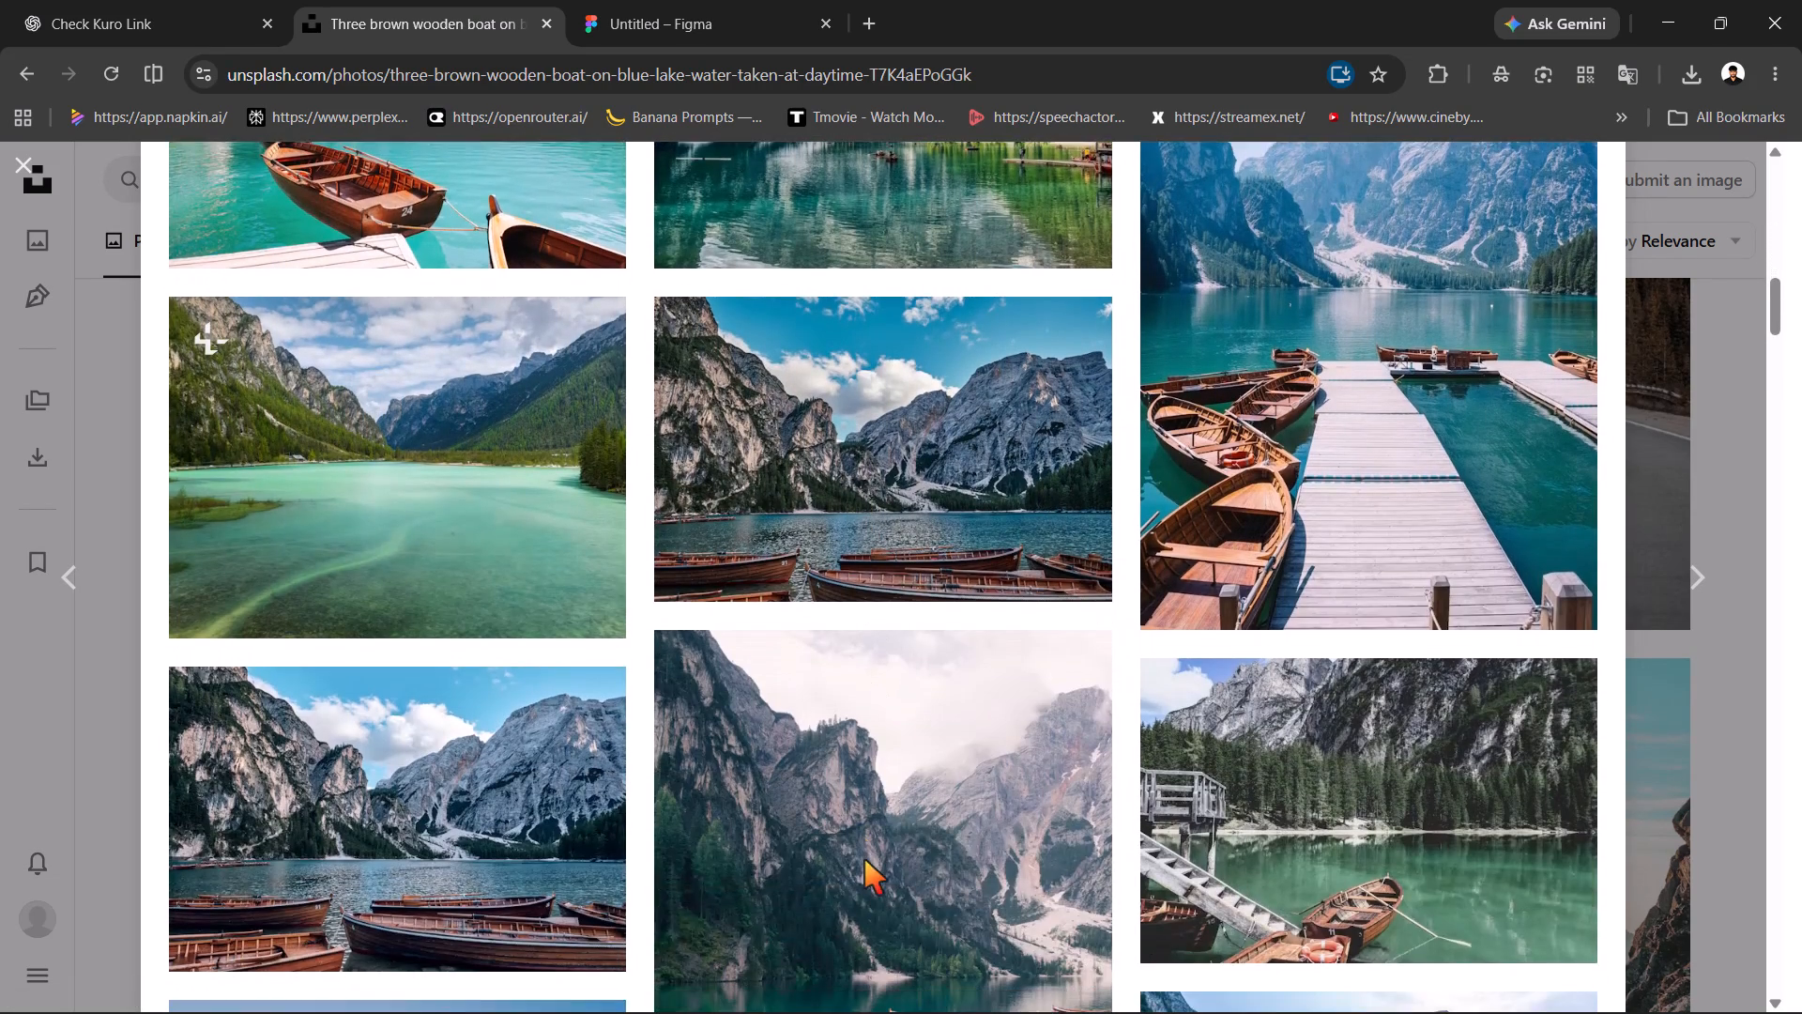
{"action": "scroll", "coordinate": [864, 860], "scroll_direction": "down", "scroll_amount": 14}
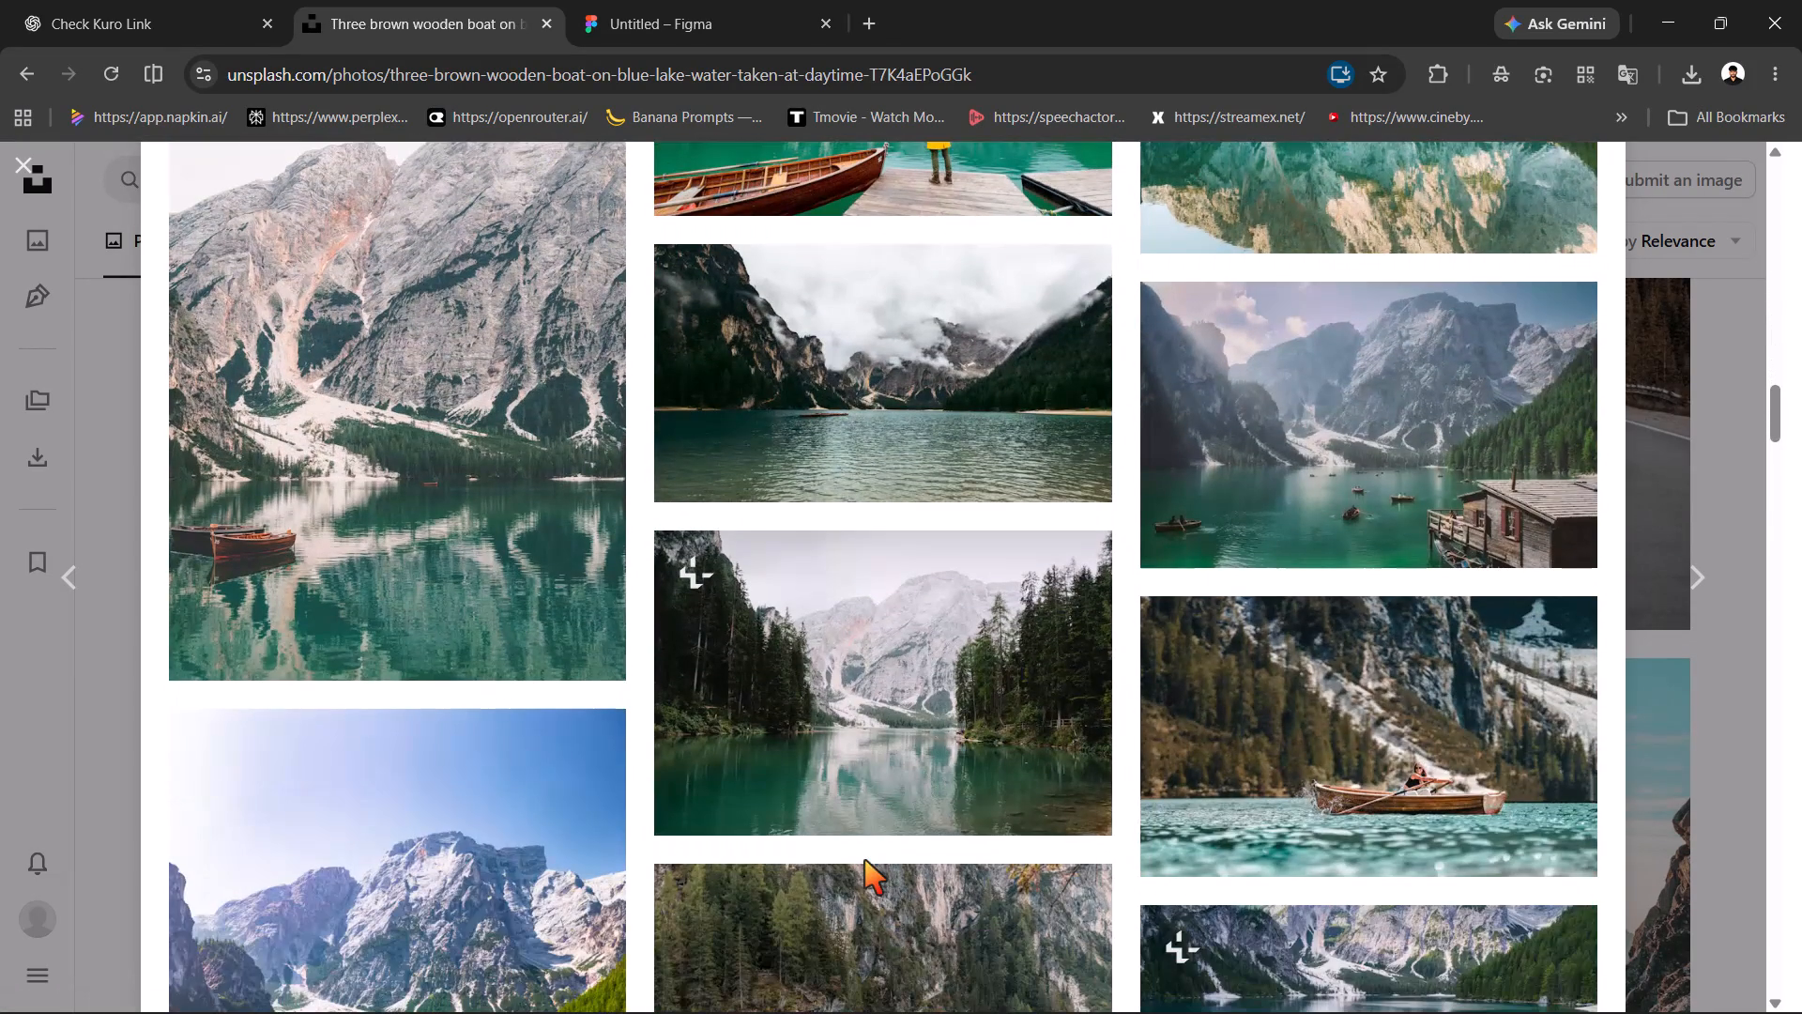
{"action": "scroll", "coordinate": [864, 860], "scroll_direction": "down", "scroll_amount": 3}
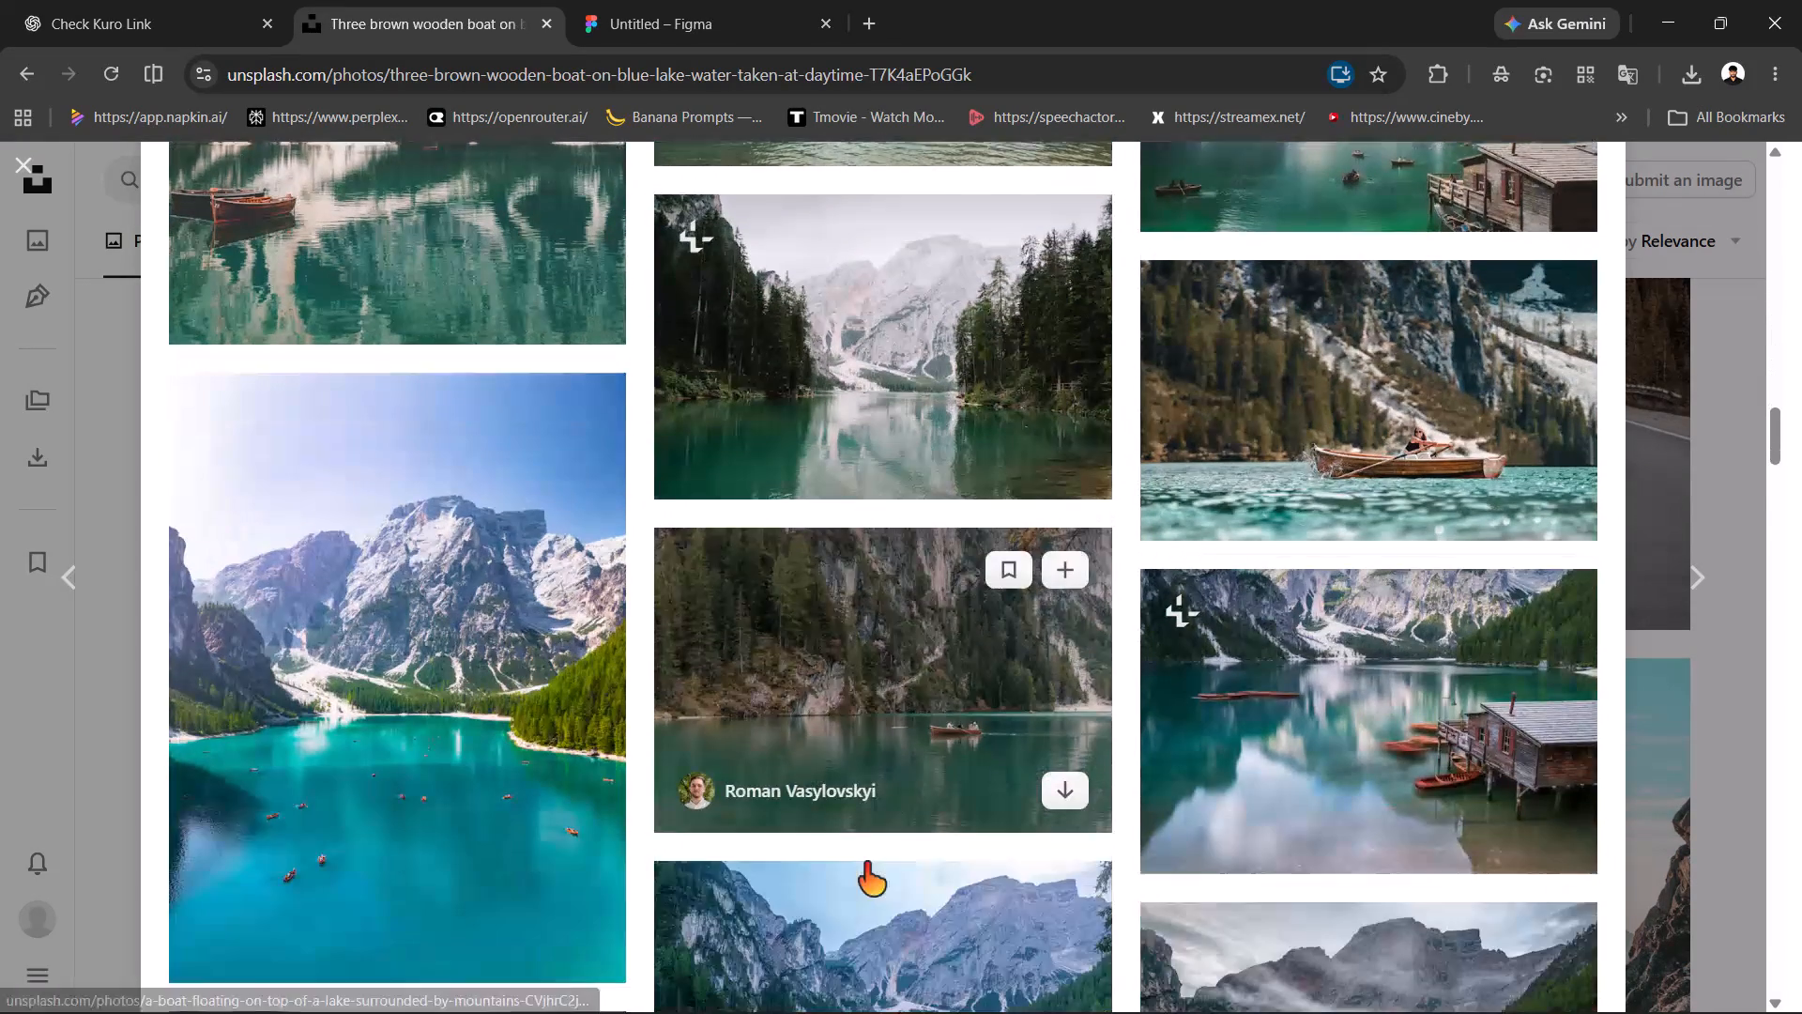
{"action": "scroll", "coordinate": [864, 863], "scroll_direction": "down", "scroll_amount": 3}
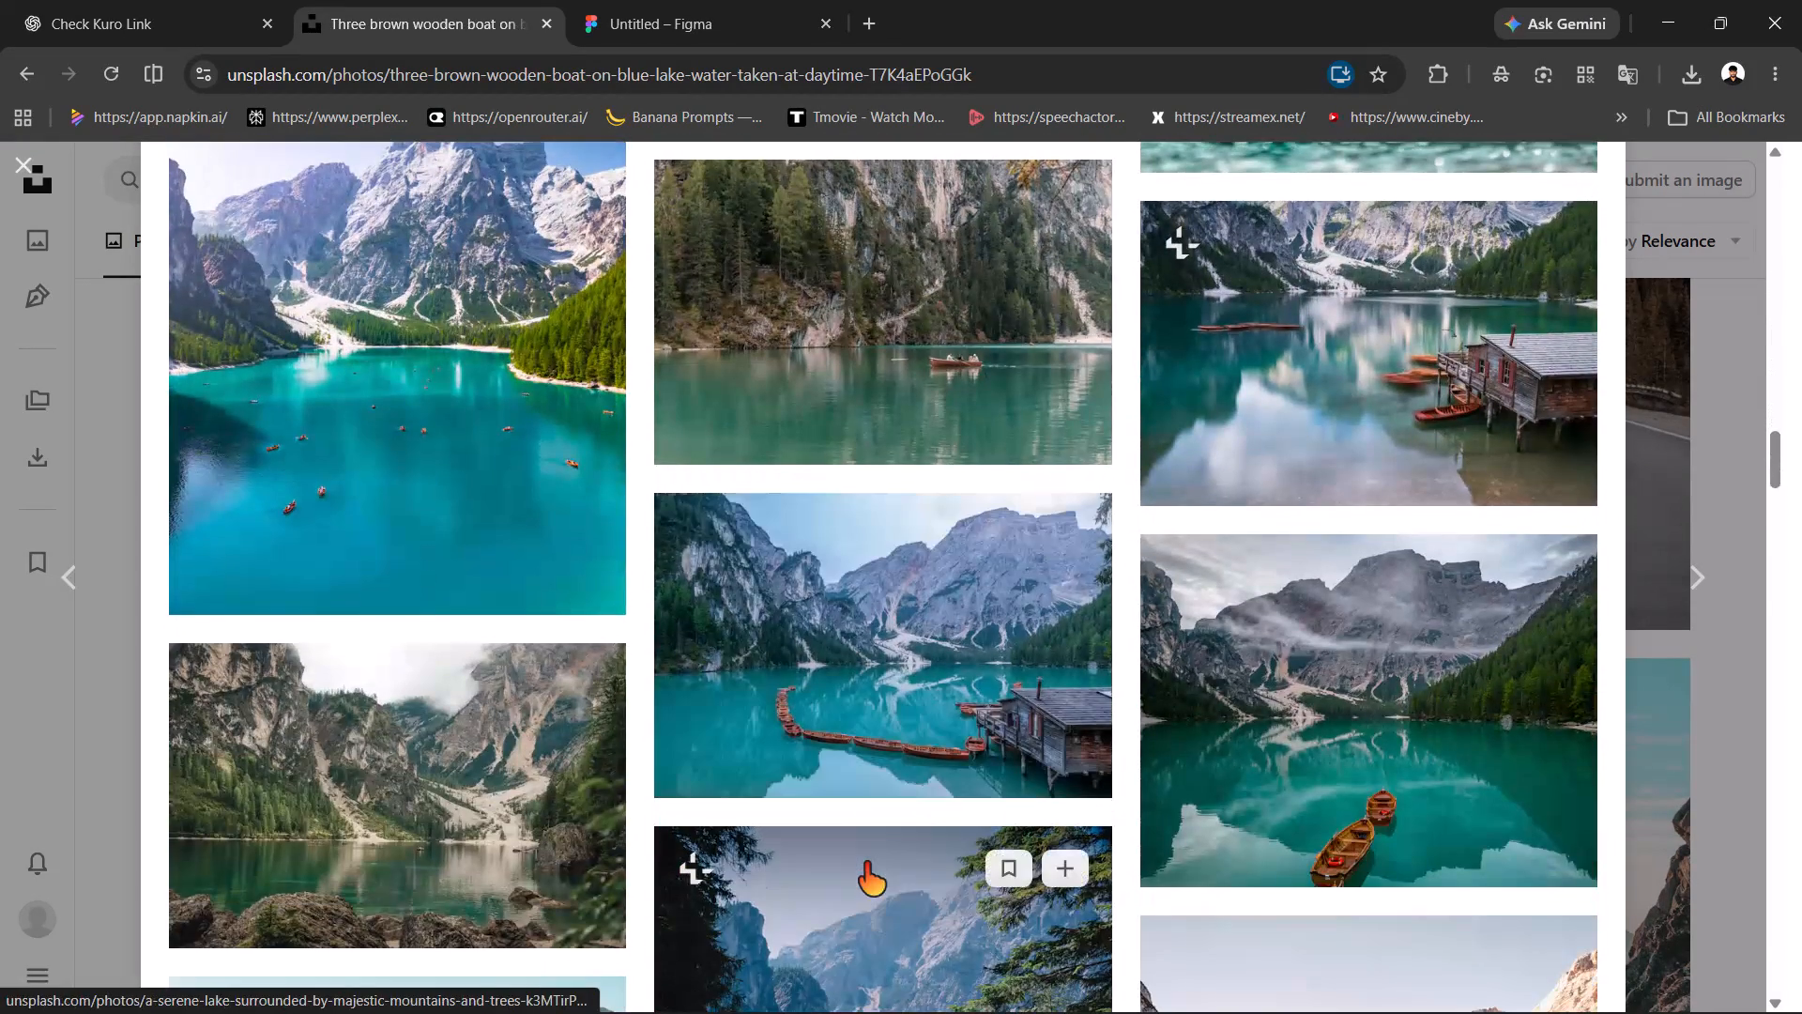
{"action": "scroll", "coordinate": [864, 863], "scroll_direction": "down", "scroll_amount": 4}
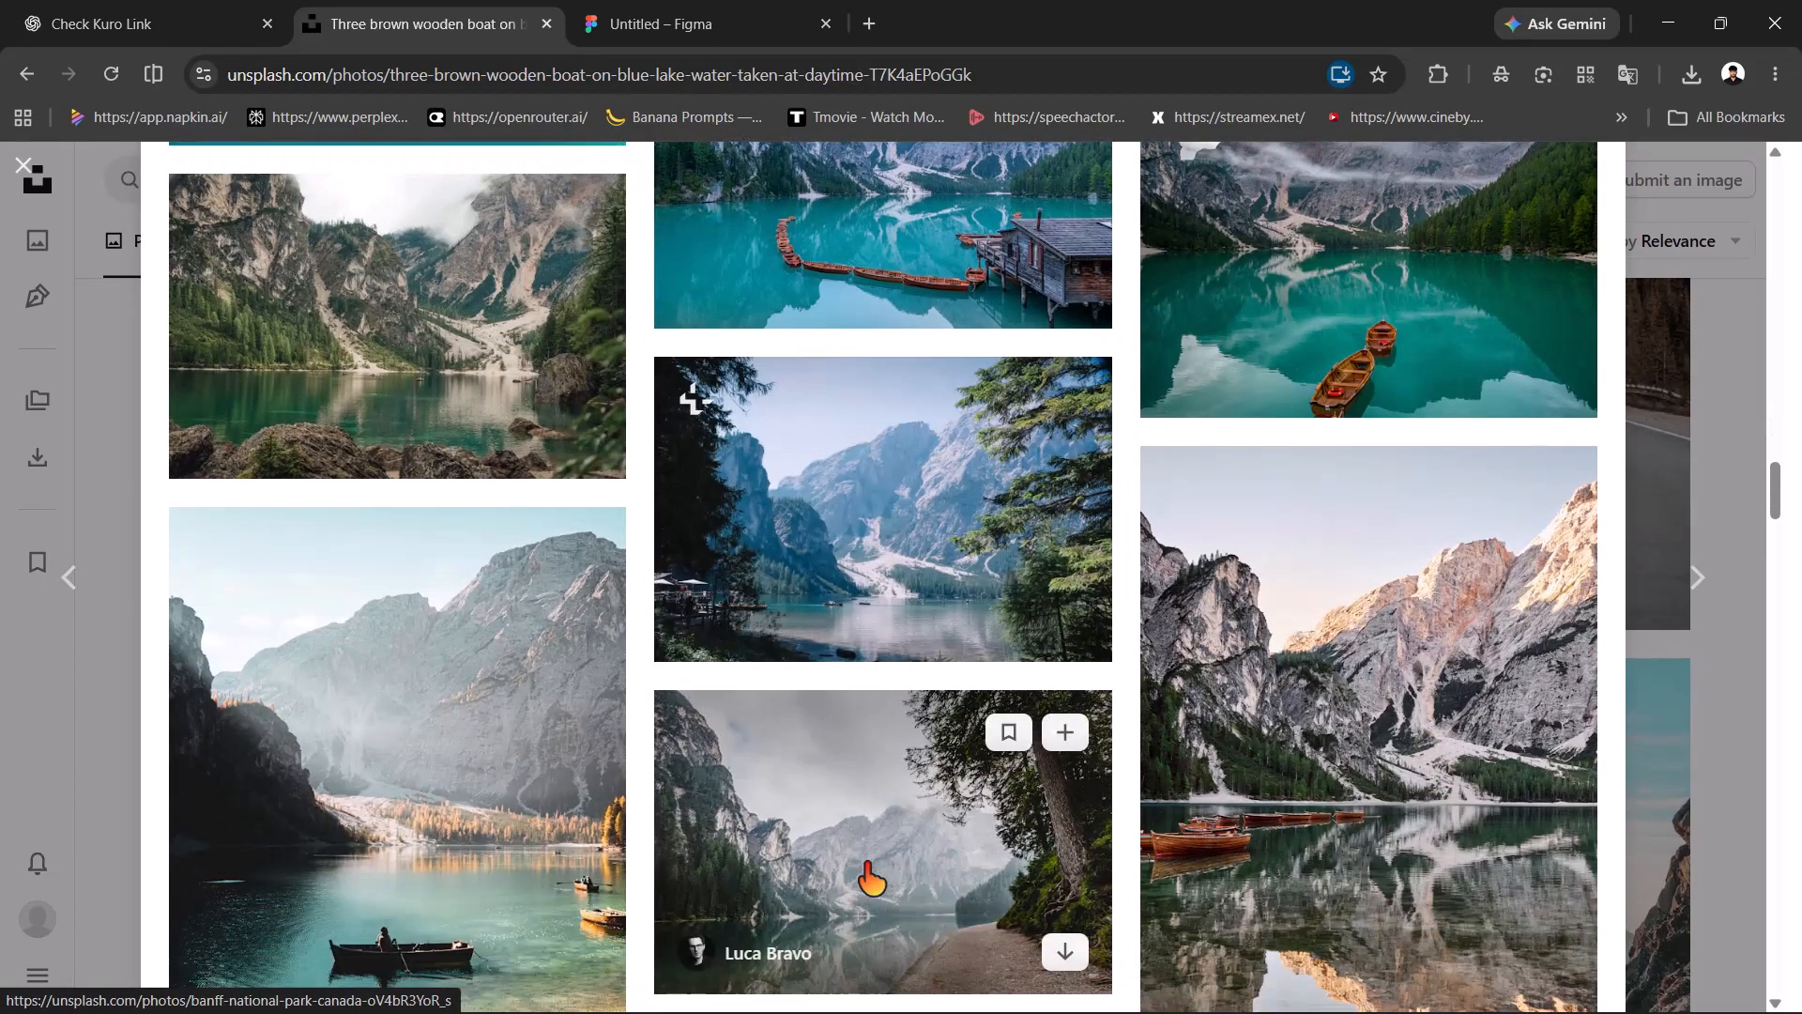
{"action": "scroll", "coordinate": [864, 863], "scroll_direction": "down", "scroll_amount": 5}
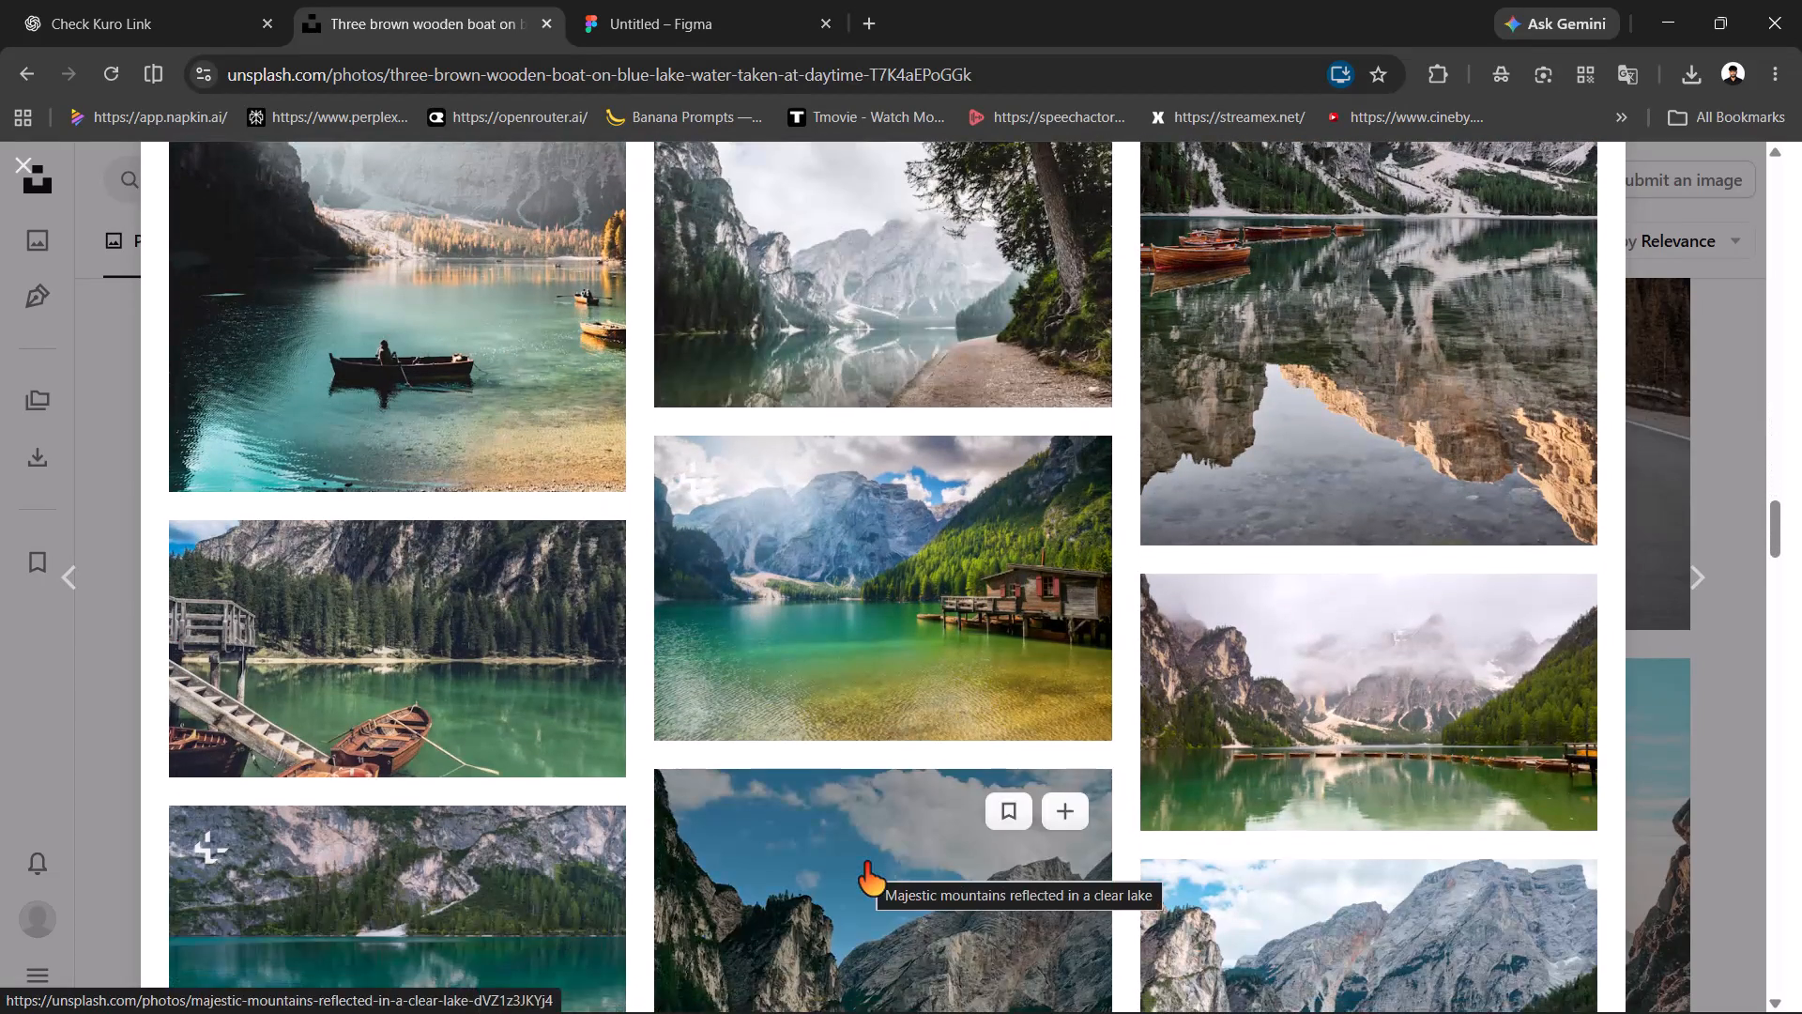
{"action": "scroll", "coordinate": [864, 863], "scroll_direction": "down", "scroll_amount": 2}
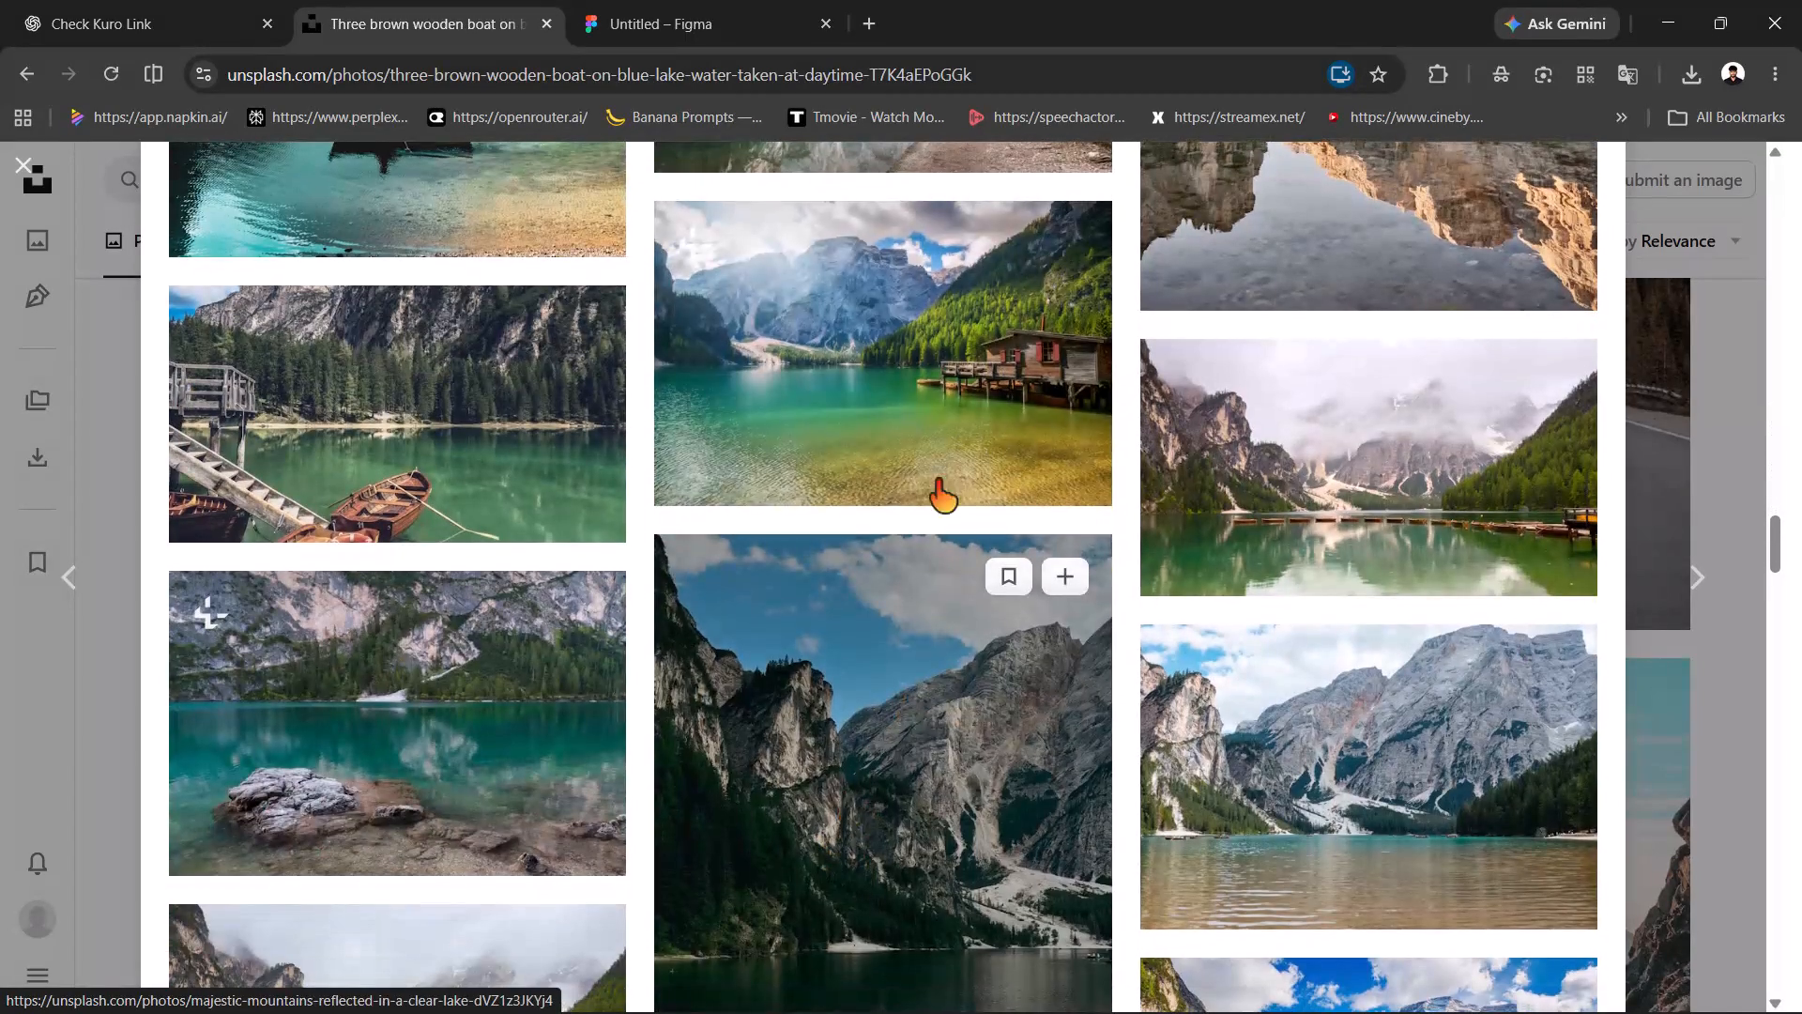
Open the wooden cabin on turquoise mountain lake photo and look through its first related images for a suitable lake scene.
{"action": "left_click", "coordinate": [891, 318]}
{"action": "scroll", "coordinate": [882, 411], "scroll_direction": "down", "scroll_amount": 9}
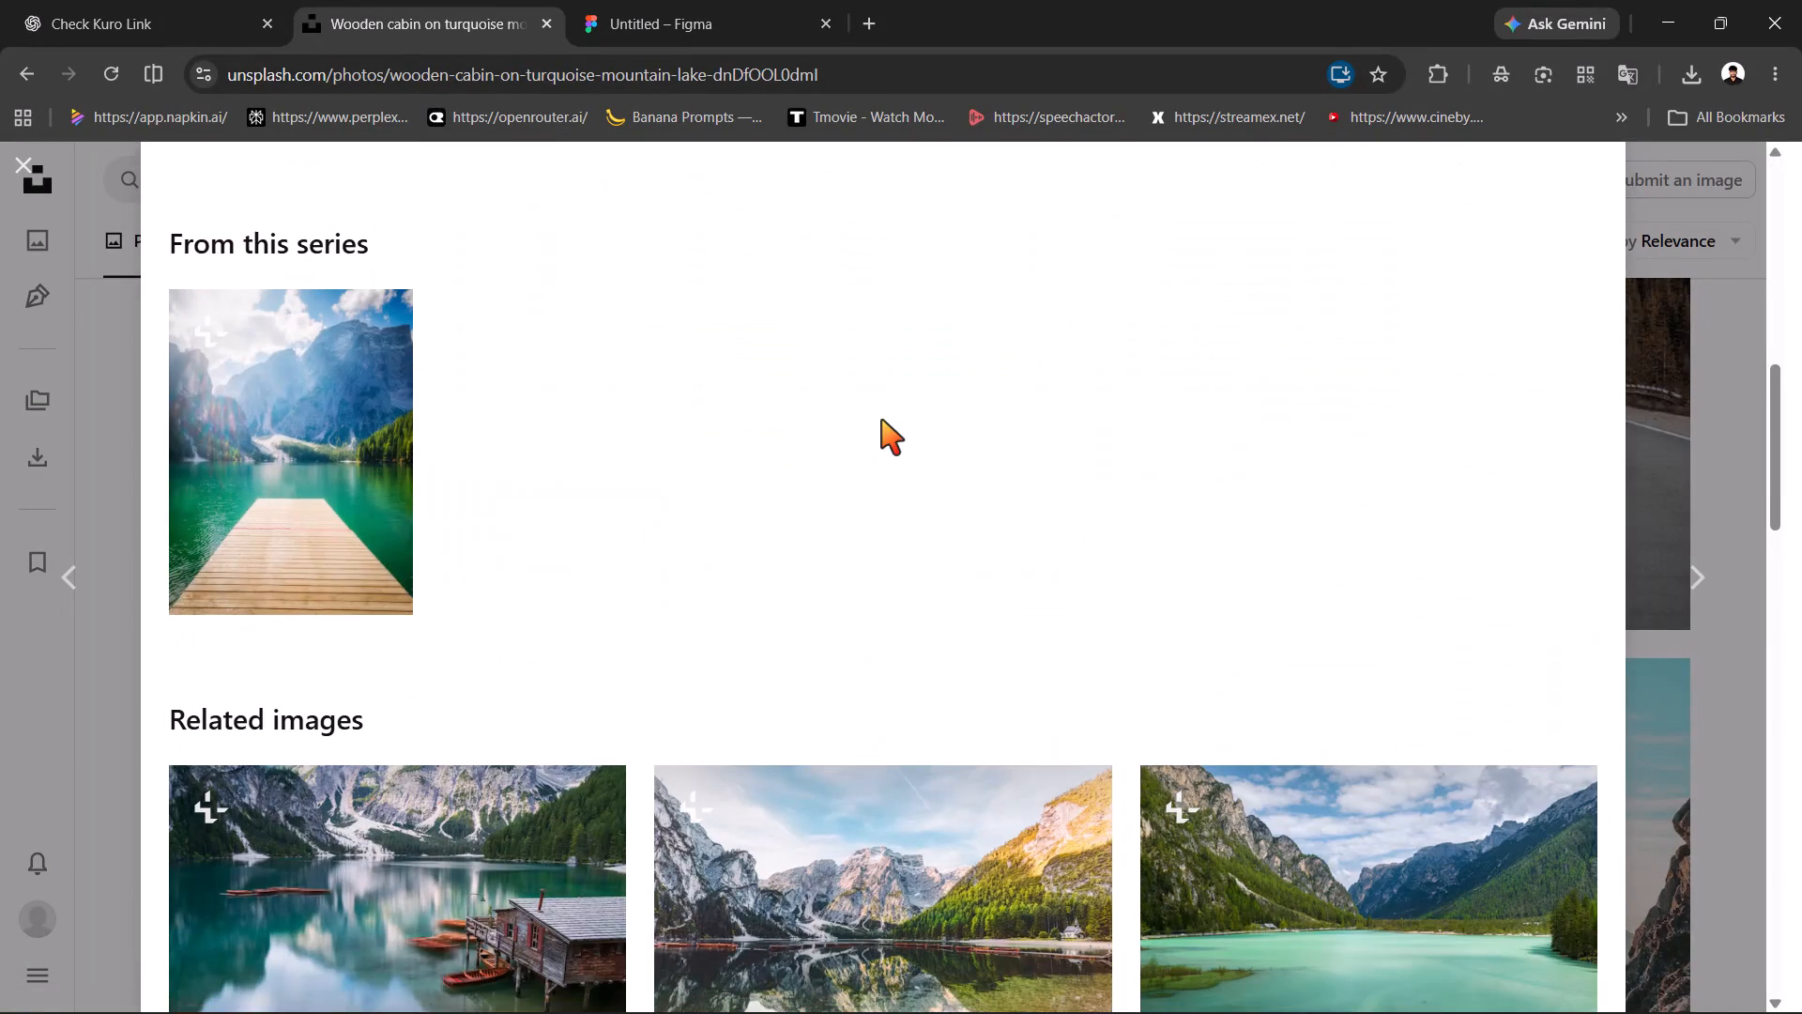
{"action": "scroll", "coordinate": [881, 427], "scroll_direction": "down", "scroll_amount": 5}
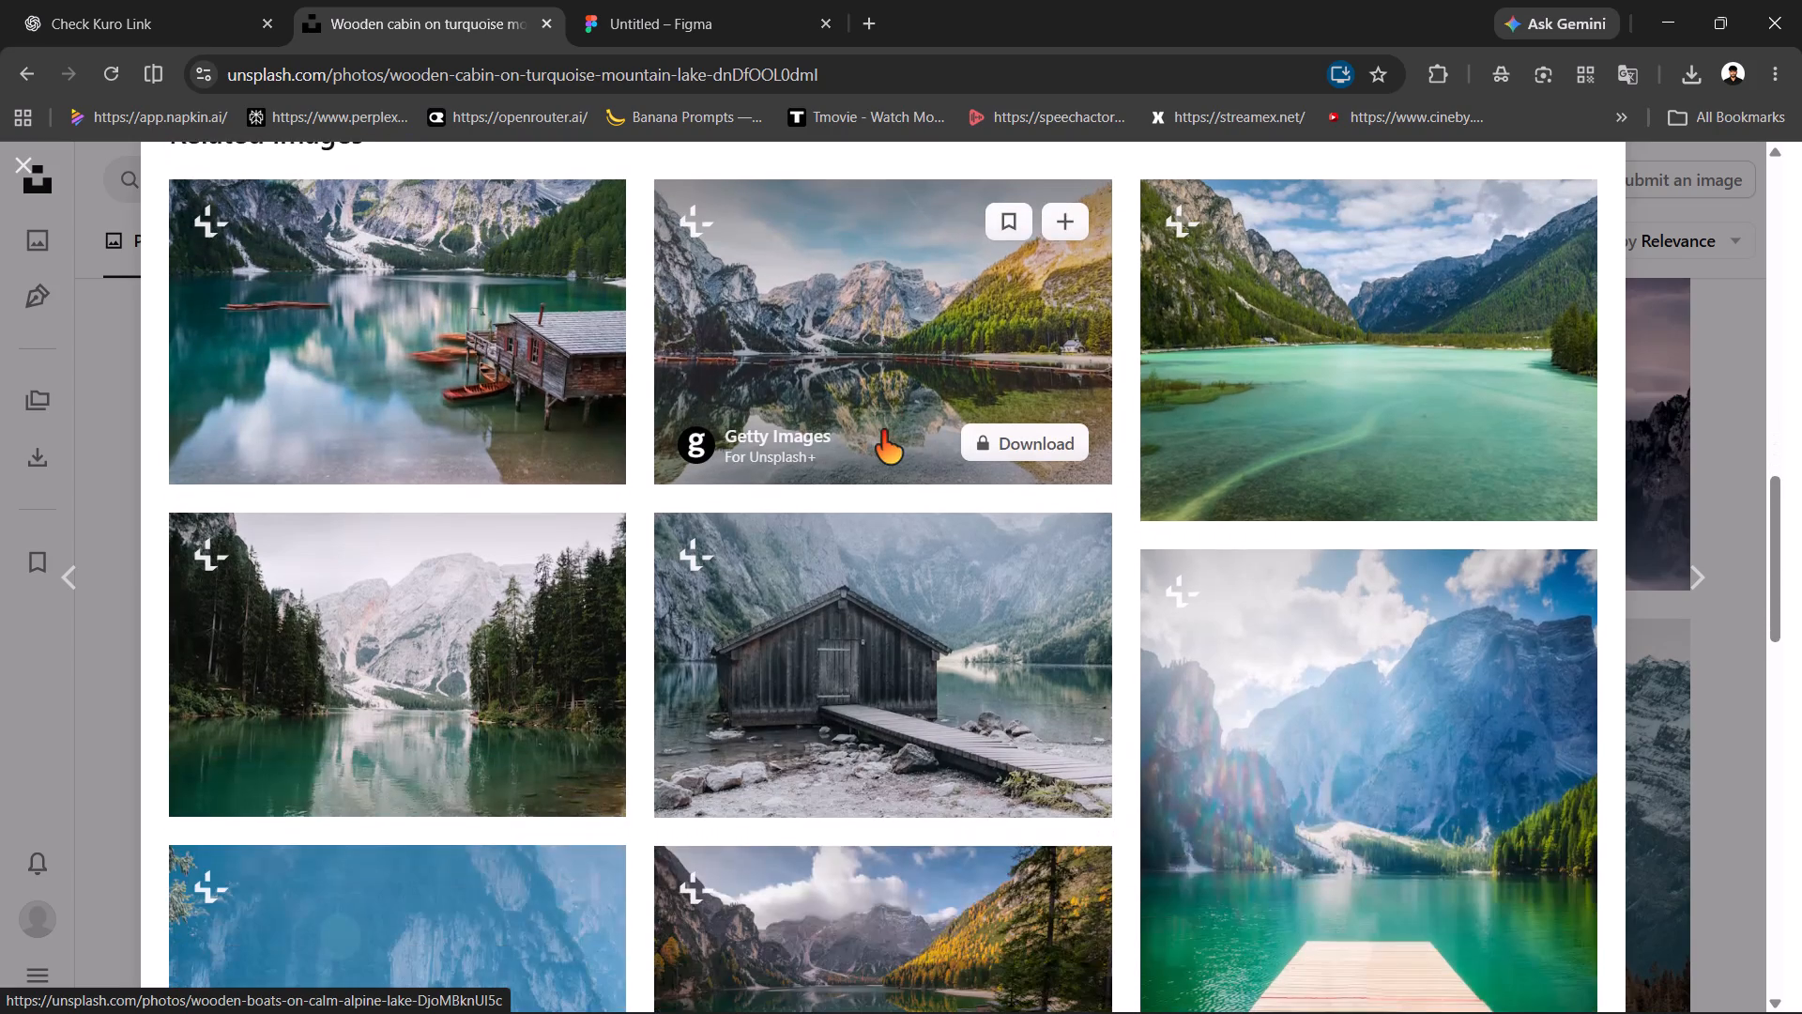
{"action": "scroll", "coordinate": [881, 431], "scroll_direction": "down", "scroll_amount": 11}
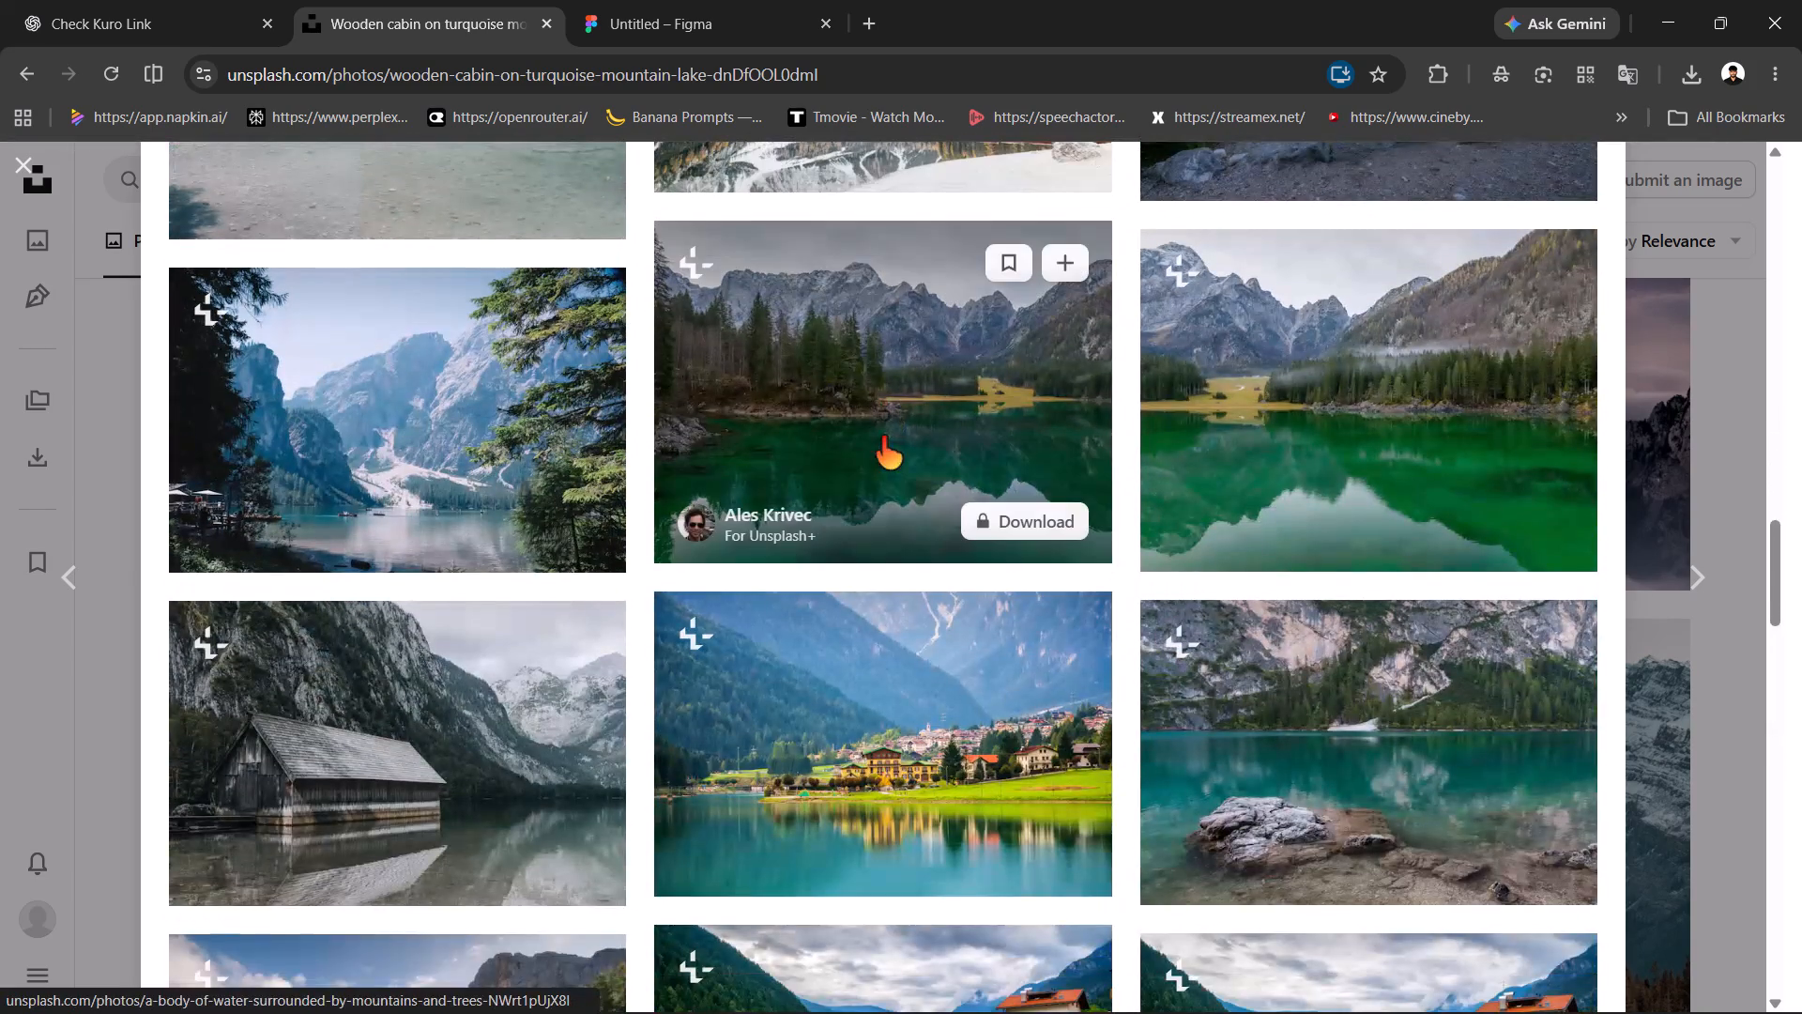
{"action": "scroll", "coordinate": [835, 584], "scroll_direction": "down", "scroll_amount": 3}
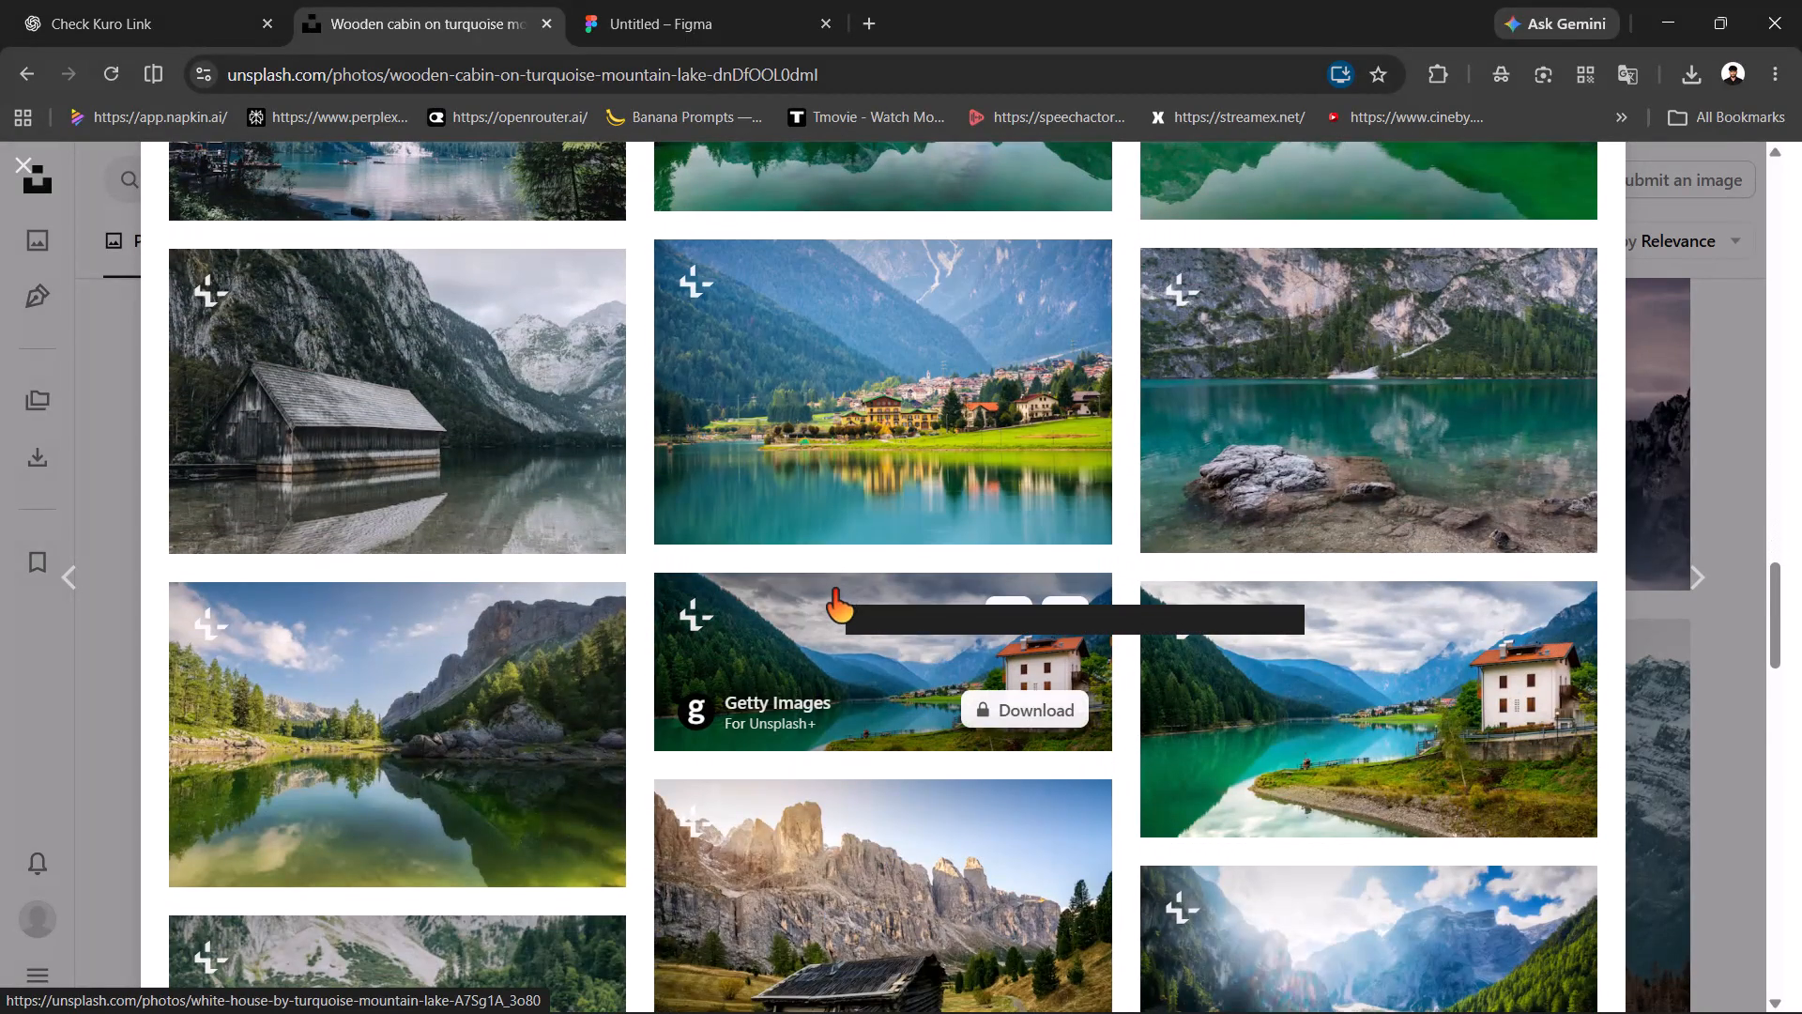
{"action": "scroll", "coordinate": [832, 590], "scroll_direction": "down", "scroll_amount": 7}
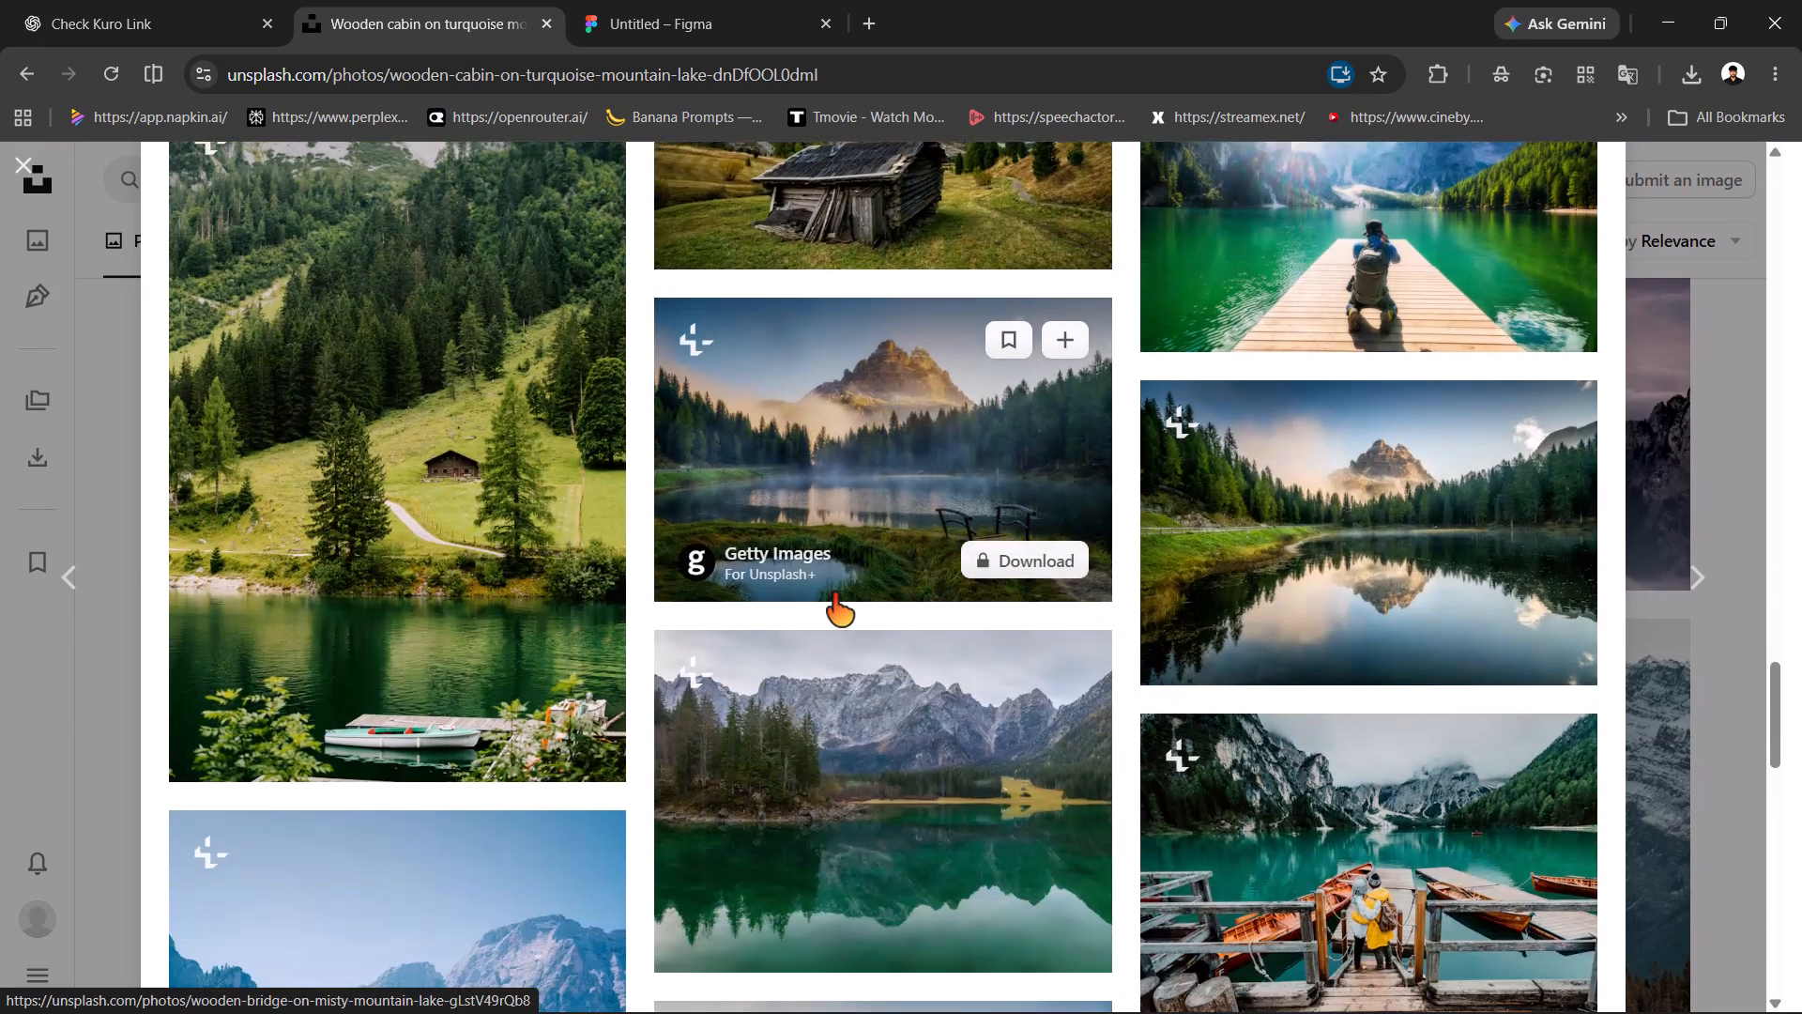
{"action": "scroll", "coordinate": [832, 593], "scroll_direction": "down", "scroll_amount": 10}
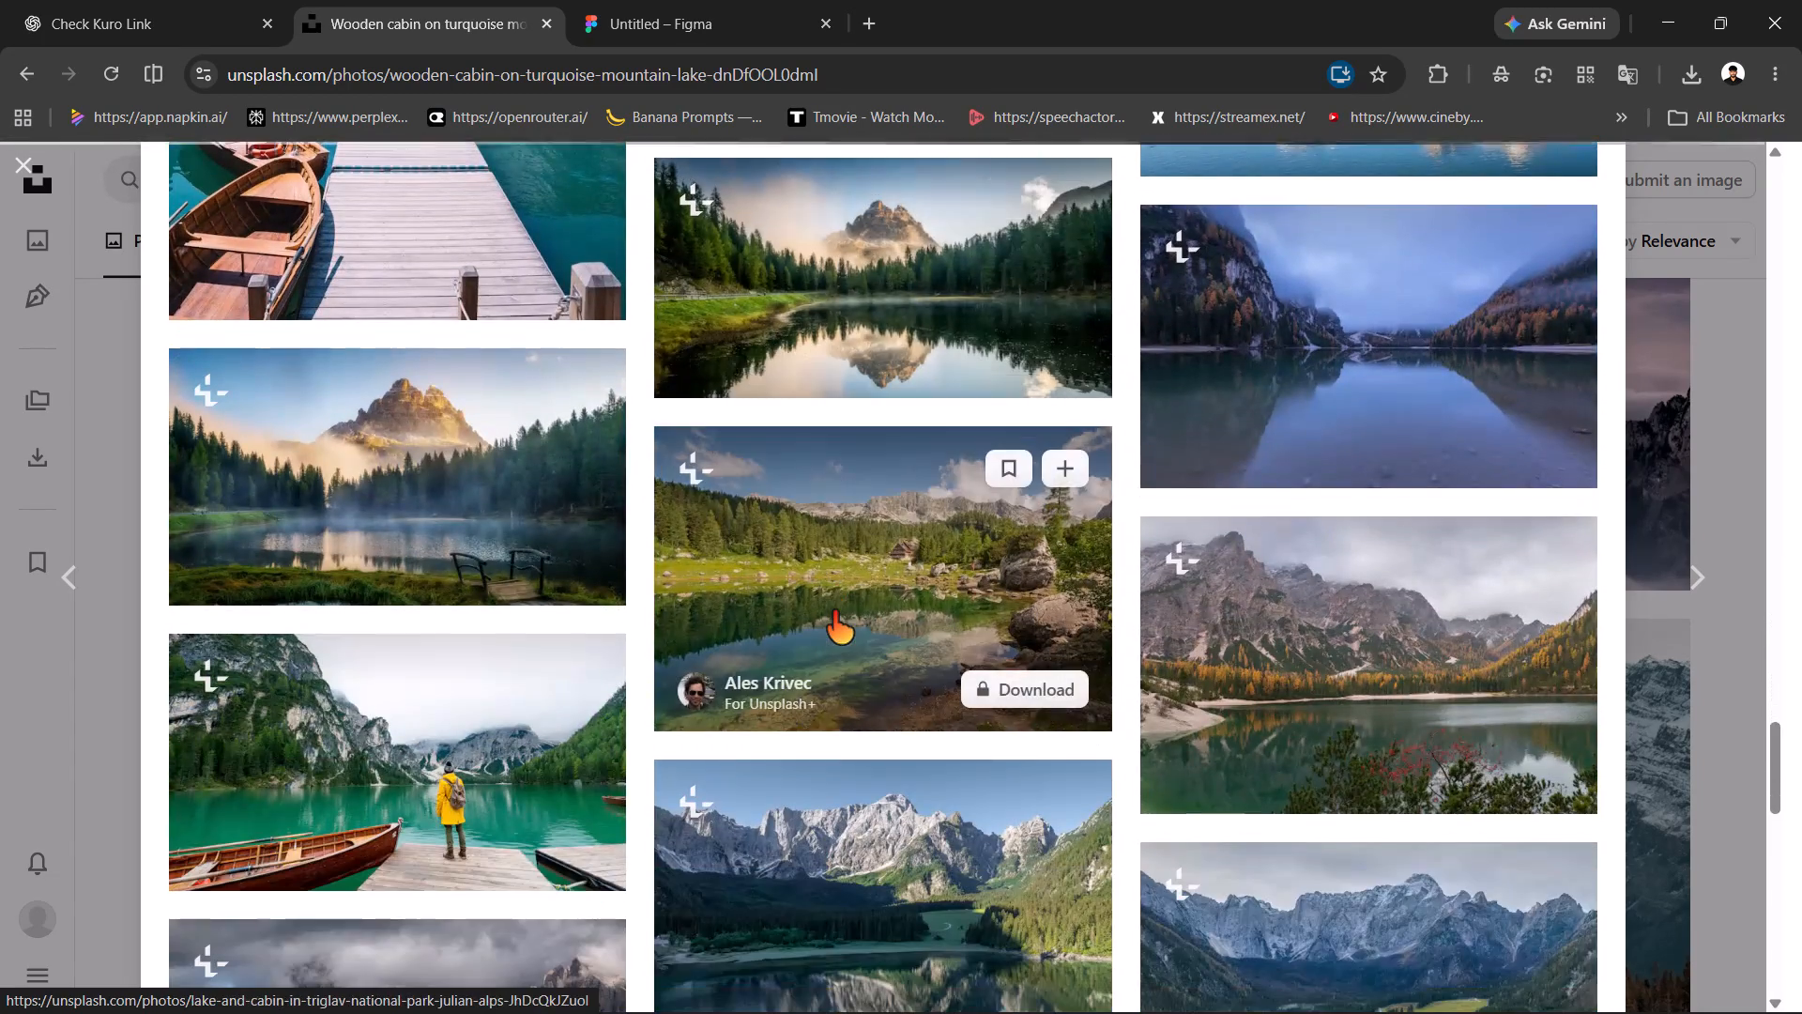
{"action": "scroll", "coordinate": [832, 611], "scroll_direction": "down", "scroll_amount": 6}
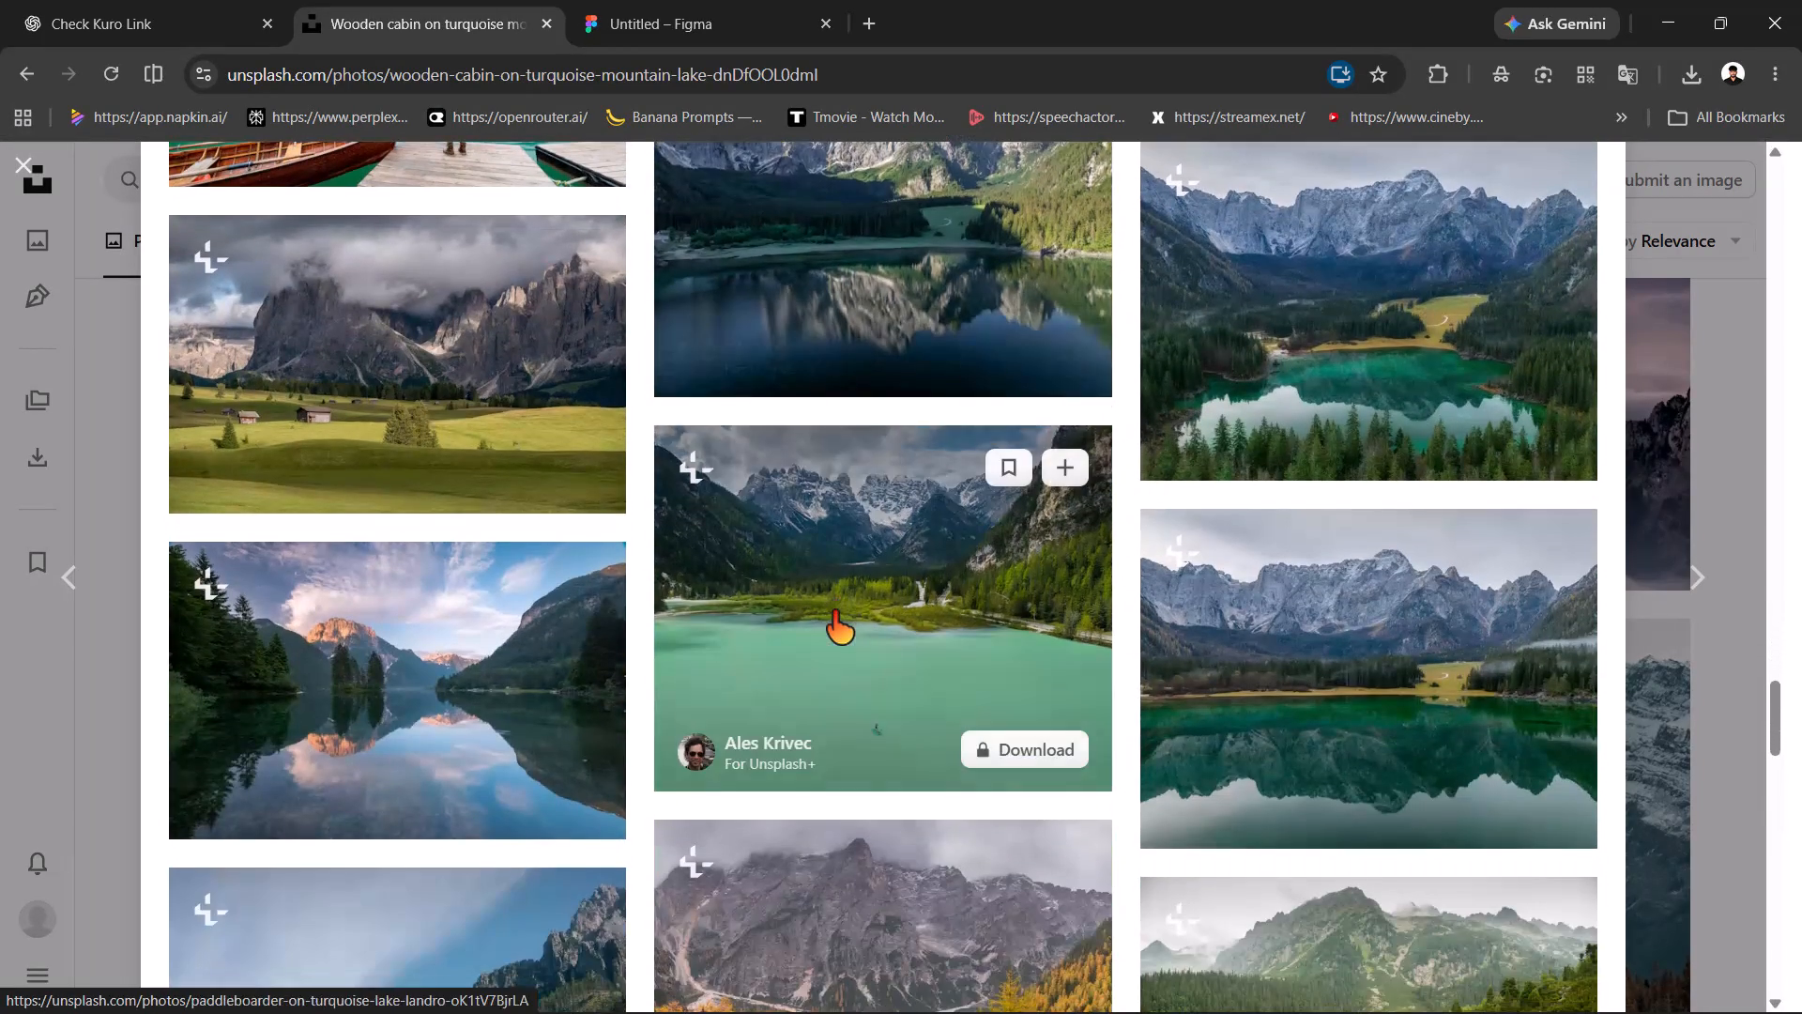
{"action": "scroll", "coordinate": [832, 611], "scroll_direction": "down", "scroll_amount": 7}
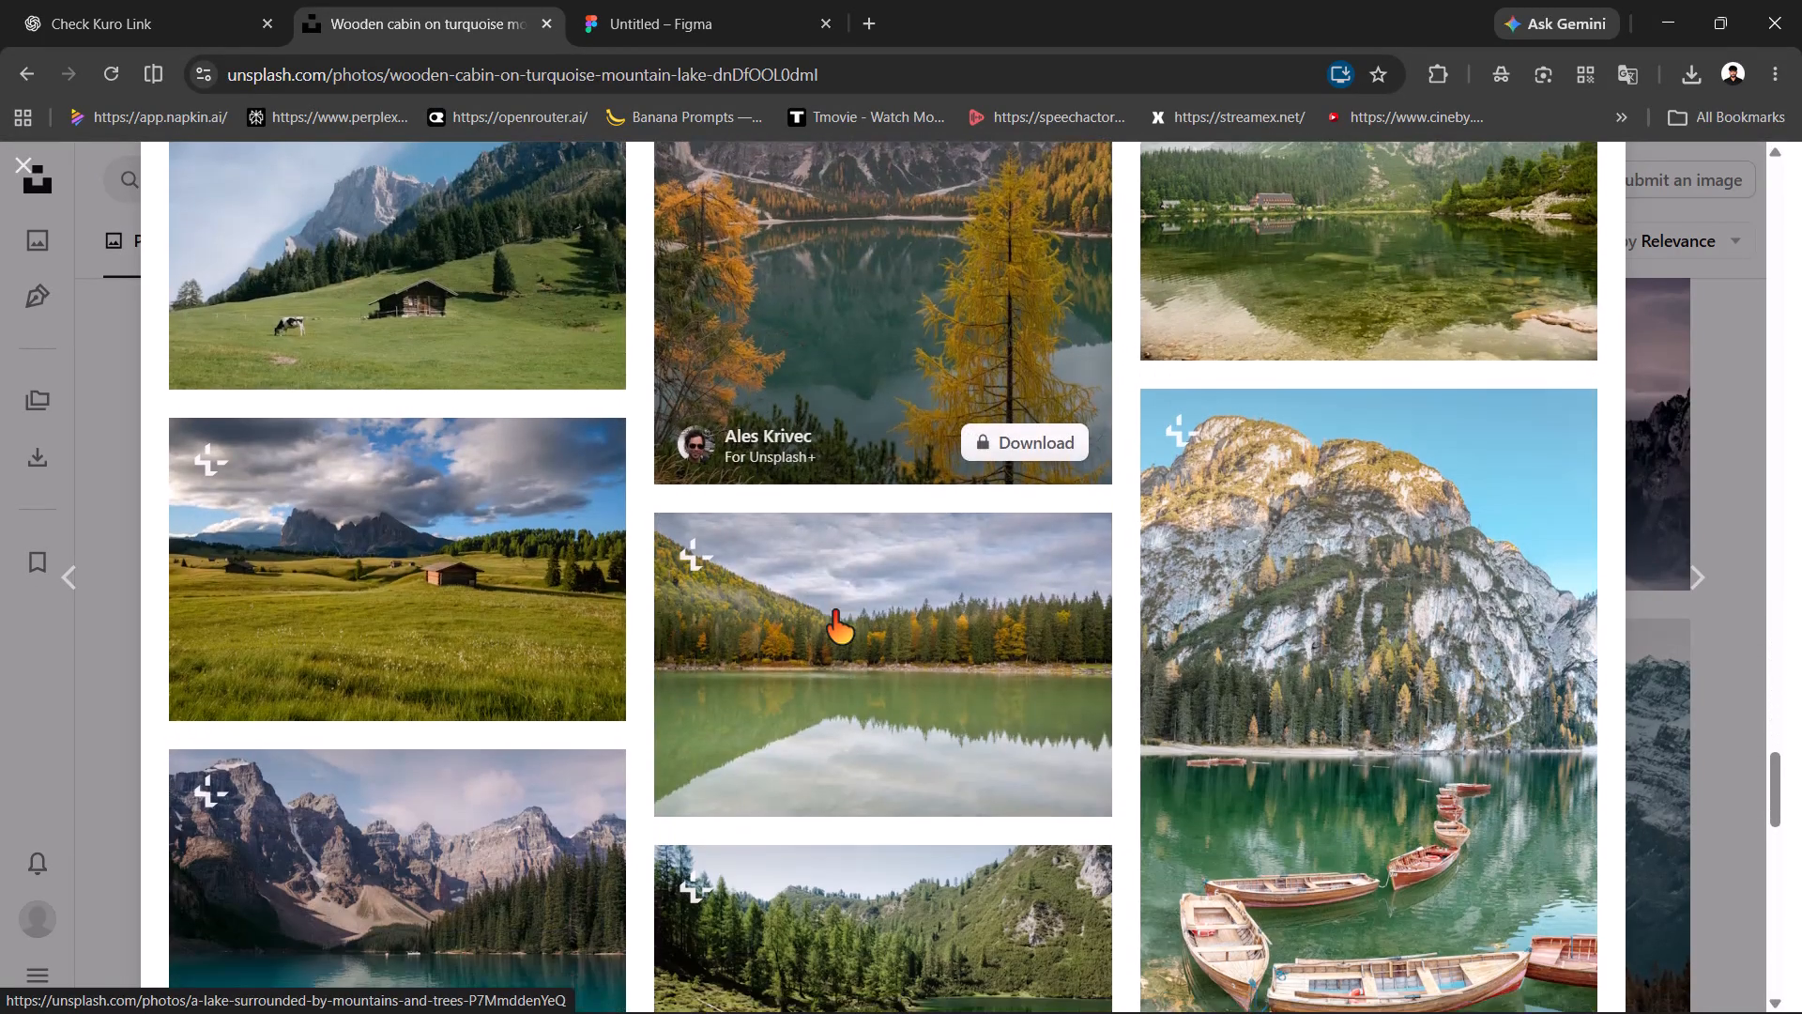
{"action": "scroll", "coordinate": [832, 611], "scroll_direction": "down", "scroll_amount": 6}
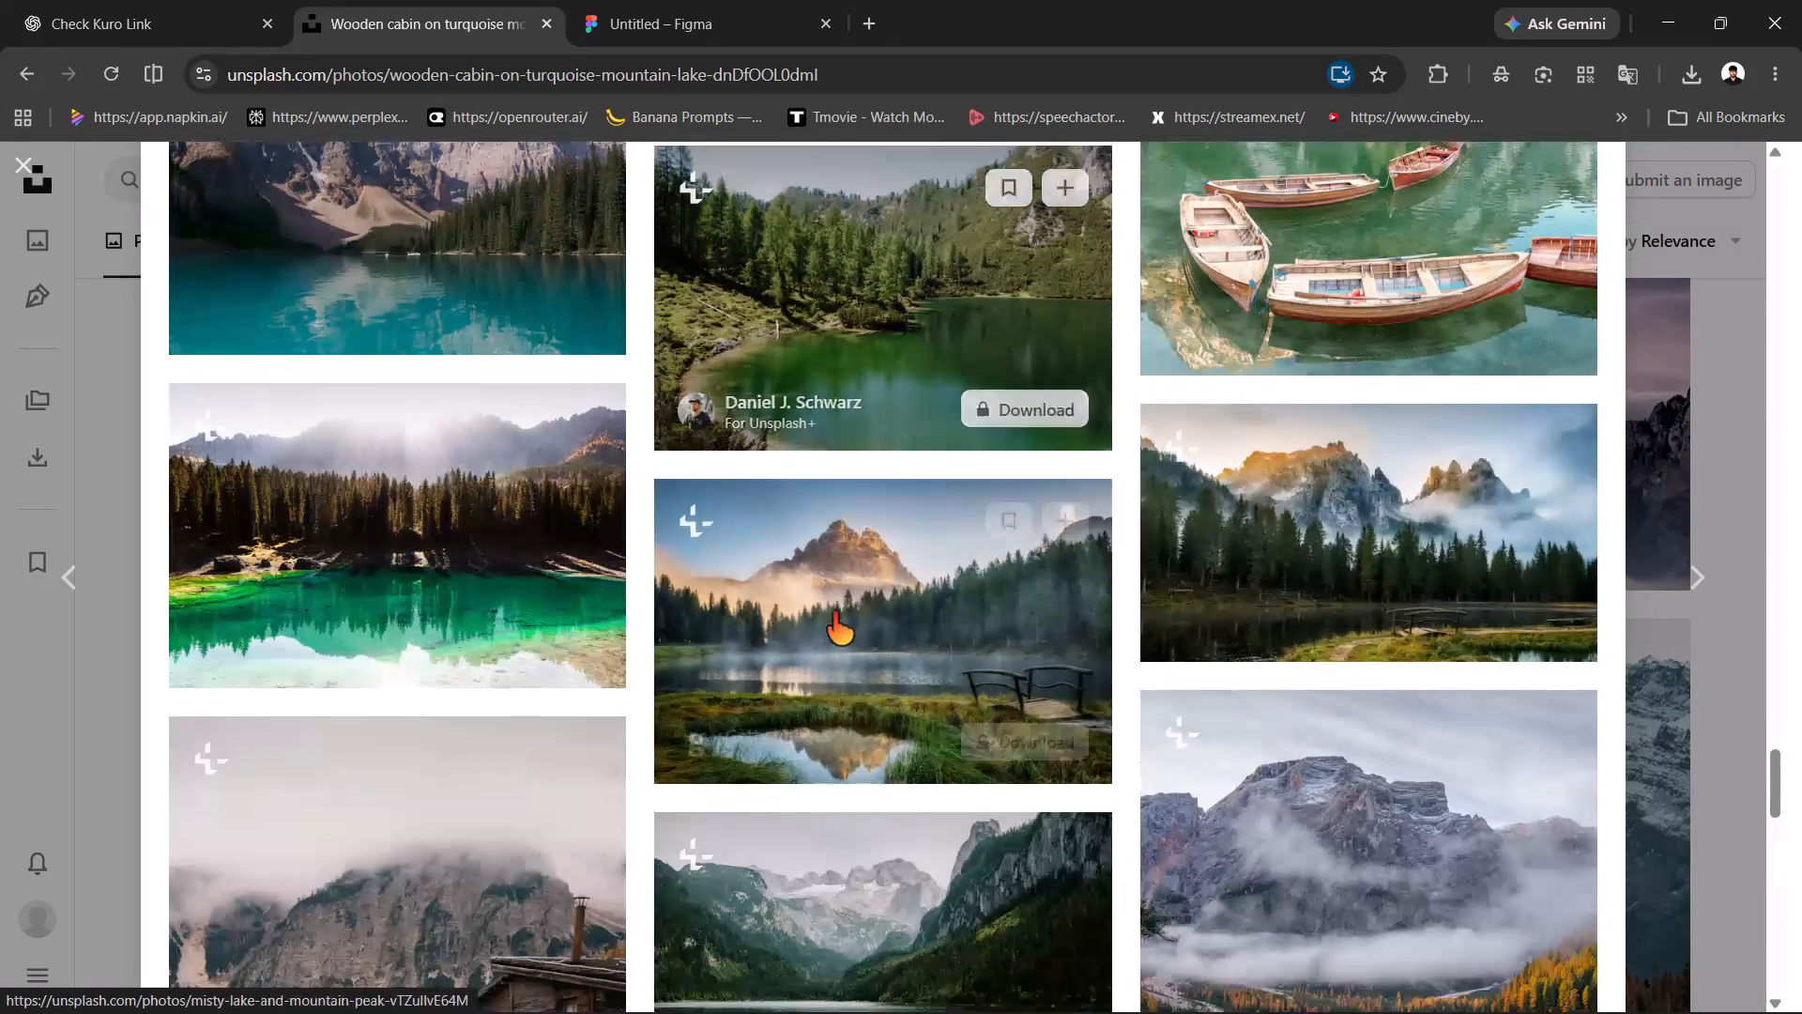
Browse further through the cabin photo's related images, comparing the alpine lakes down to the small forested island.
{"action": "scroll", "coordinate": [832, 612], "scroll_direction": "down", "scroll_amount": 9}
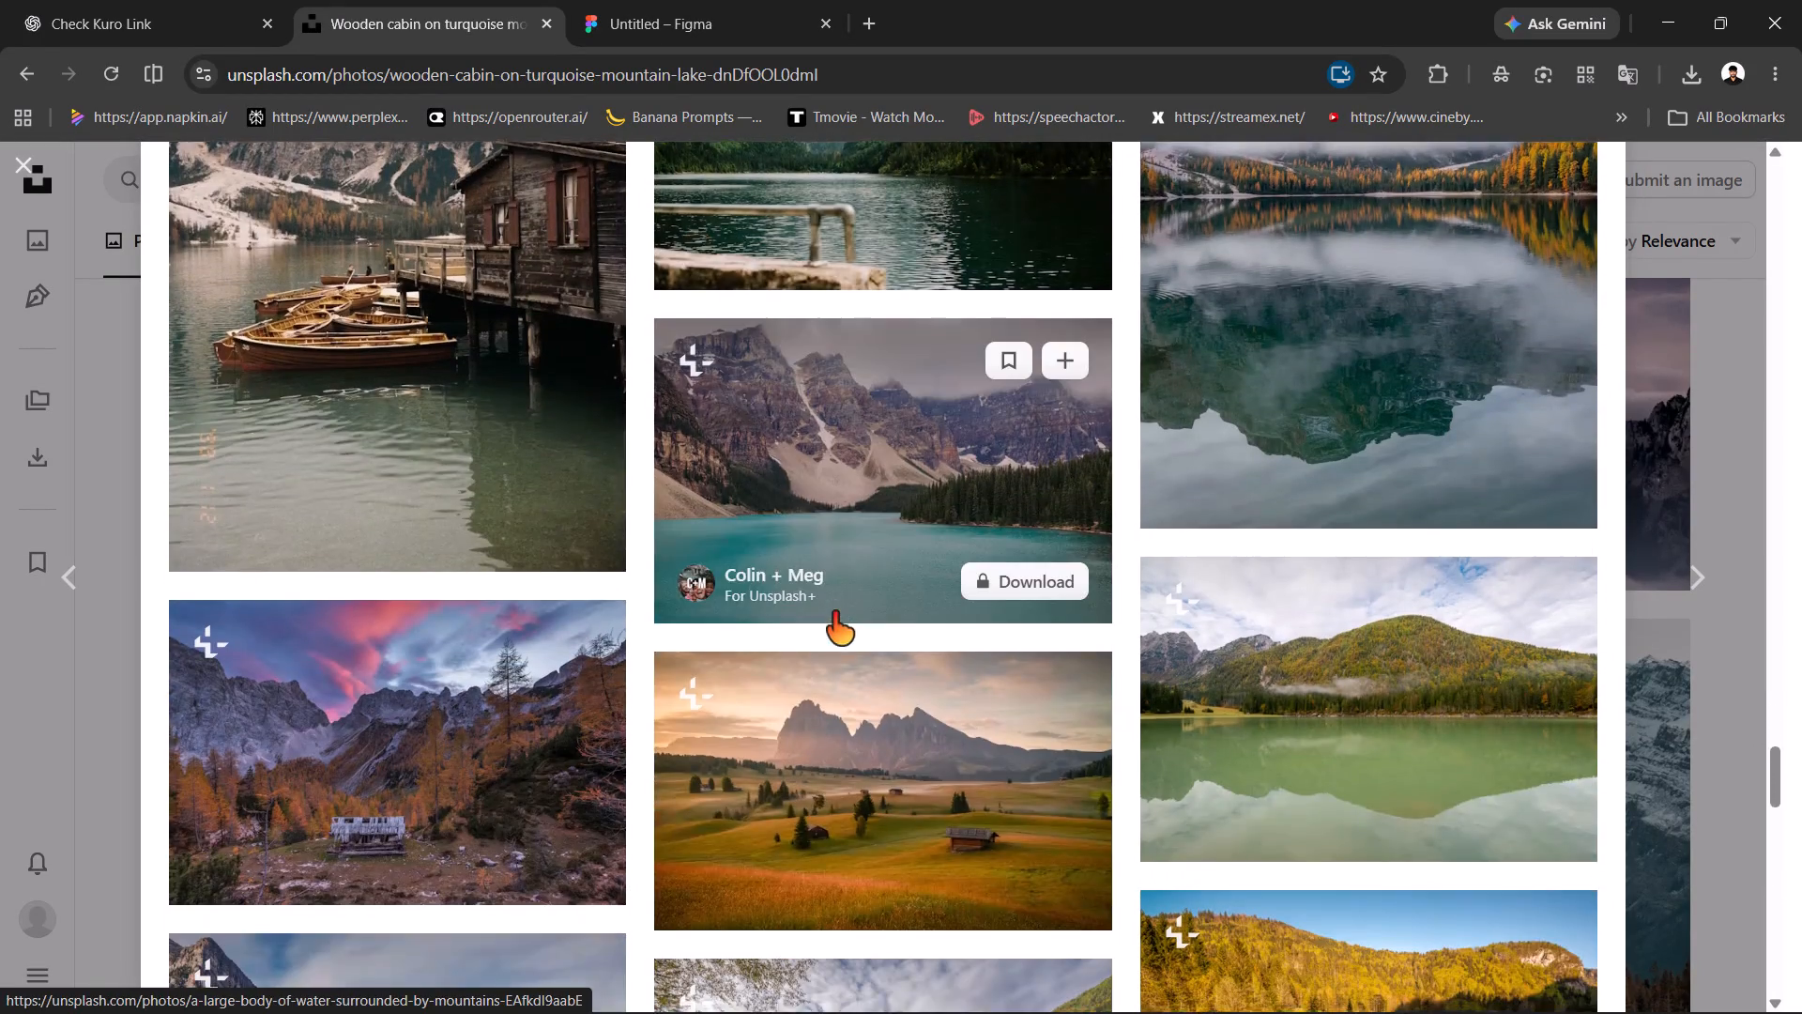
{"action": "scroll", "coordinate": [832, 612], "scroll_direction": "down", "scroll_amount": 1}
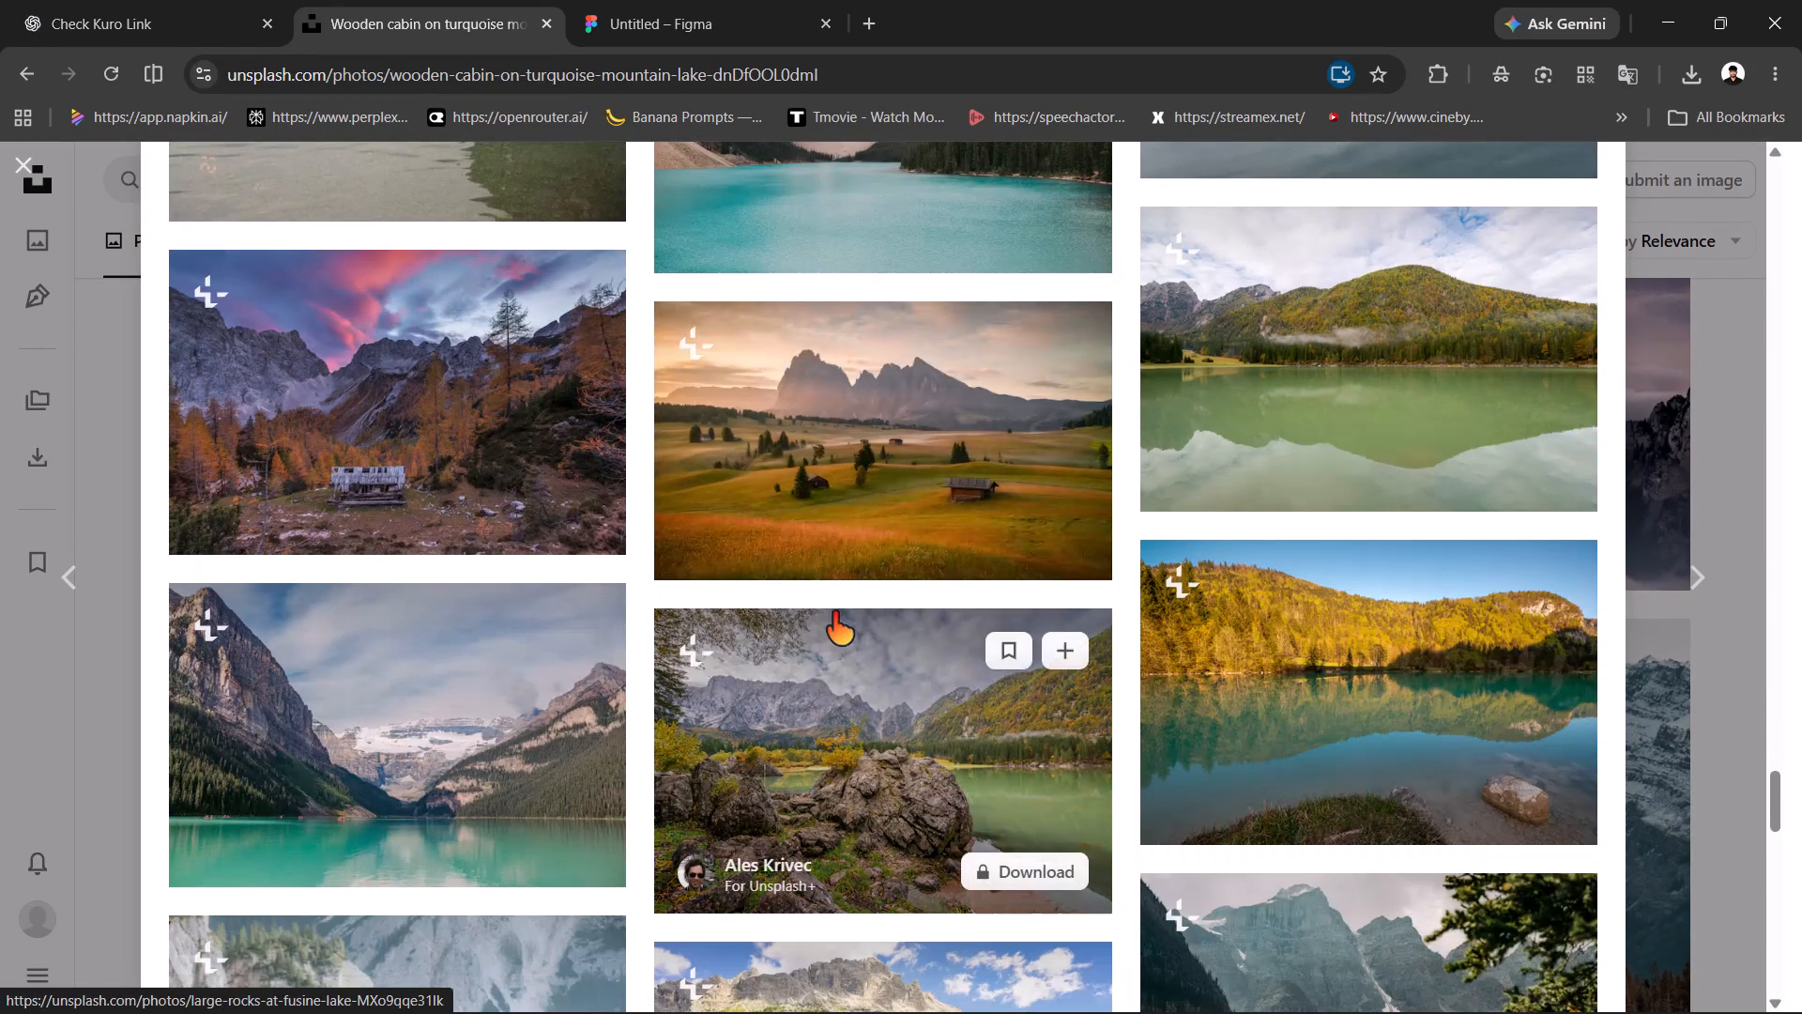
{"action": "scroll", "coordinate": [832, 612], "scroll_direction": "down", "scroll_amount": 17}
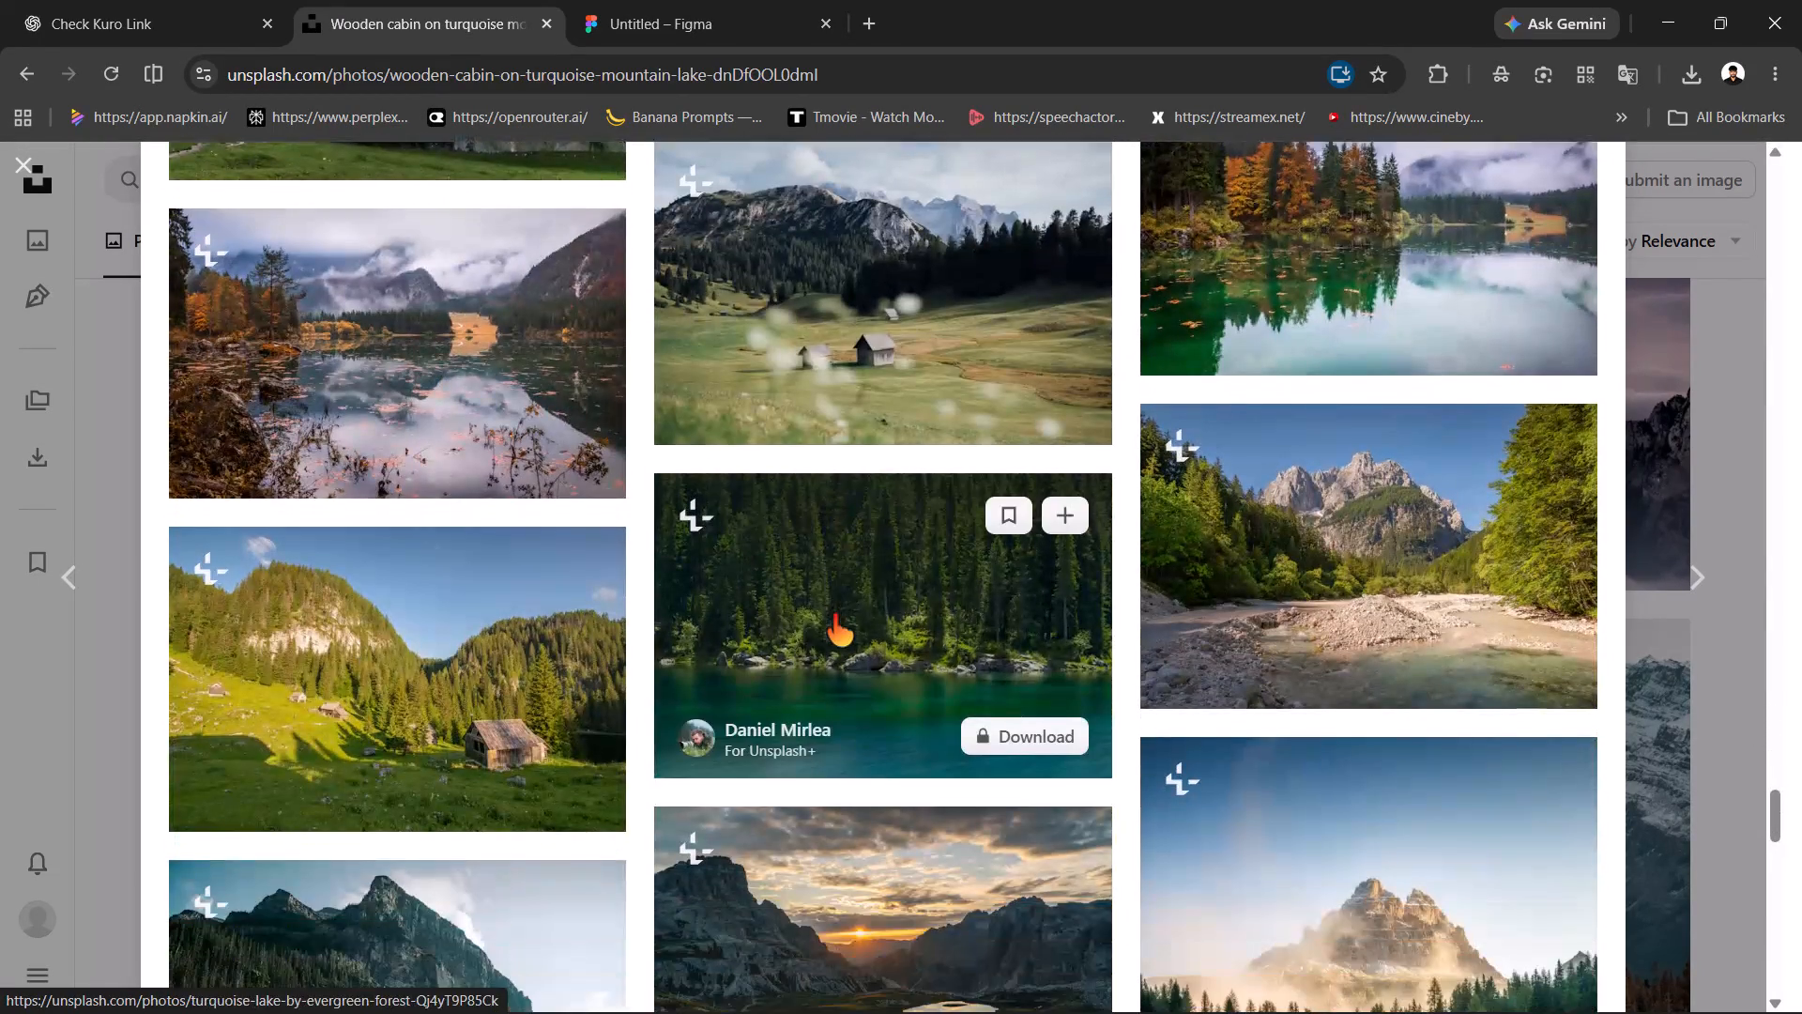
{"action": "scroll", "coordinate": [832, 614], "scroll_direction": "down", "scroll_amount": 2}
{"action": "scroll", "coordinate": [832, 614], "scroll_direction": "up", "scroll_amount": 1}
{"action": "scroll", "coordinate": [832, 615], "scroll_direction": "down", "scroll_amount": 2}
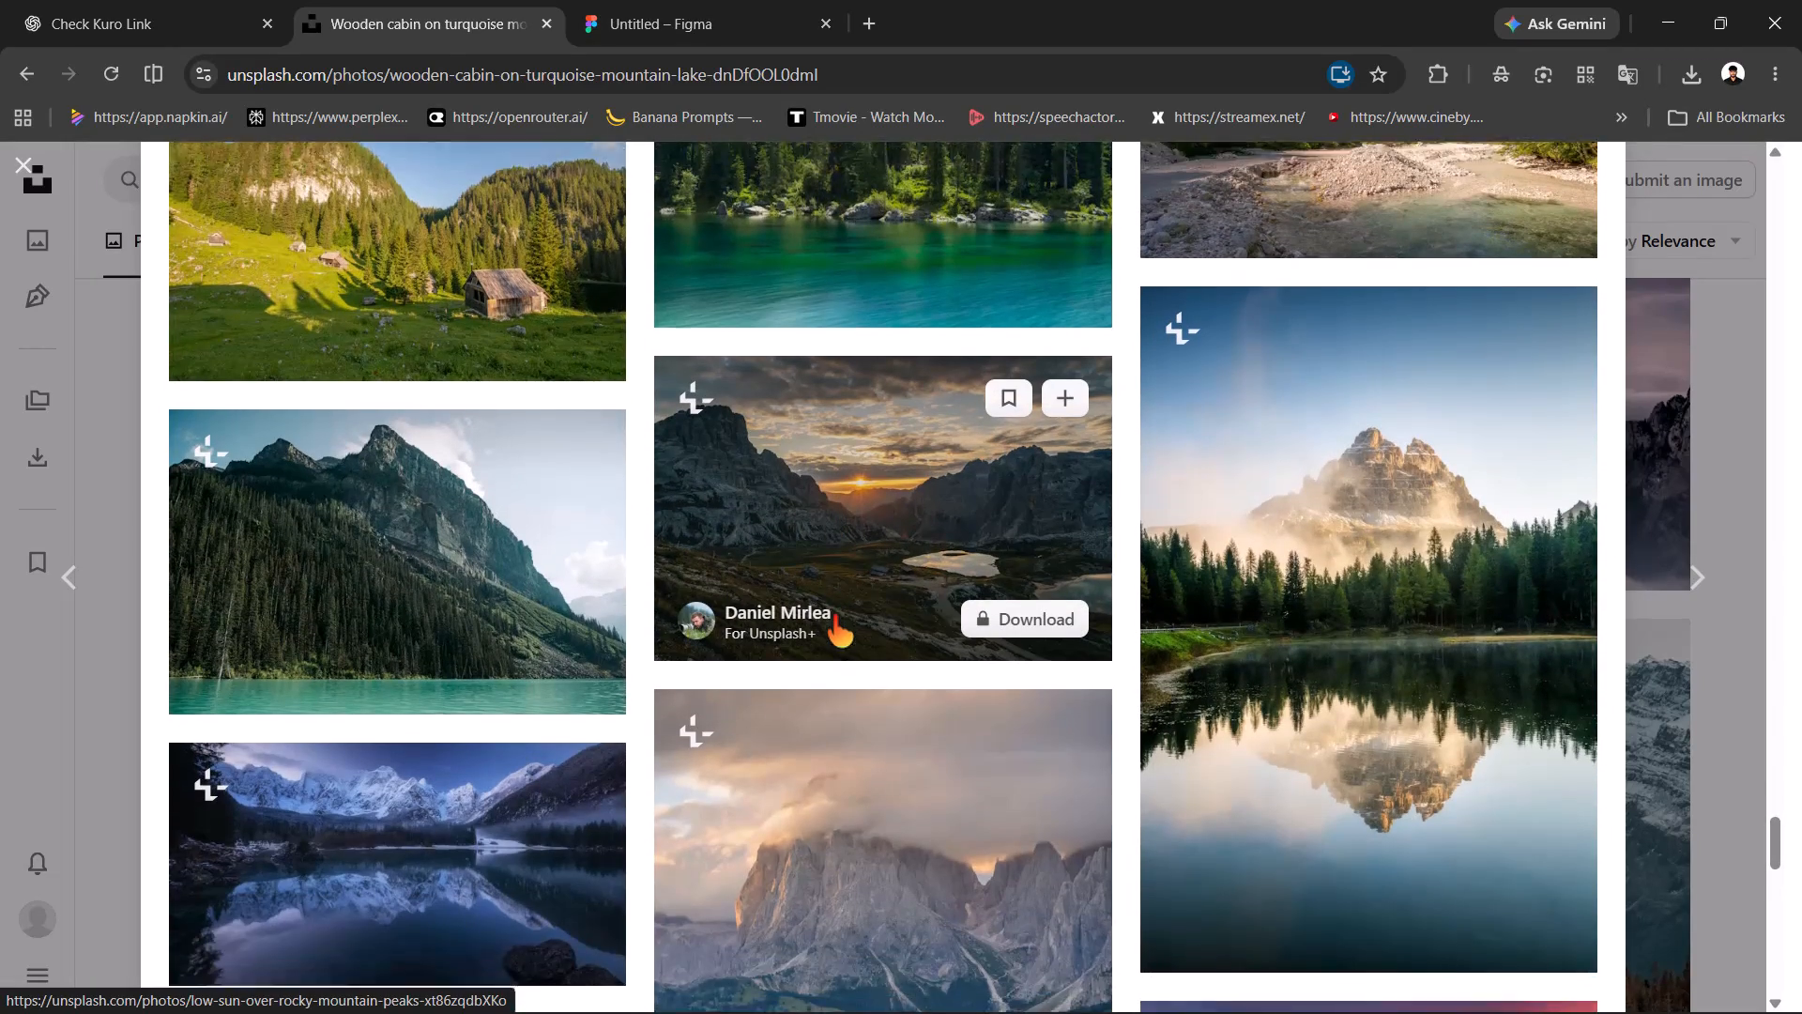
{"action": "scroll", "coordinate": [832, 615], "scroll_direction": "down", "scroll_amount": 14}
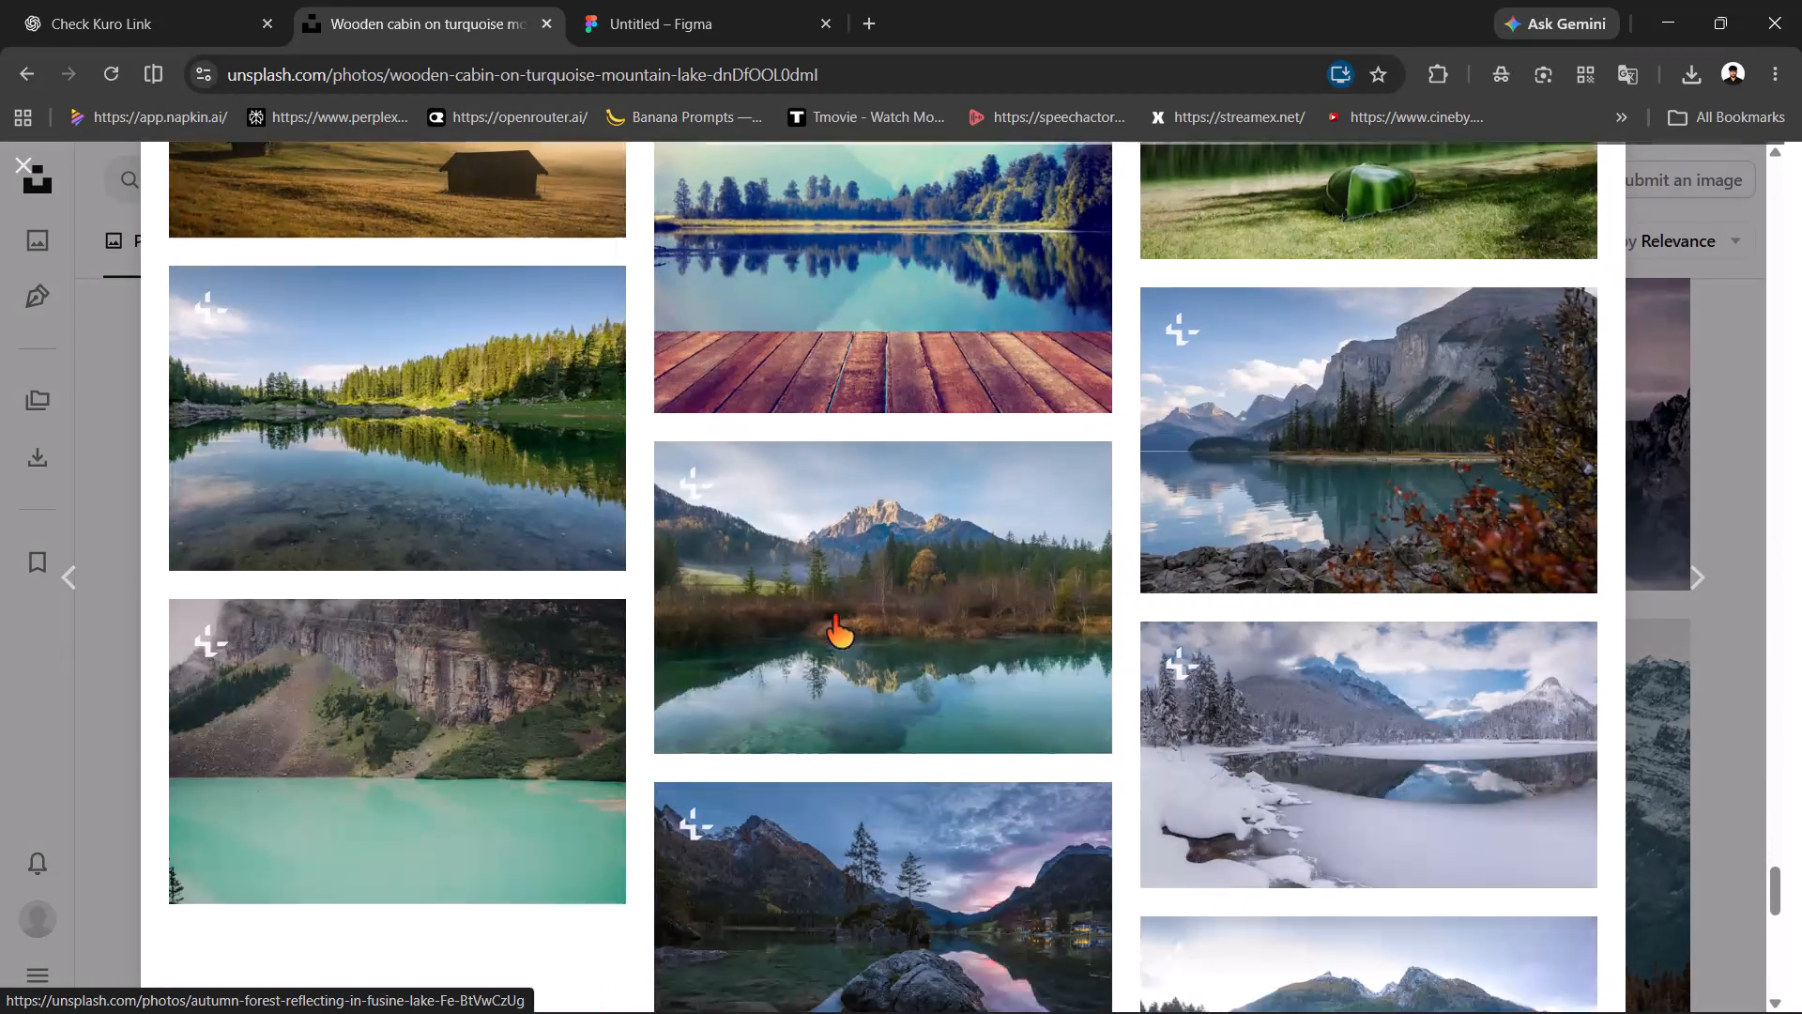
{"action": "scroll", "coordinate": [832, 615], "scroll_direction": "down", "scroll_amount": 11}
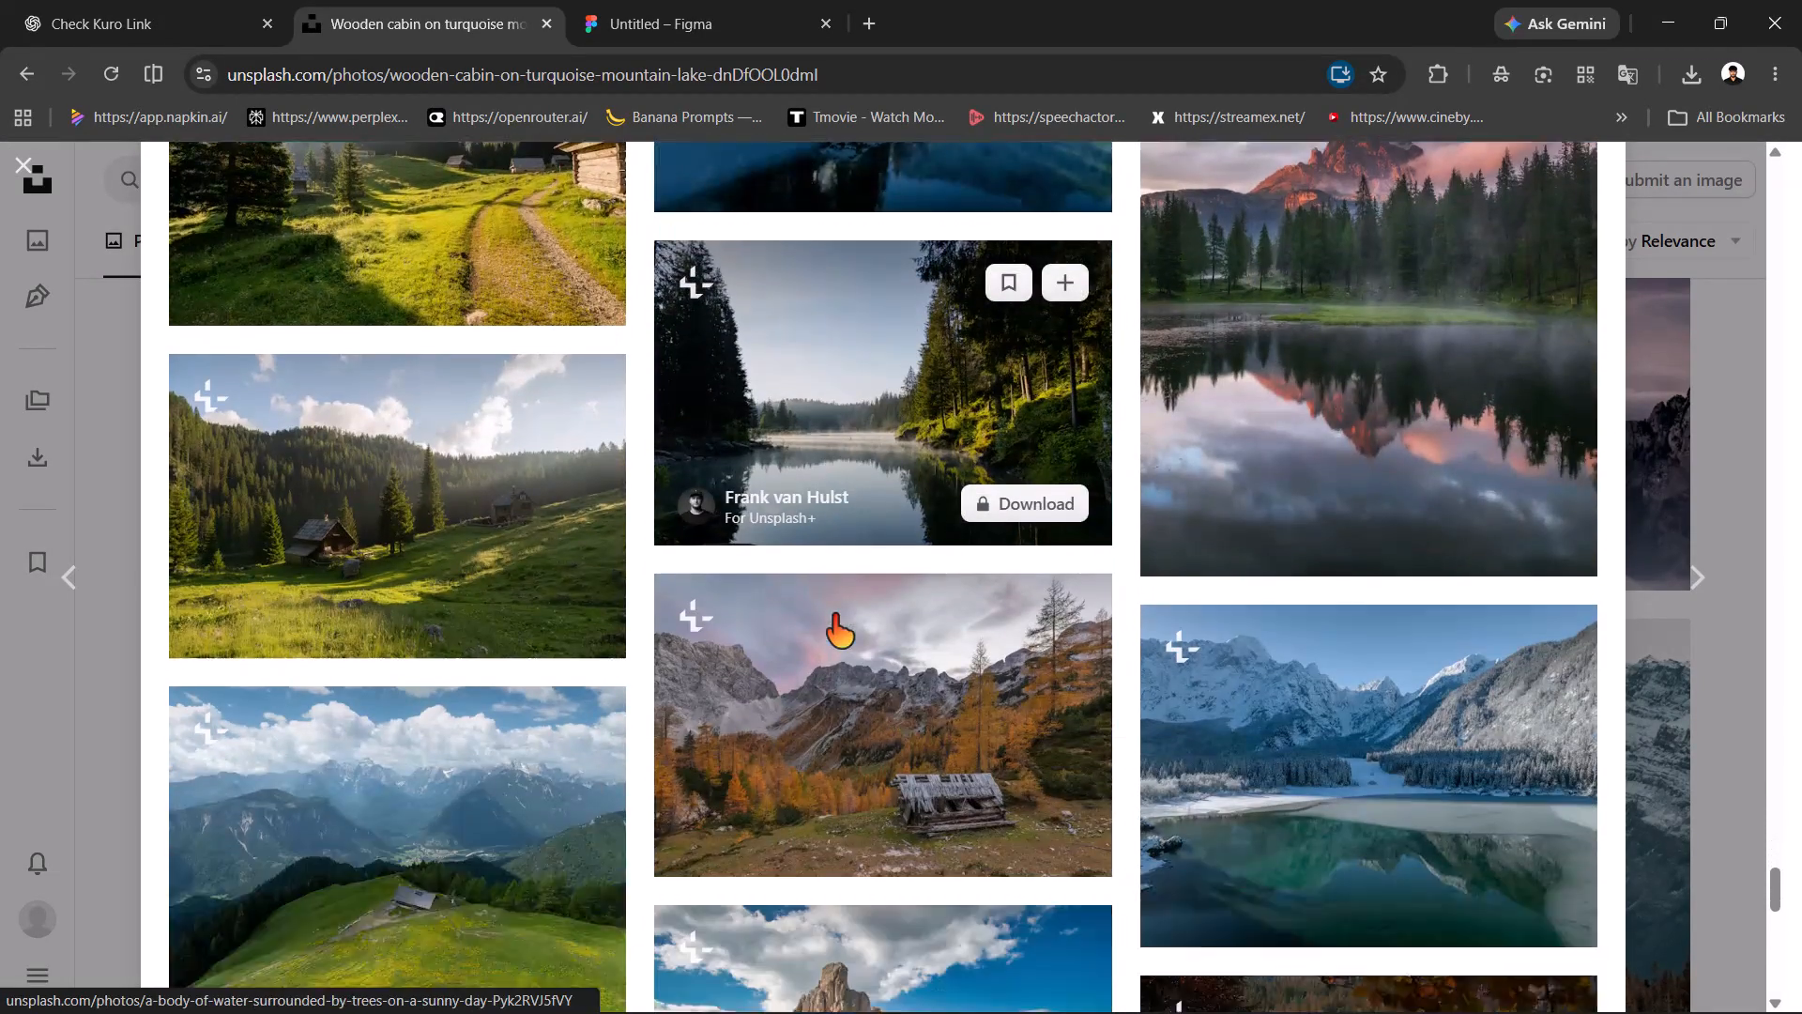
{"action": "scroll", "coordinate": [832, 615], "scroll_direction": "down", "scroll_amount": 9}
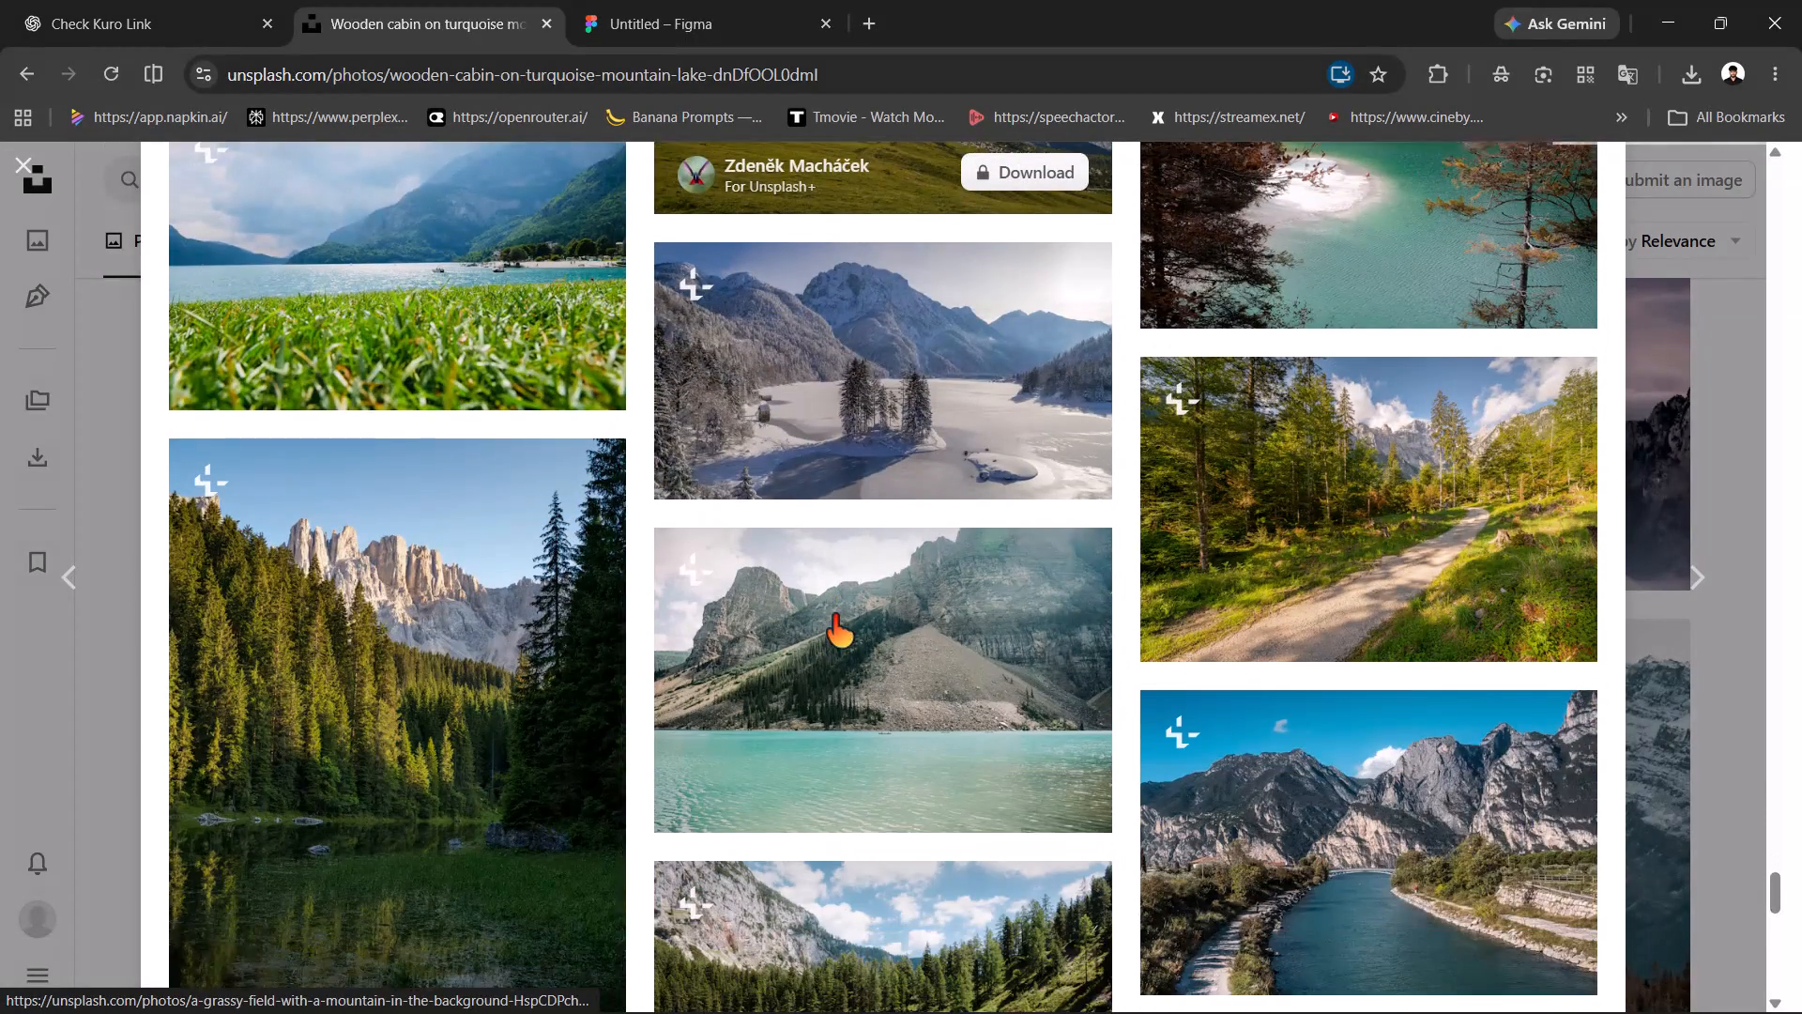
{"action": "scroll", "coordinate": [832, 615], "scroll_direction": "down", "scroll_amount": 9}
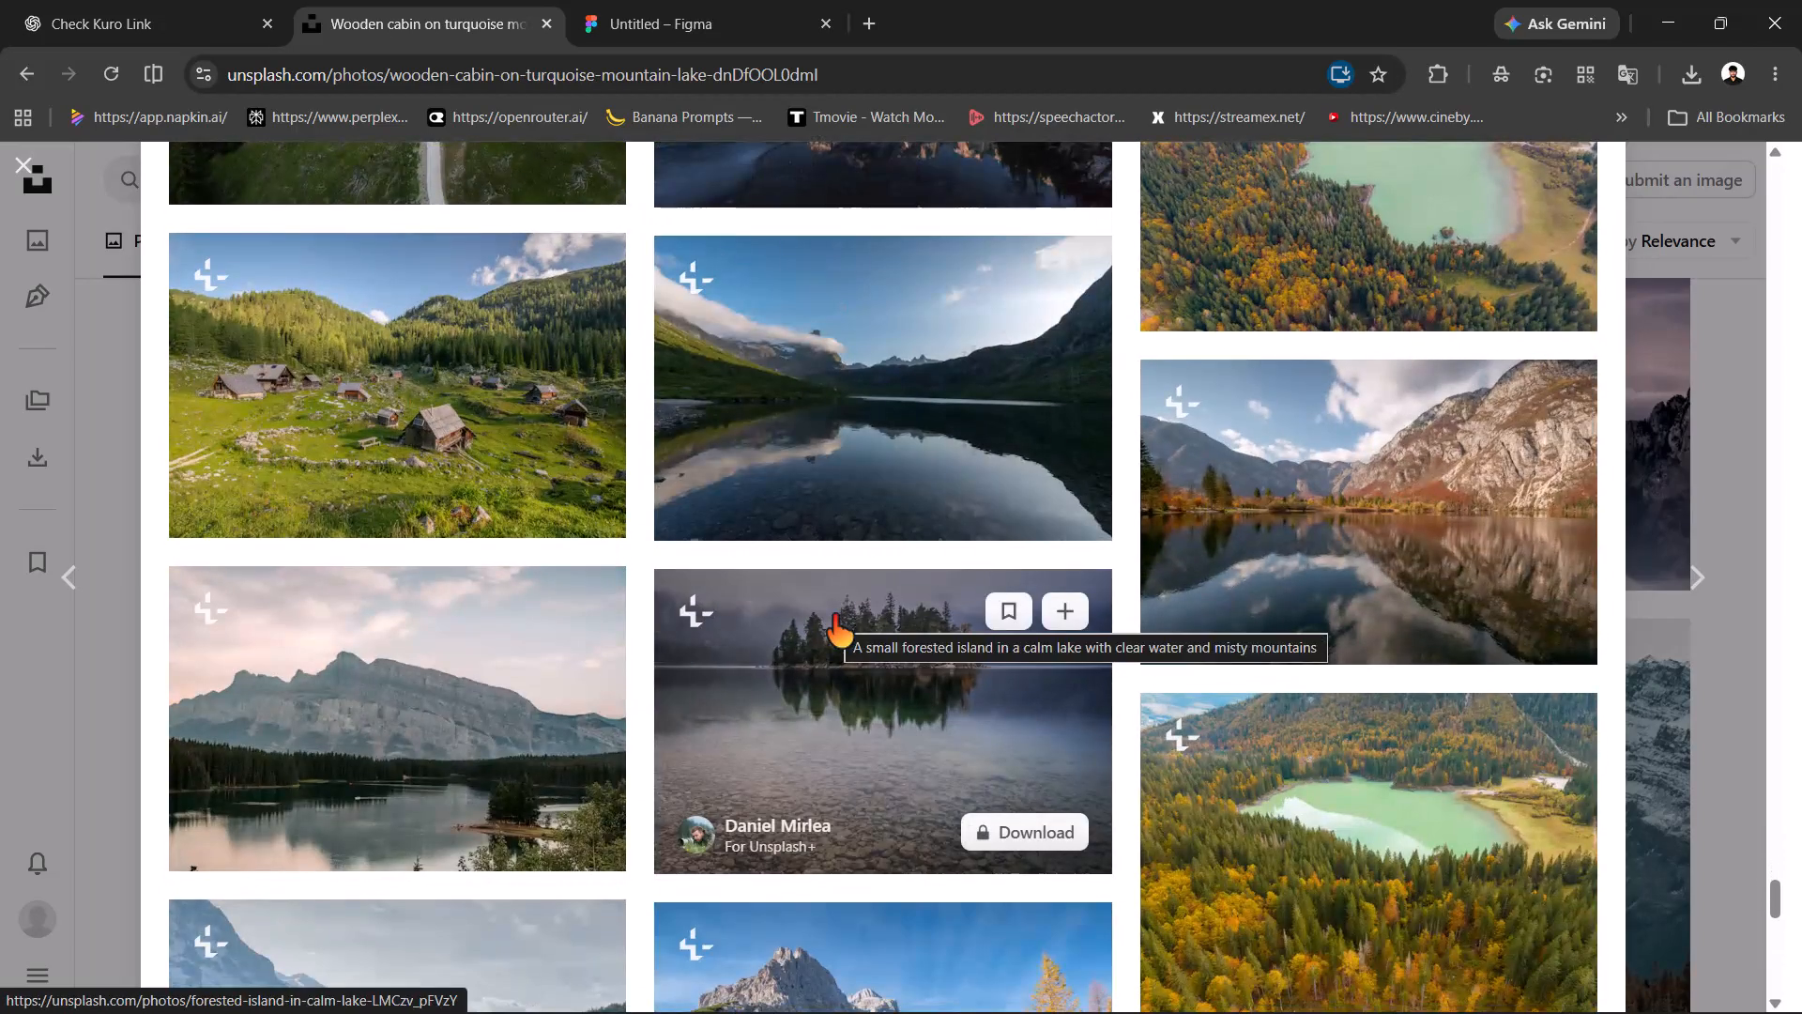
Examine more of the cabin photo's related lake and mountain images, down to the wooden cabin on a snowy hillside.
{"action": "scroll", "coordinate": [832, 615], "scroll_direction": "down", "scroll_amount": 10}
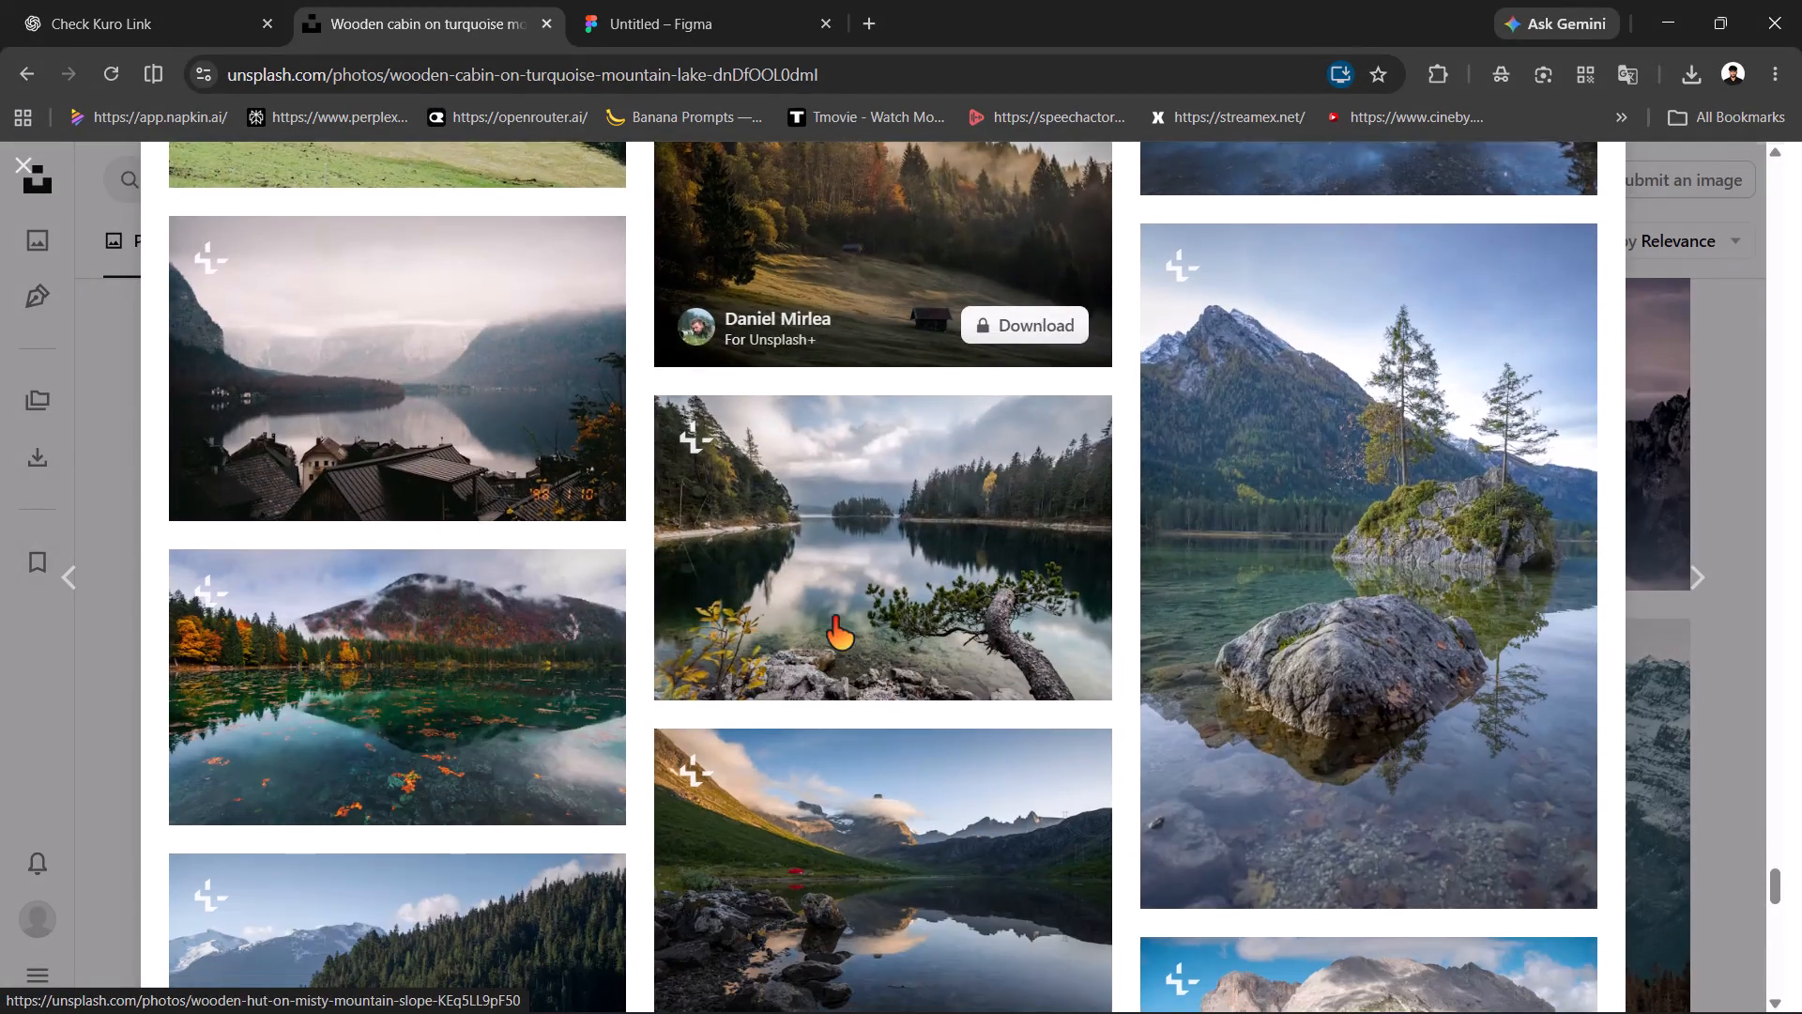
{"action": "scroll", "coordinate": [832, 617], "scroll_direction": "down", "scroll_amount": 11}
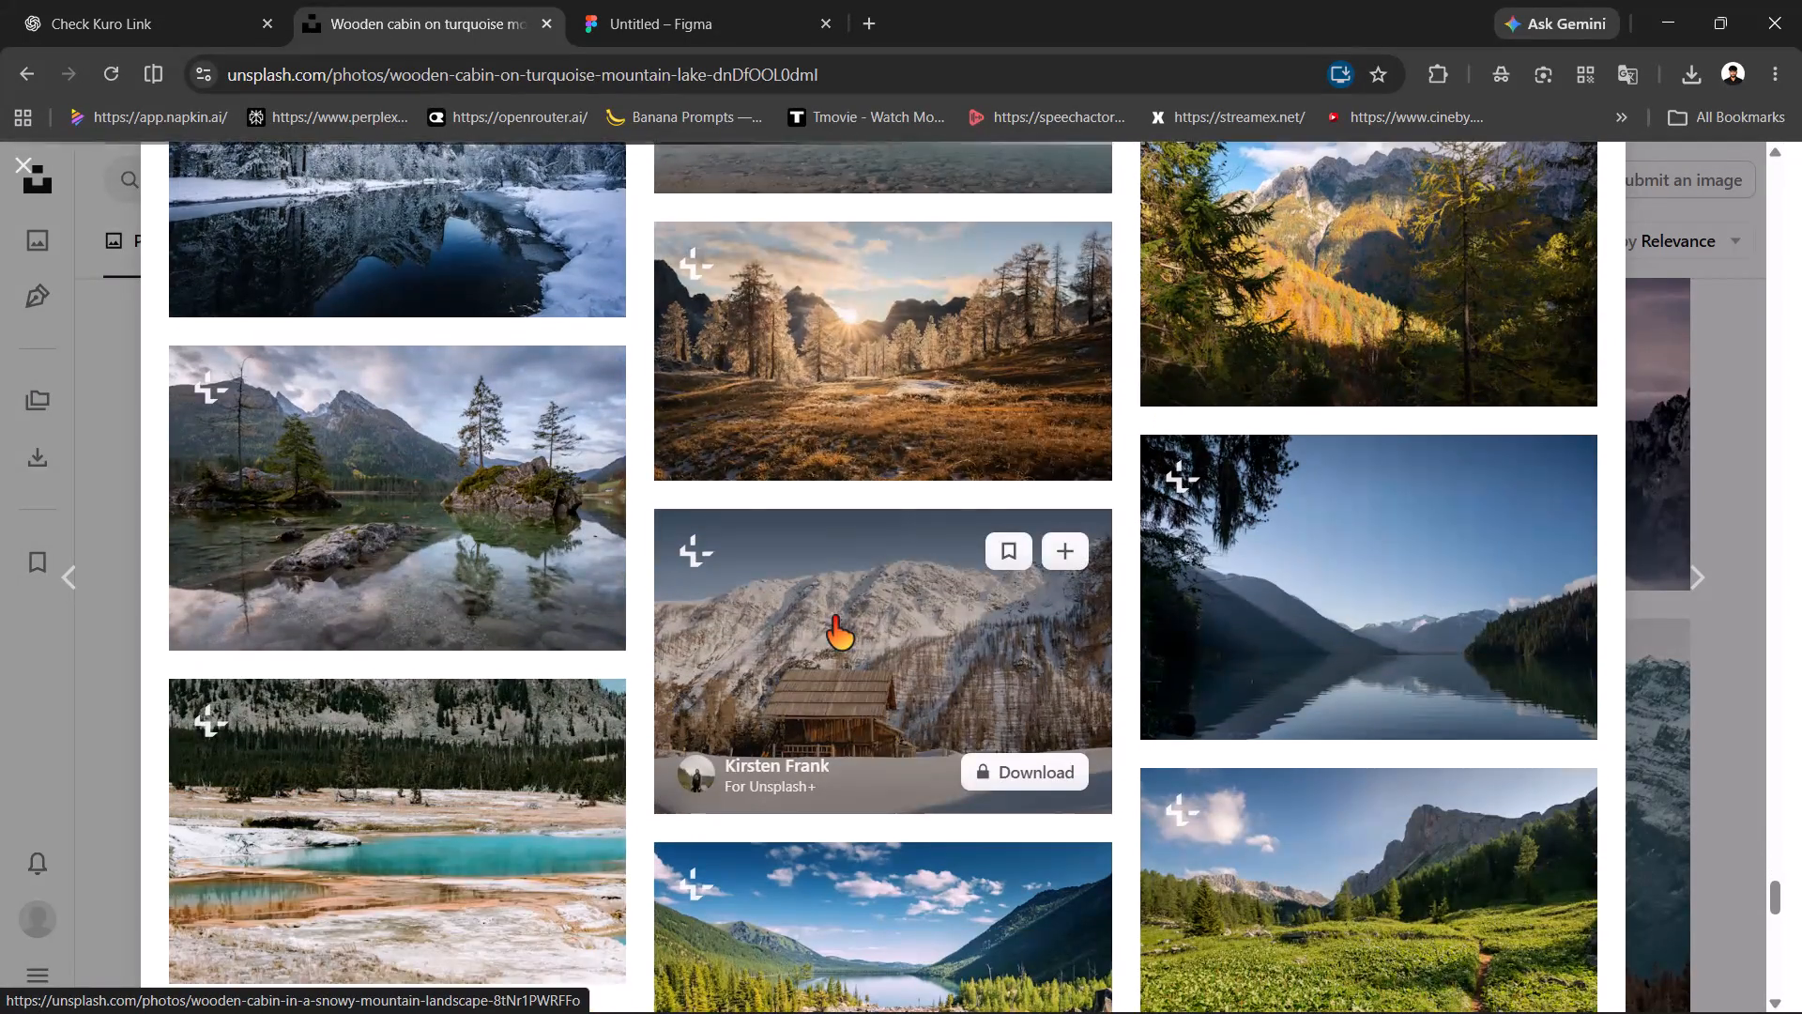
{"action": "scroll", "coordinate": [832, 617], "scroll_direction": "down", "scroll_amount": 10}
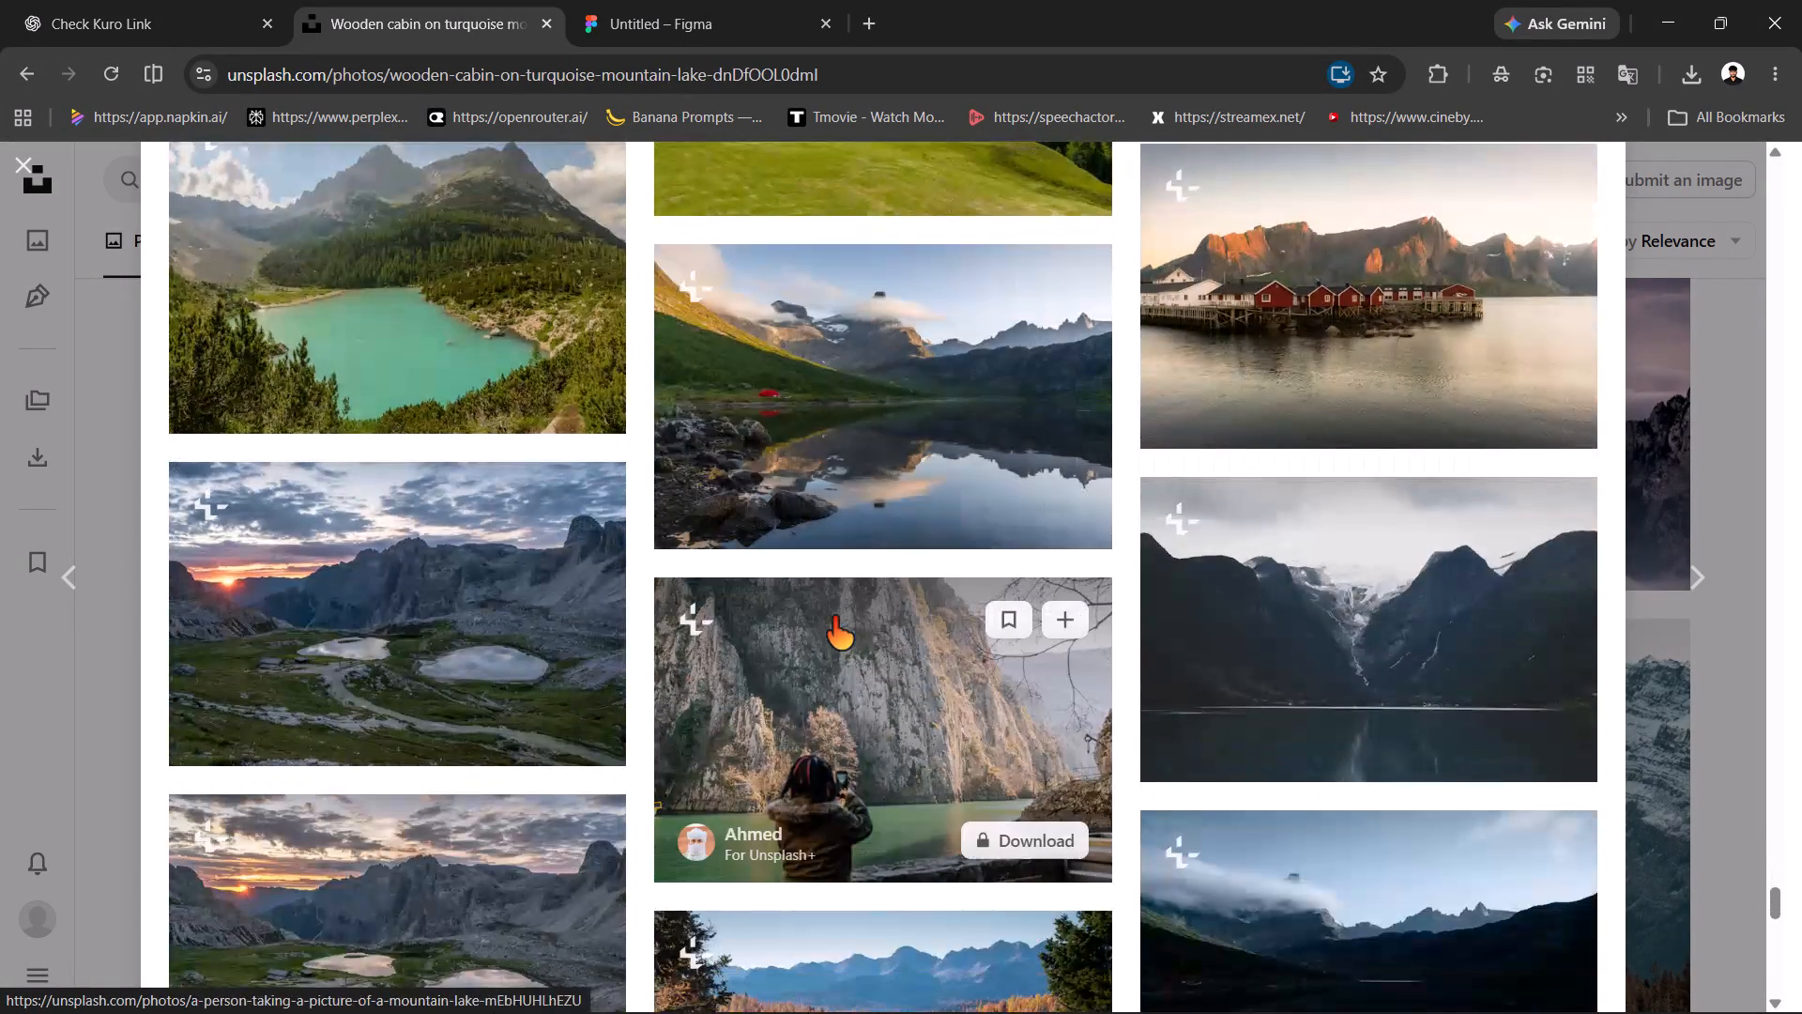
{"action": "scroll", "coordinate": [832, 617], "scroll_direction": "down", "scroll_amount": 8}
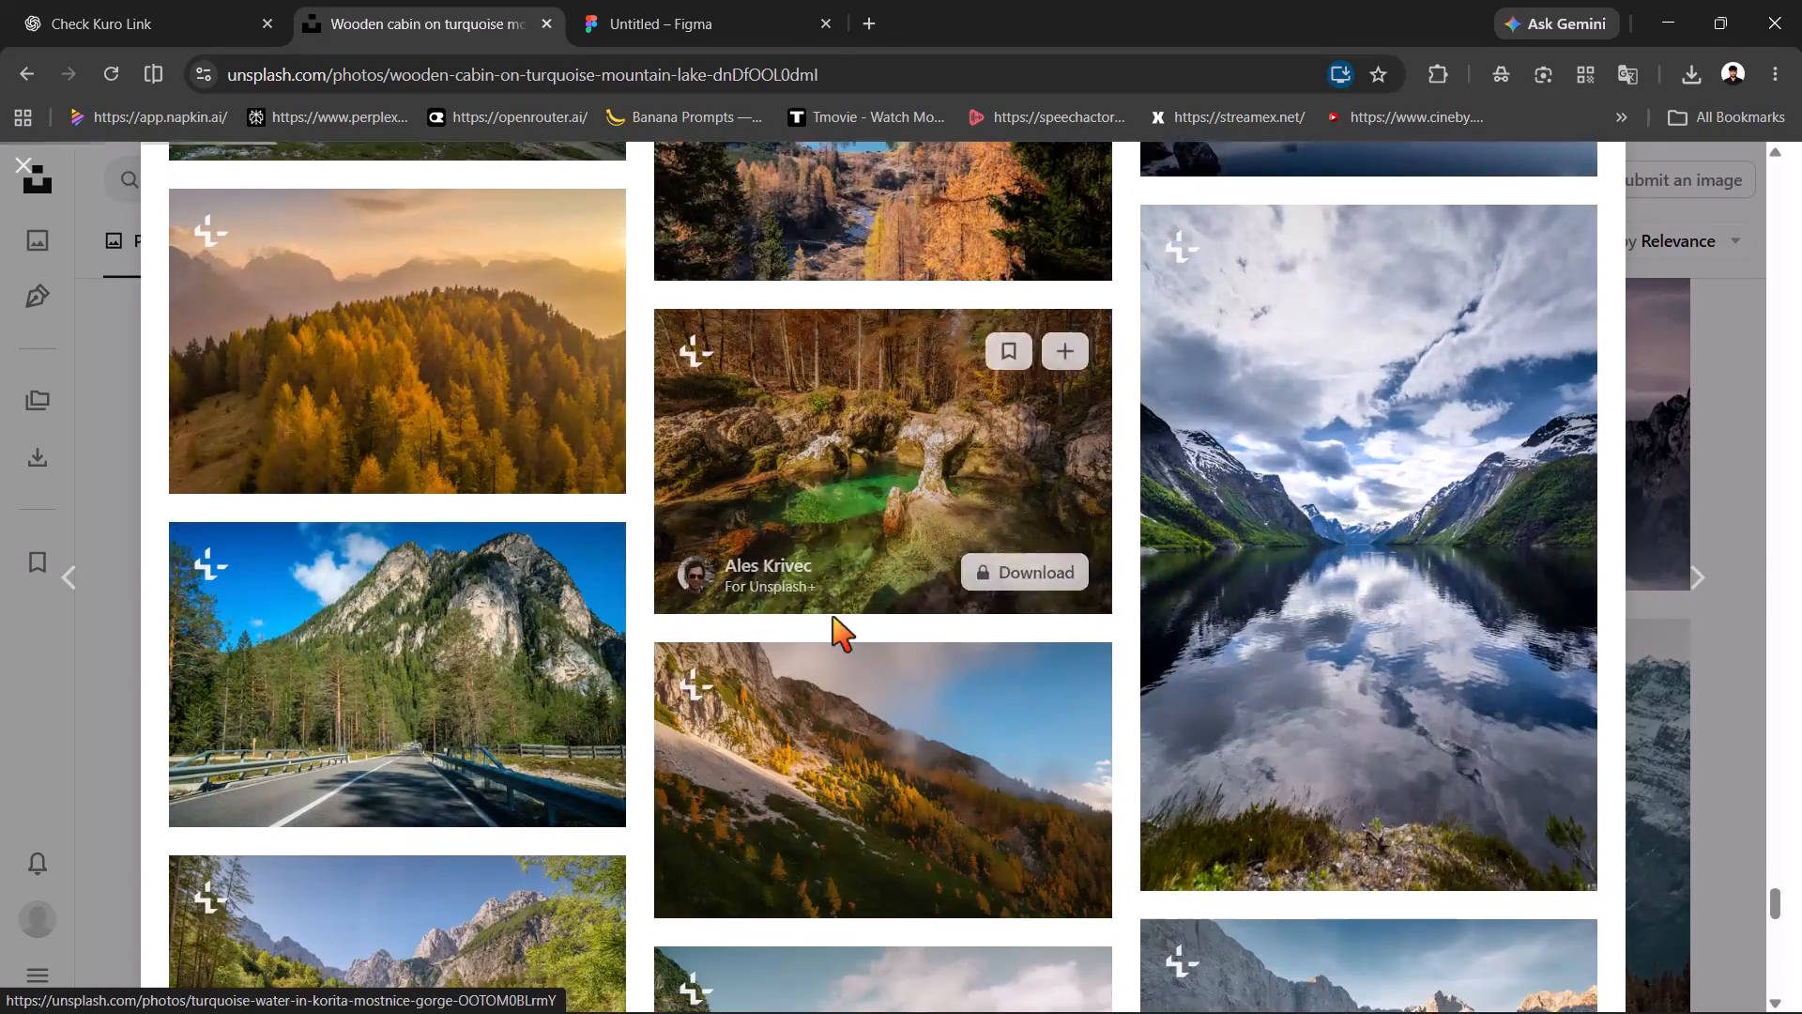
{"action": "scroll", "coordinate": [832, 617], "scroll_direction": "down", "scroll_amount": 11}
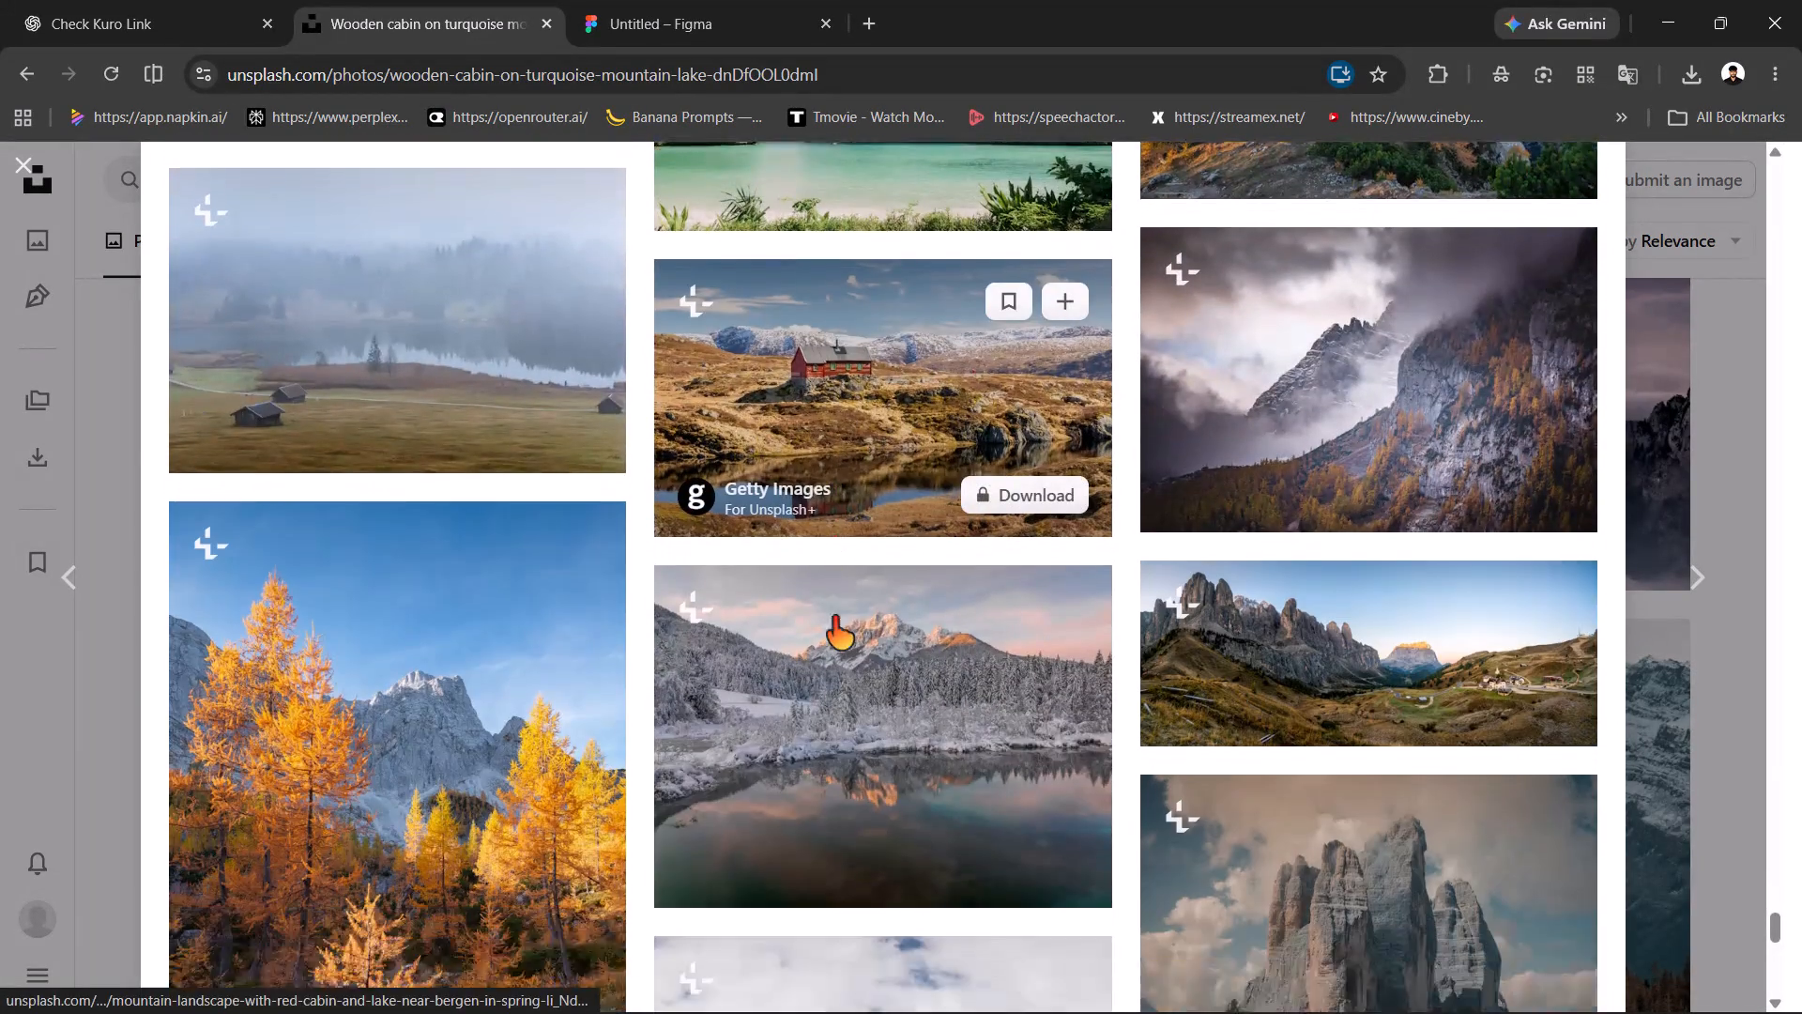
{"action": "scroll", "coordinate": [832, 617], "scroll_direction": "down", "scroll_amount": 9}
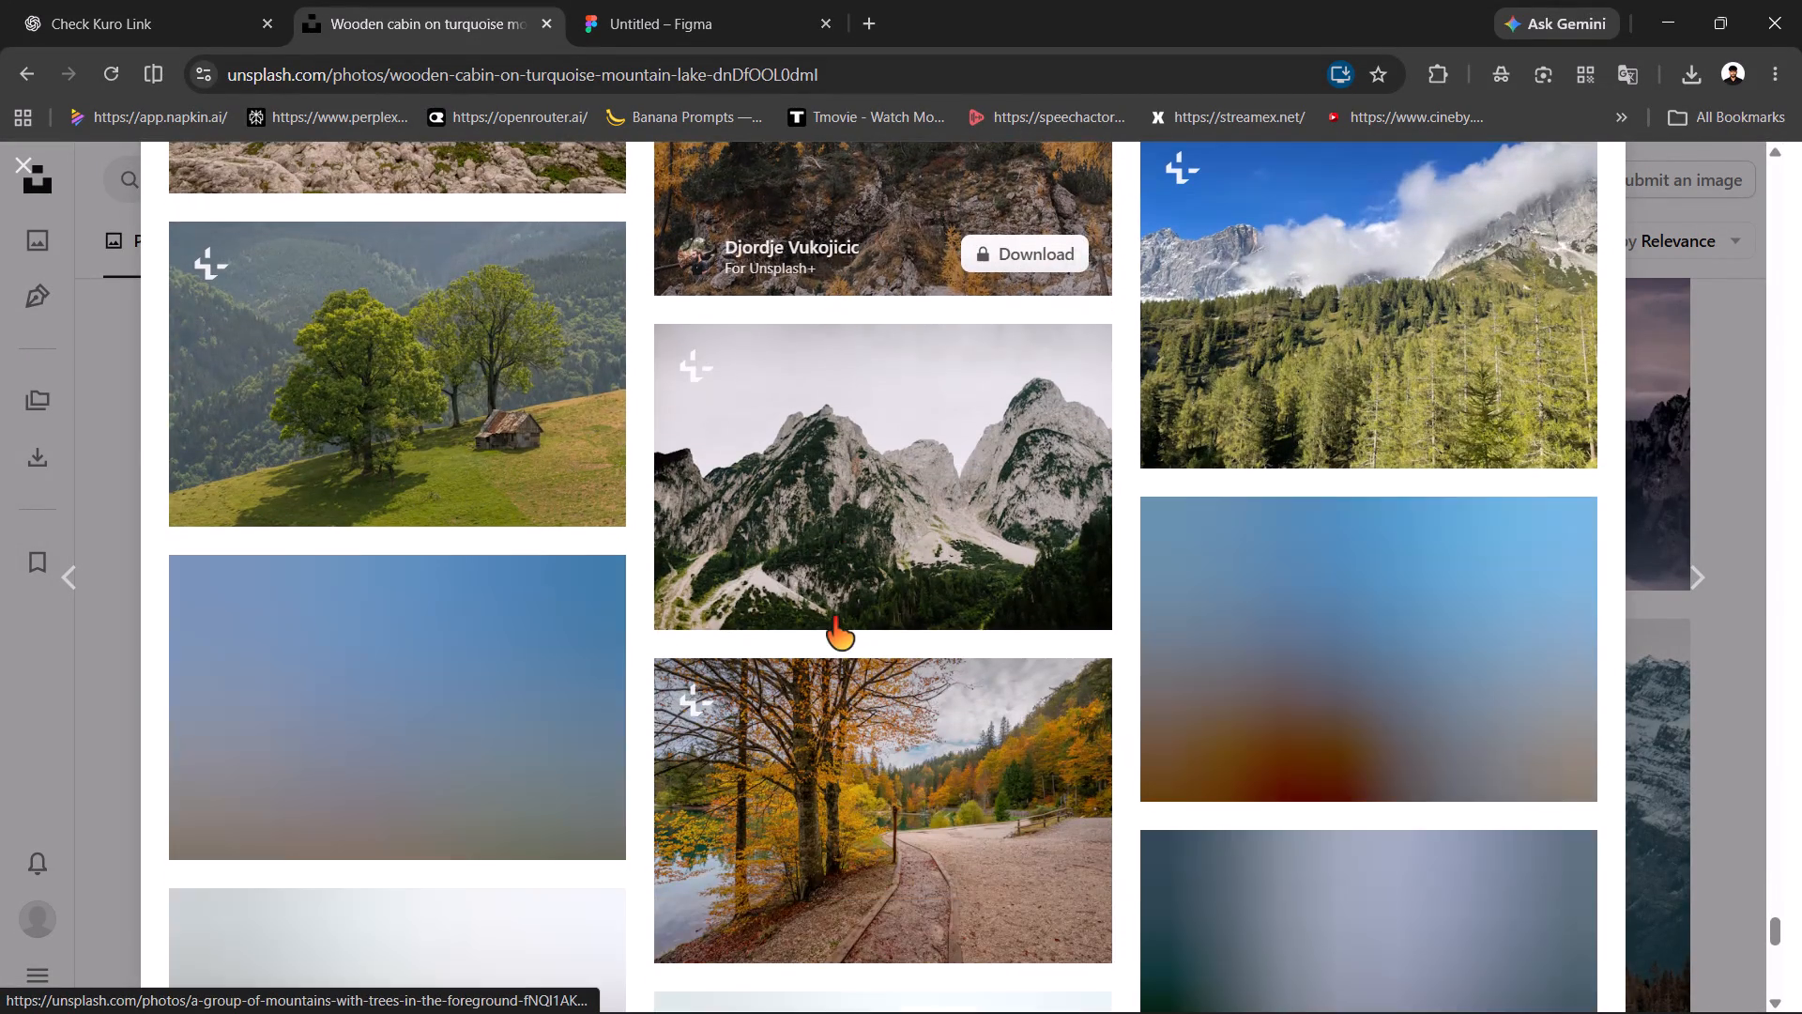
{"action": "scroll", "coordinate": [832, 617], "scroll_direction": "down", "scroll_amount": 5}
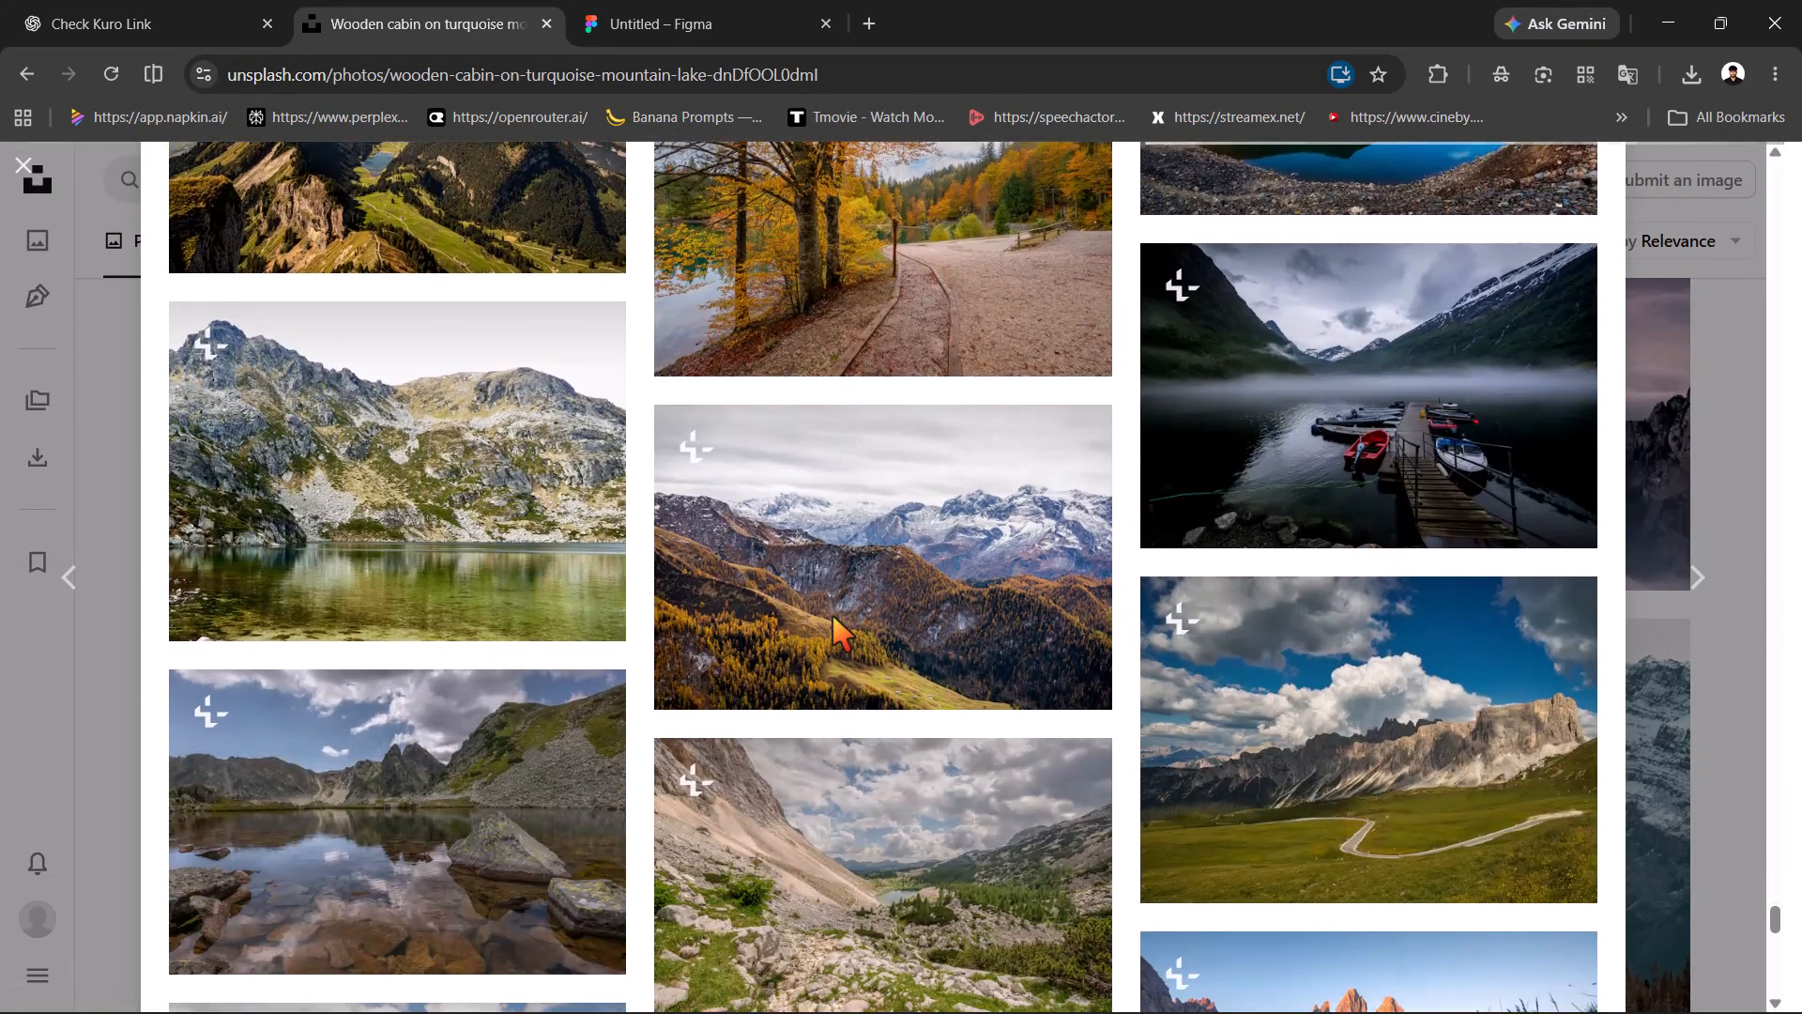
{"action": "scroll", "coordinate": [832, 617], "scroll_direction": "down", "scroll_amount": 8}
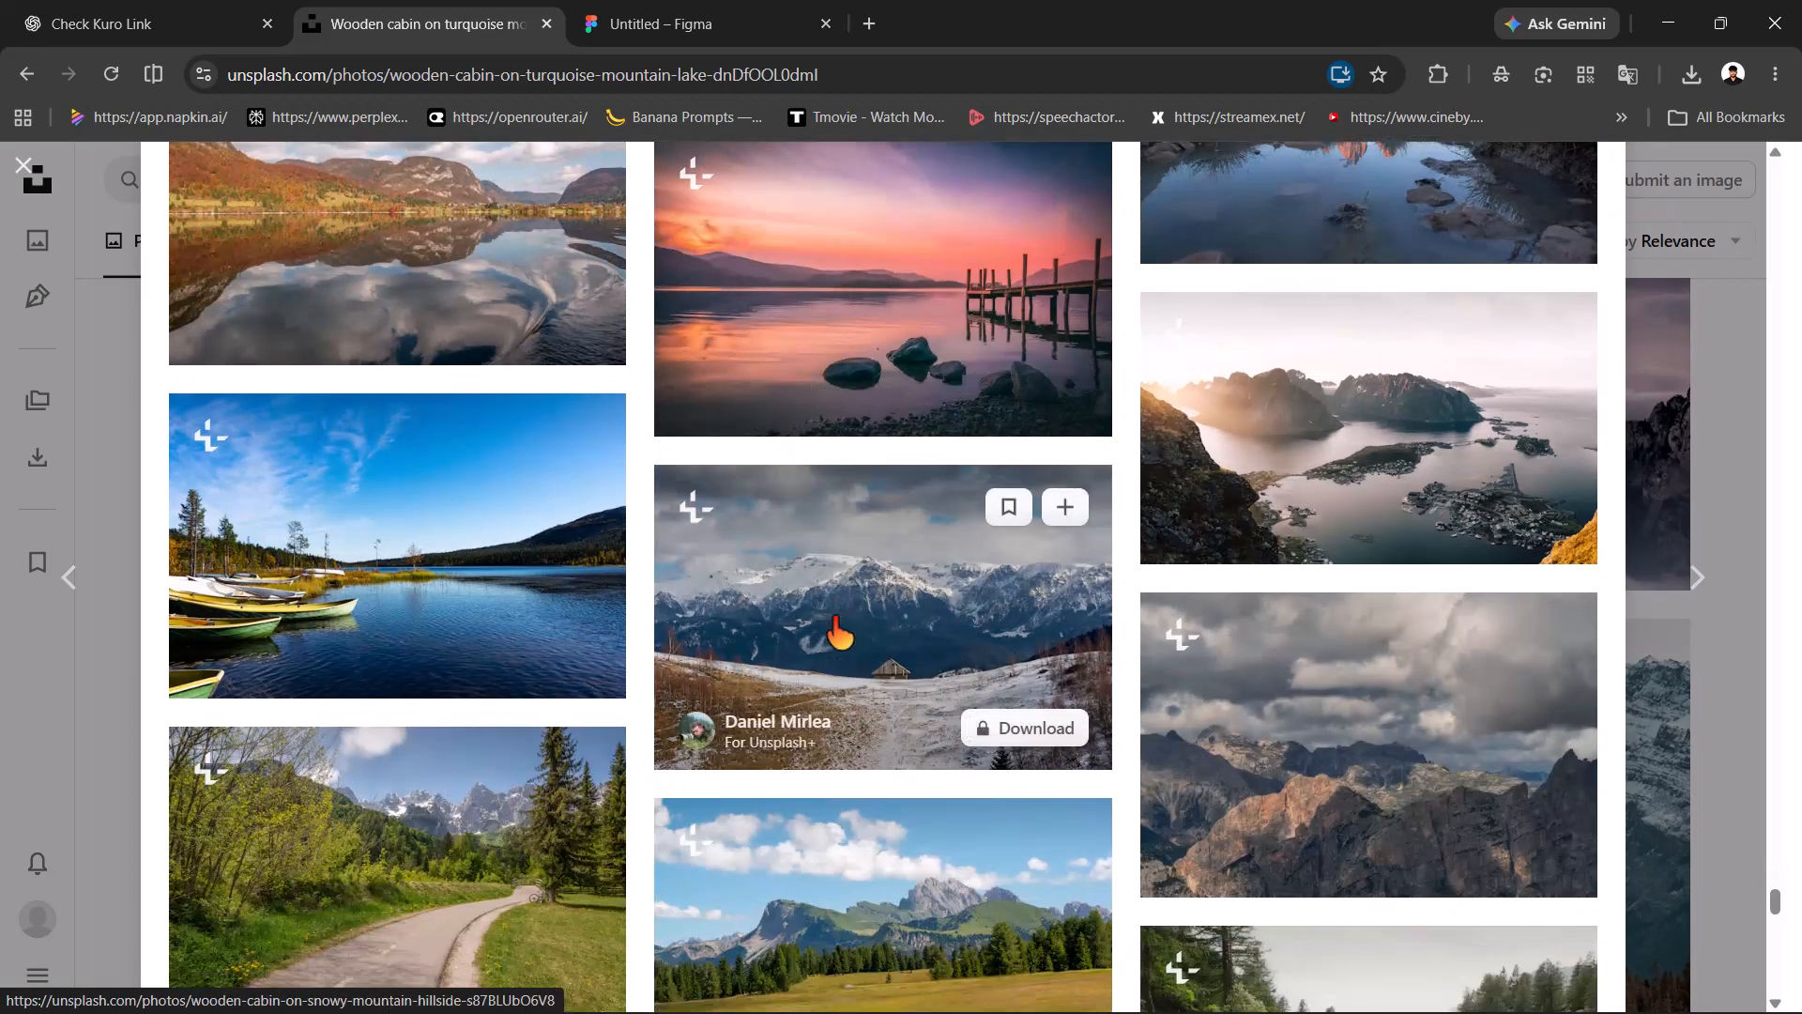
Look further through the cabin photo's related images, past the snowy fishing village, down to the autumn trees with misty mountains.
{"action": "scroll", "coordinate": [832, 617], "scroll_direction": "down", "scroll_amount": 7}
{"action": "scroll", "coordinate": [832, 617], "scroll_direction": "up", "scroll_amount": 1}
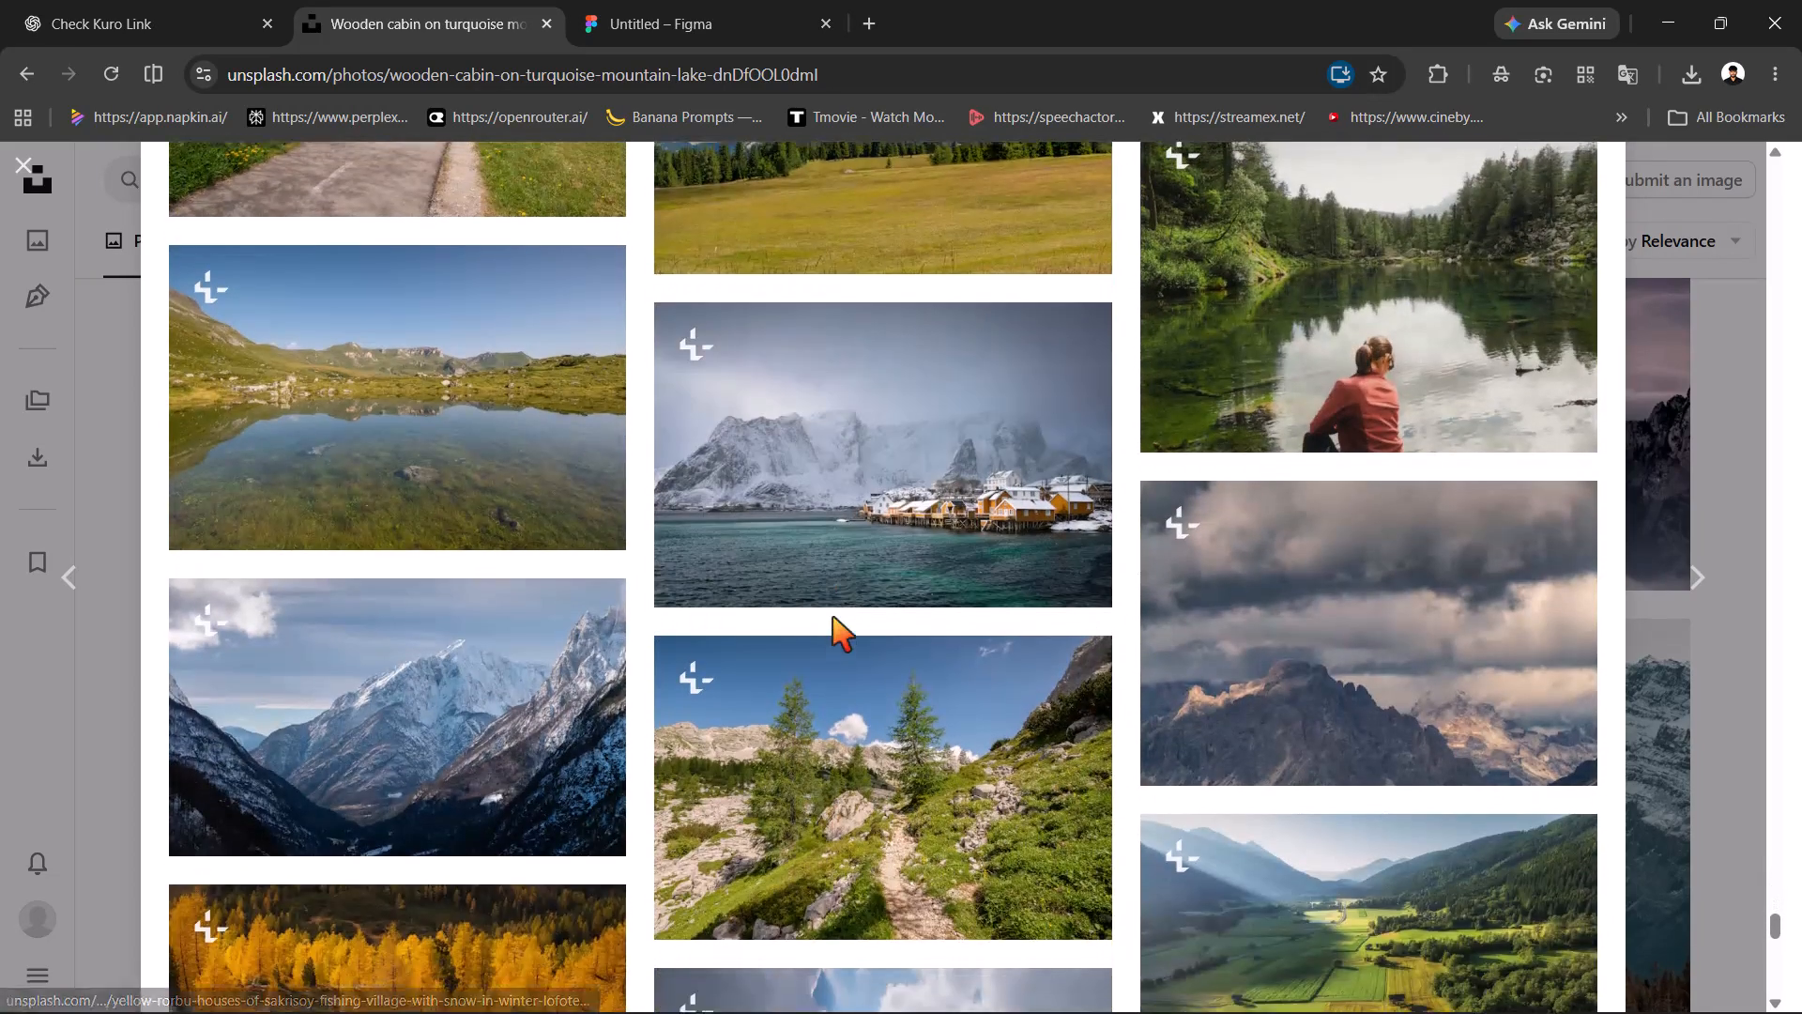
{"action": "scroll", "coordinate": [832, 617], "scroll_direction": "down", "scroll_amount": 8}
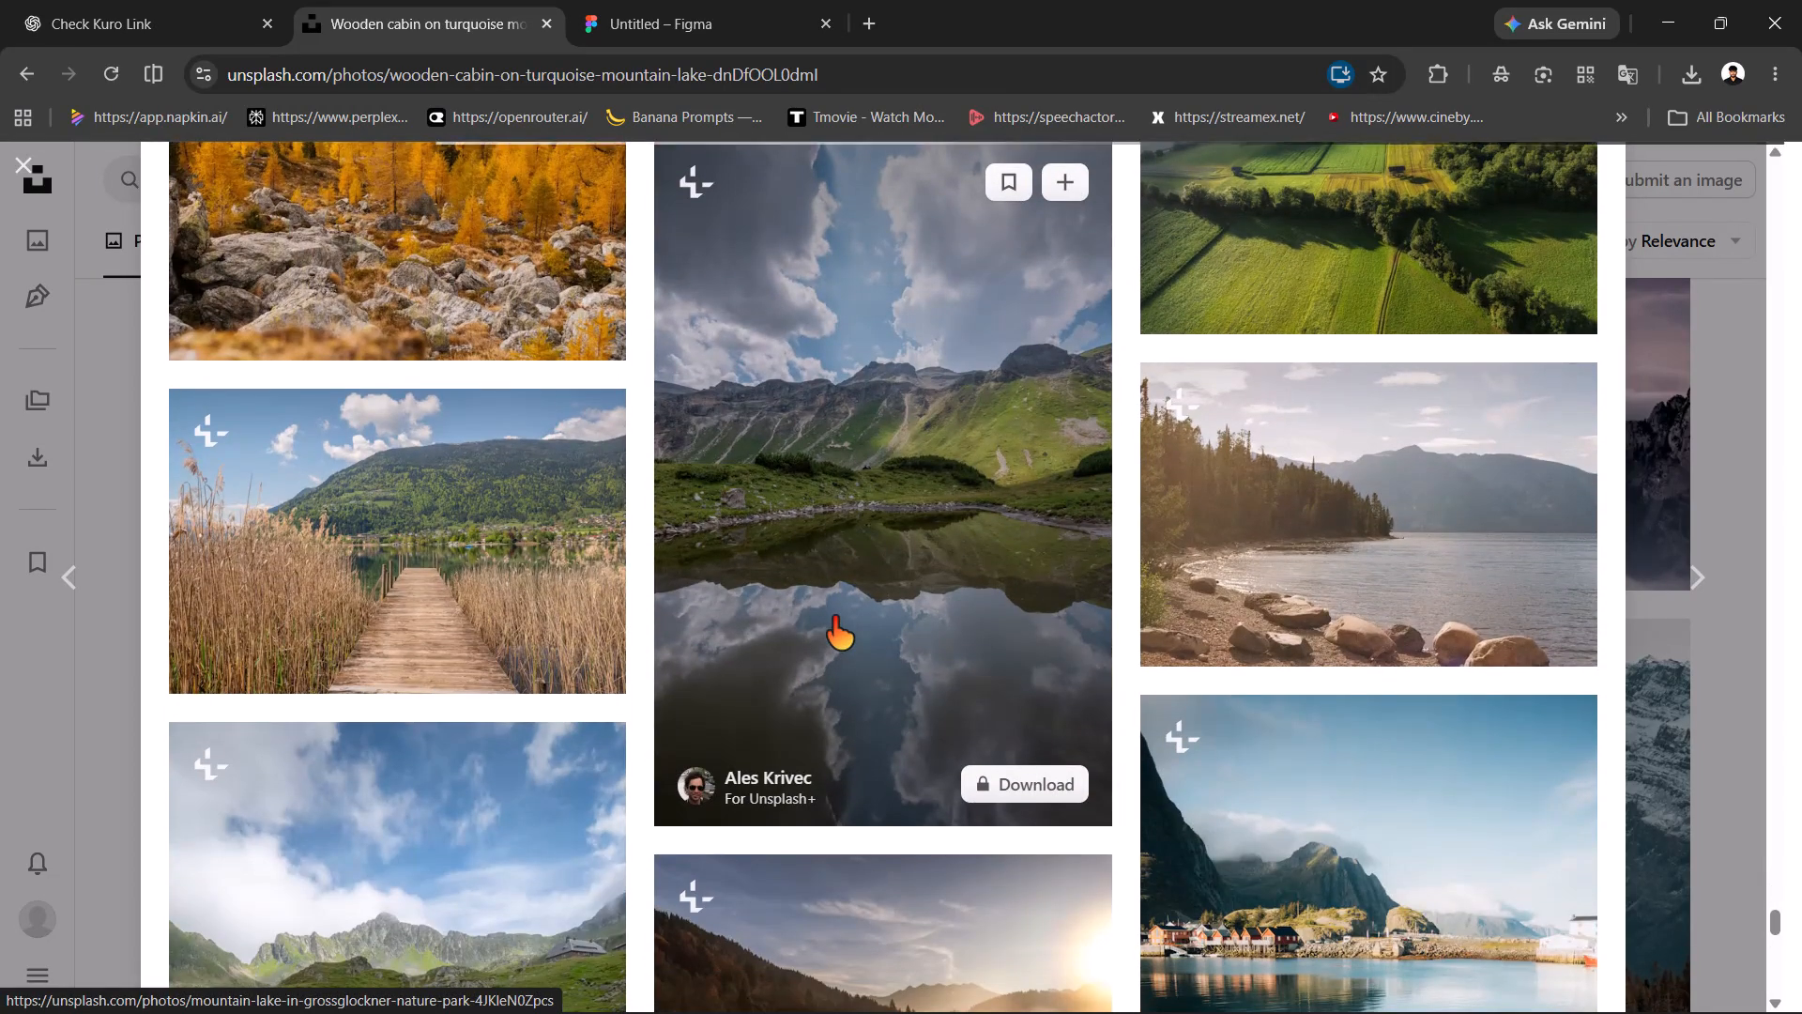
{"action": "scroll", "coordinate": [832, 617], "scroll_direction": "down", "scroll_amount": 8}
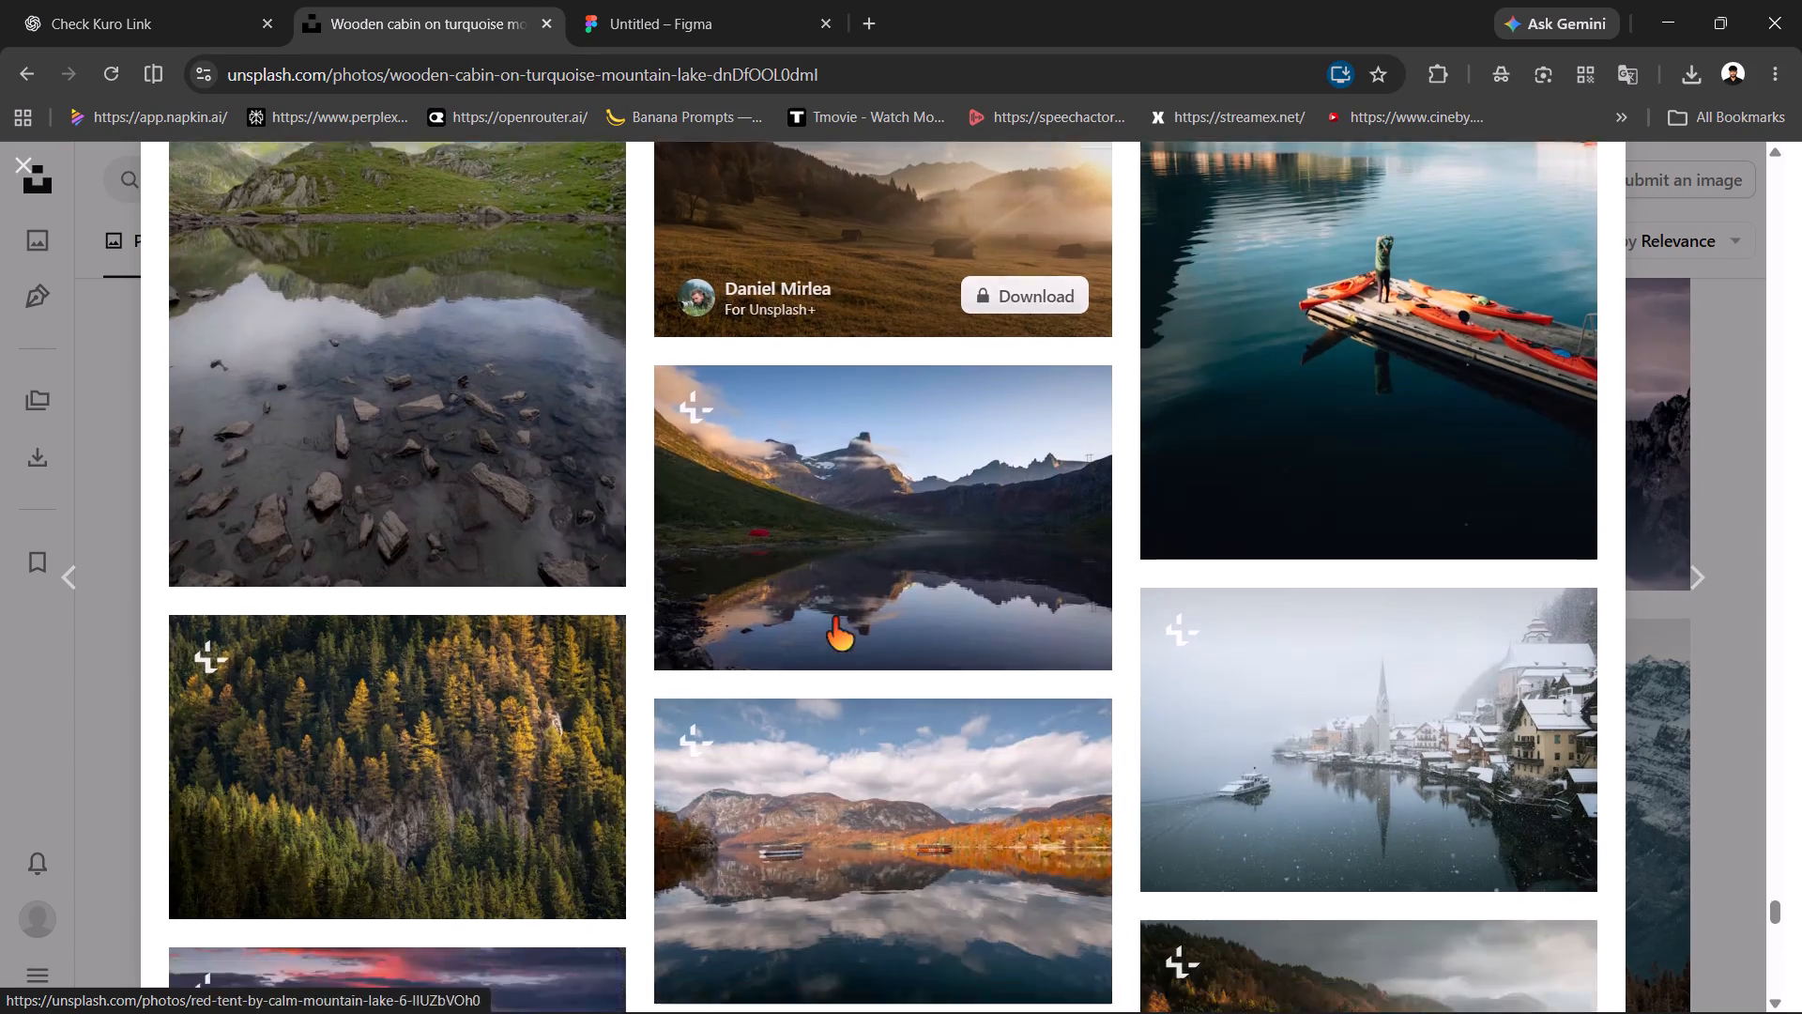
{"action": "scroll", "coordinate": [832, 618], "scroll_direction": "down", "scroll_amount": 8}
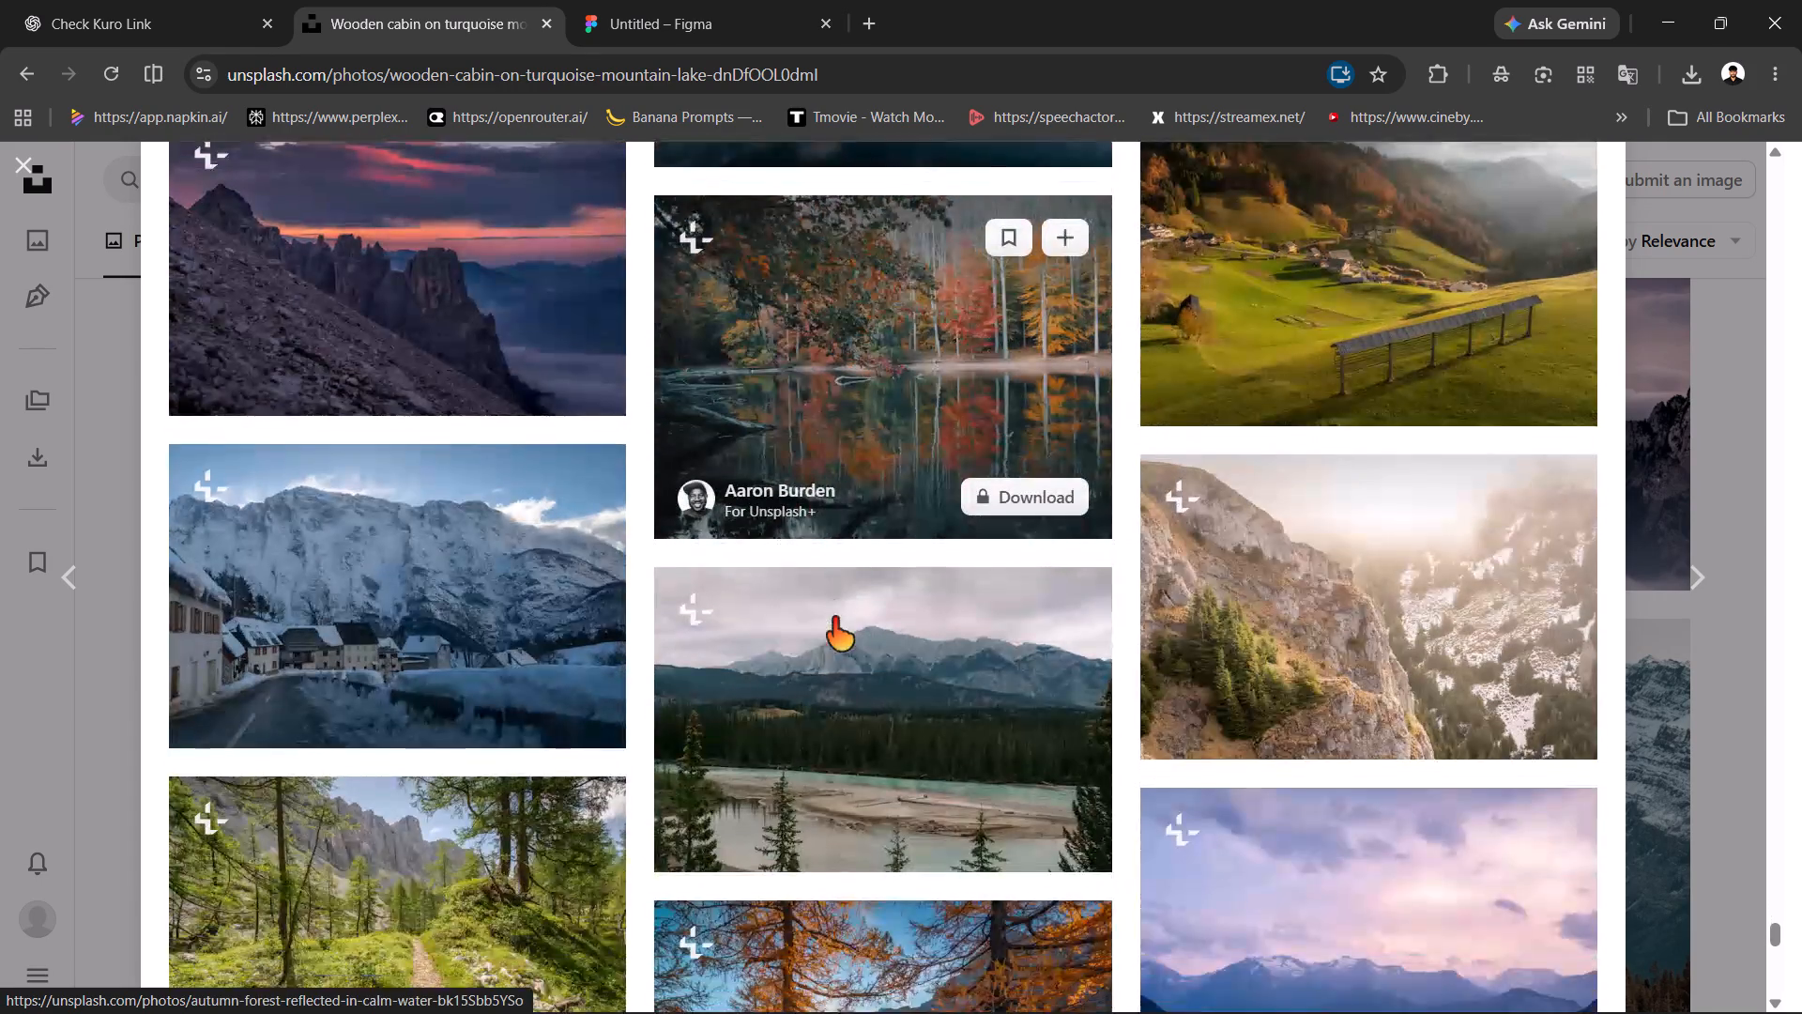
{"action": "scroll", "coordinate": [832, 618], "scroll_direction": "down", "scroll_amount": 10}
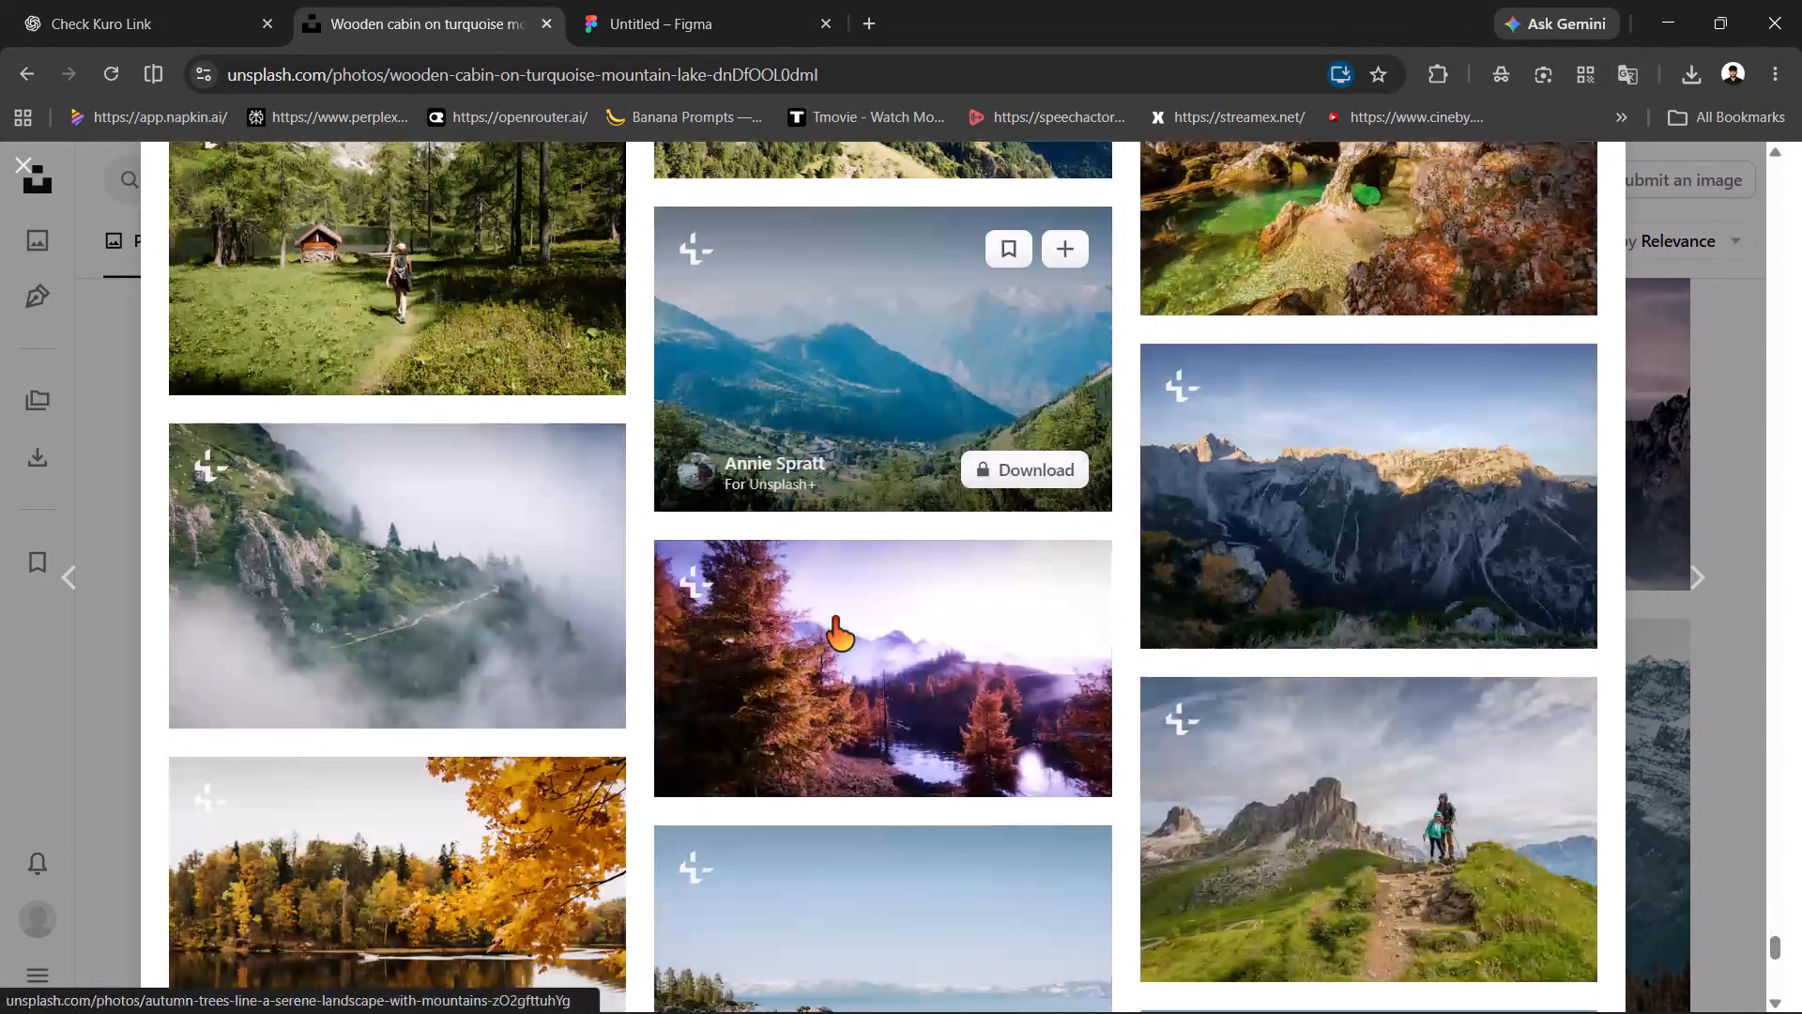
Compare more of the cabin photo's related lakes, forests and valleys, down to the mountain range with a boat in the foreground.
{"action": "scroll", "coordinate": [832, 618], "scroll_direction": "down", "scroll_amount": 3}
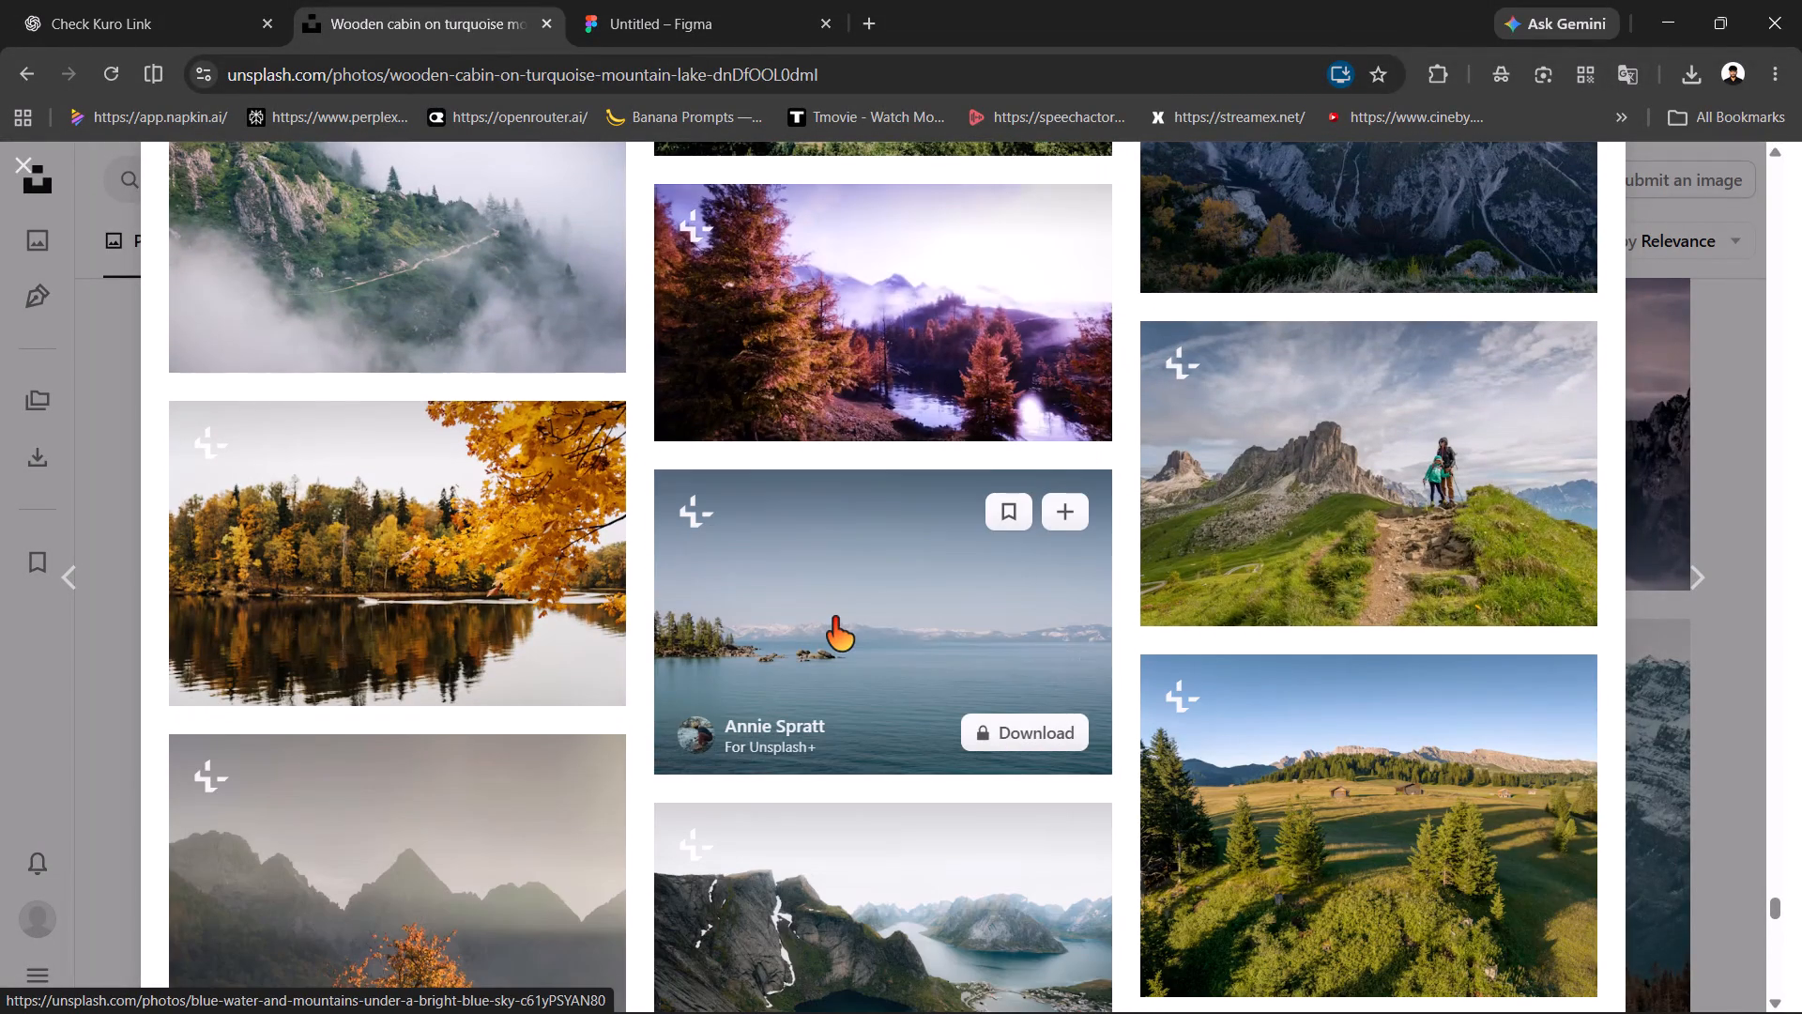
{"action": "scroll", "coordinate": [832, 618], "scroll_direction": "down", "scroll_amount": 7}
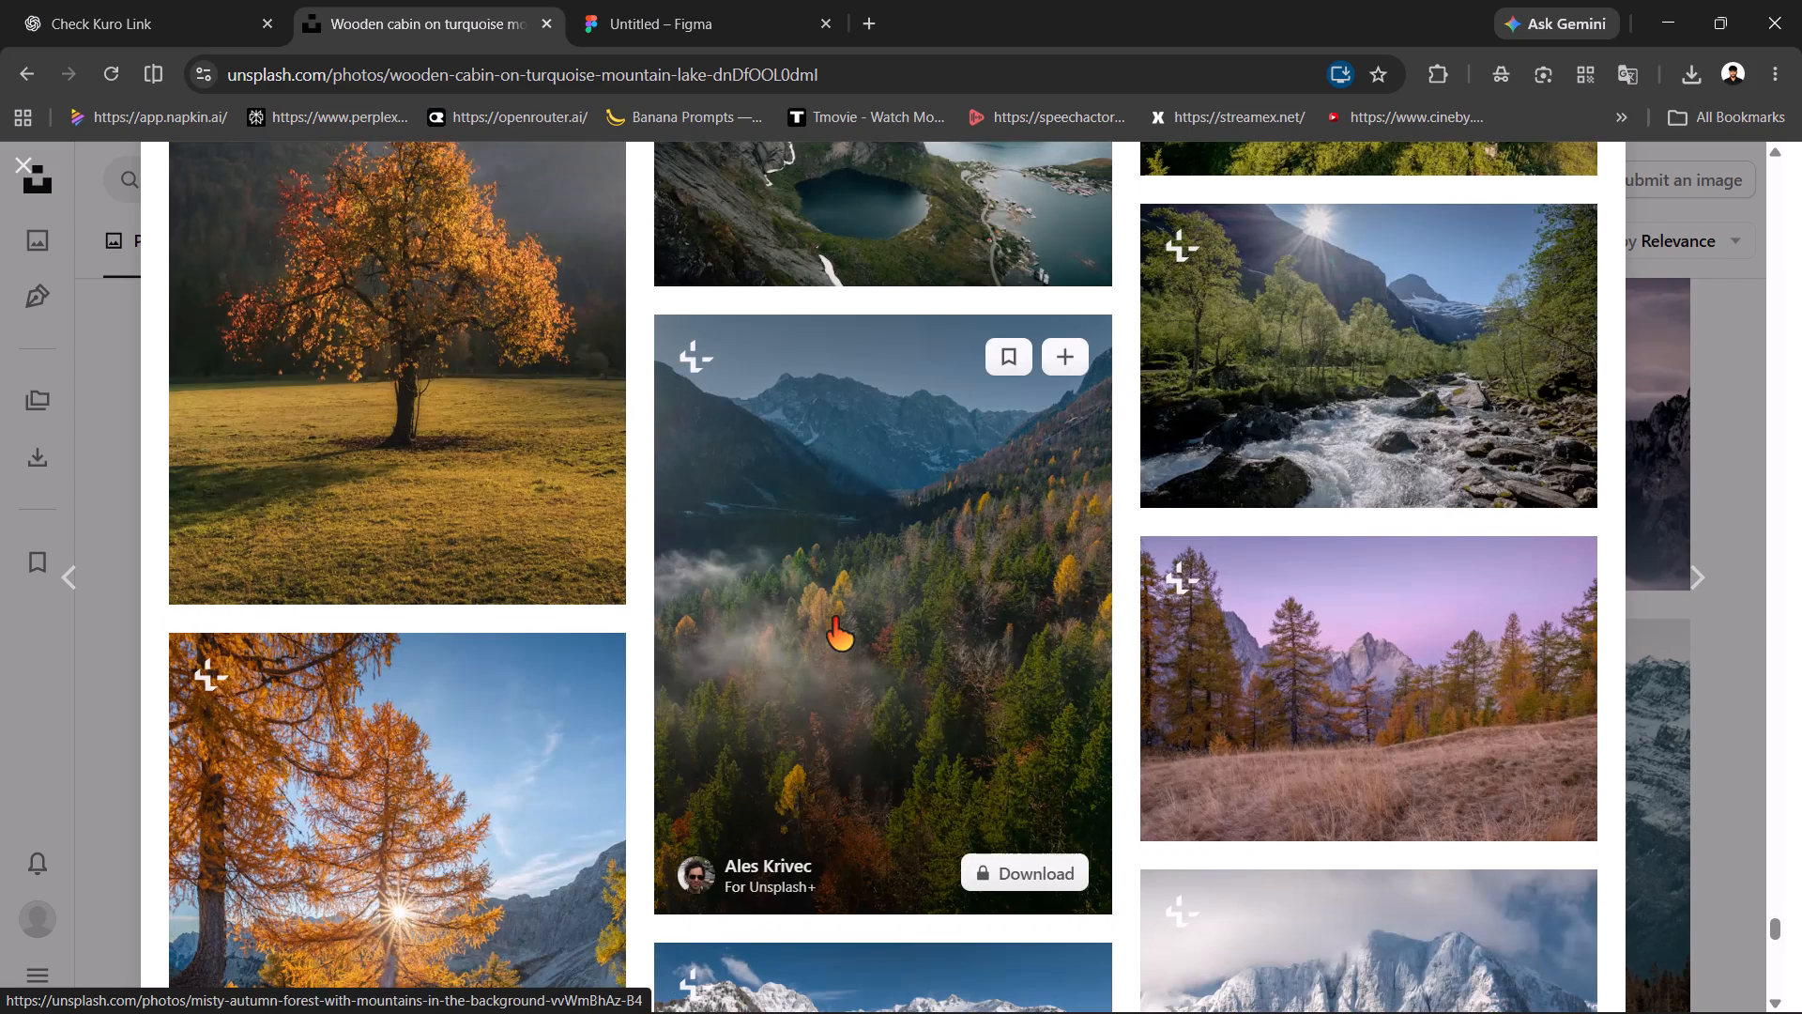
{"action": "scroll", "coordinate": [832, 618], "scroll_direction": "down", "scroll_amount": 8}
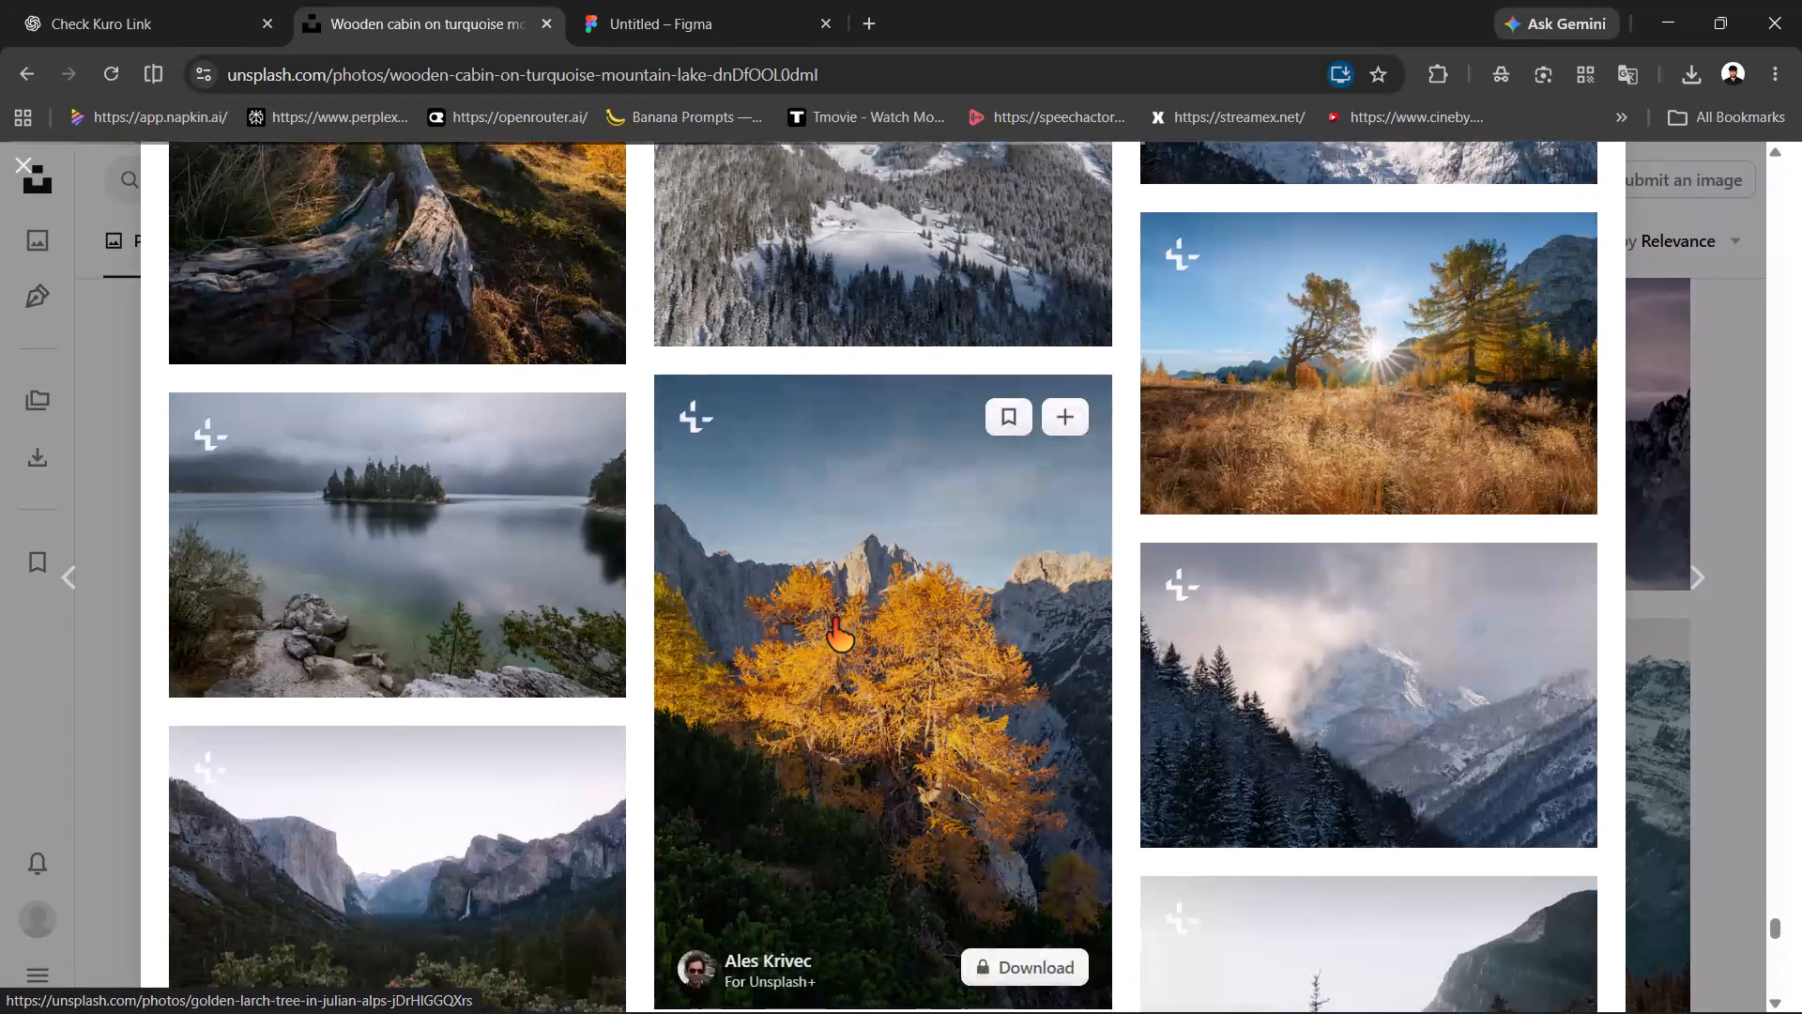
{"action": "scroll", "coordinate": [832, 619], "scroll_direction": "down", "scroll_amount": 4}
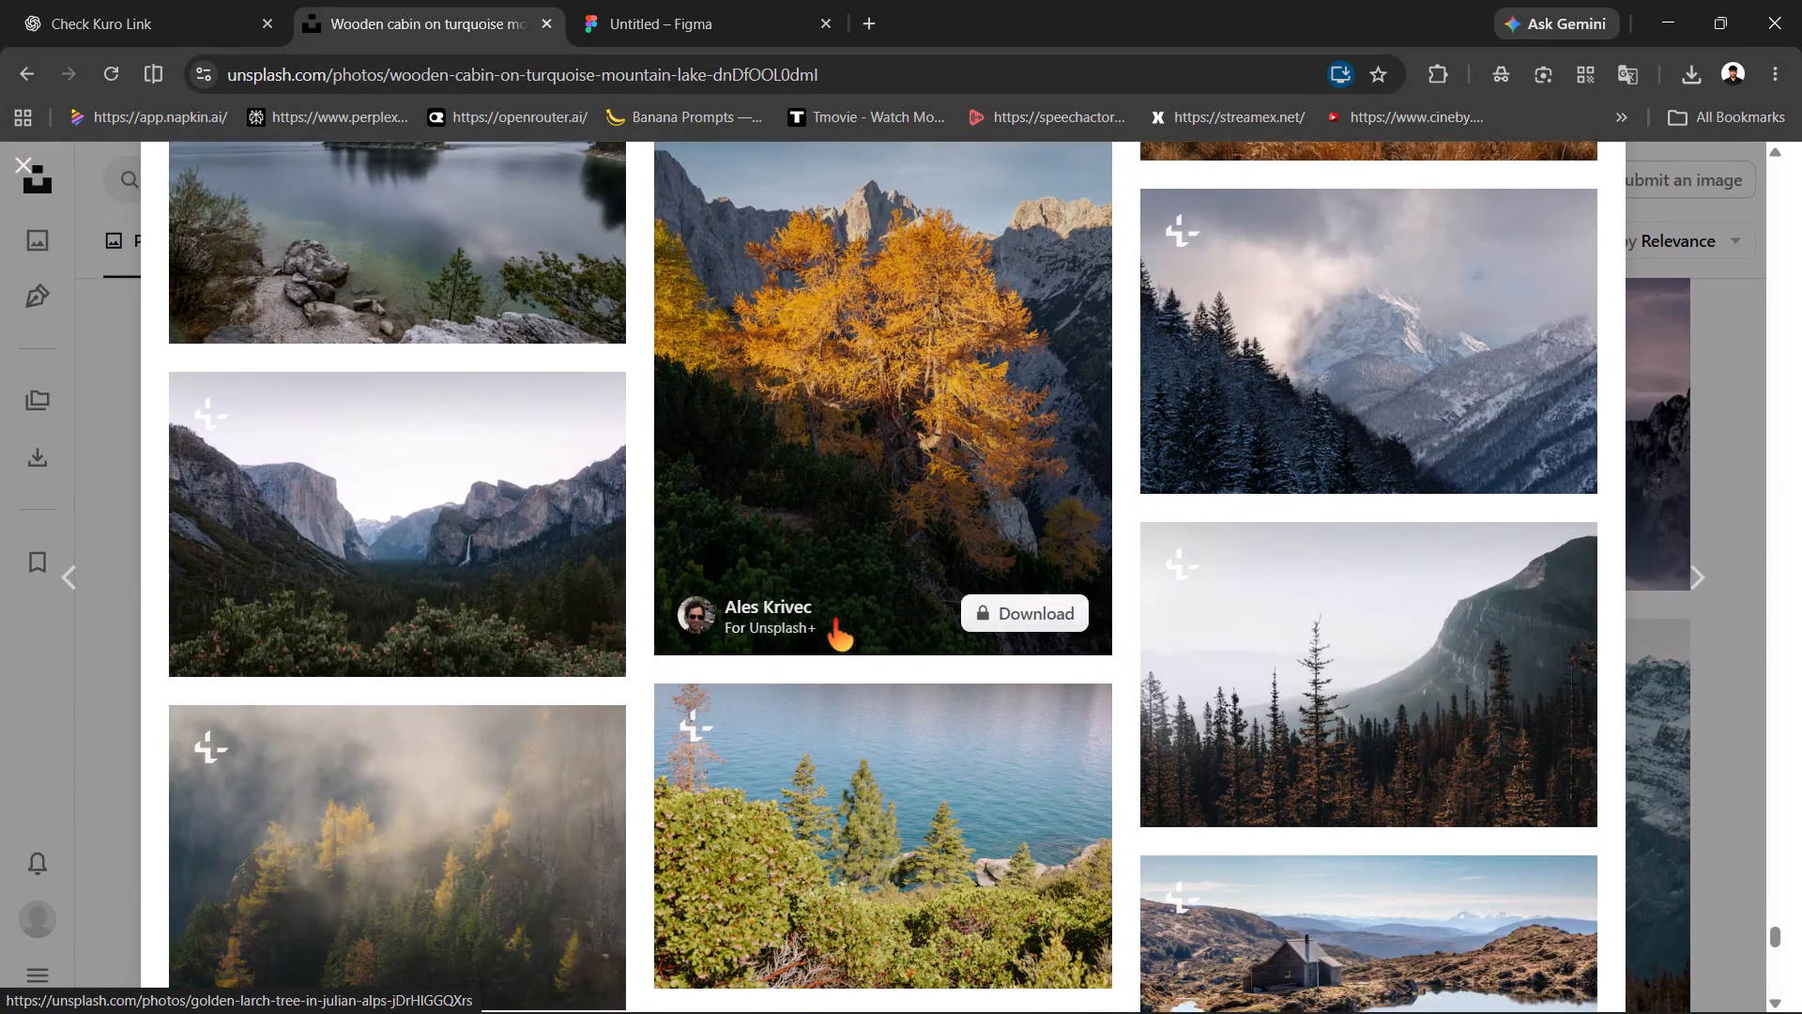
{"action": "scroll", "coordinate": [832, 619], "scroll_direction": "down", "scroll_amount": 5}
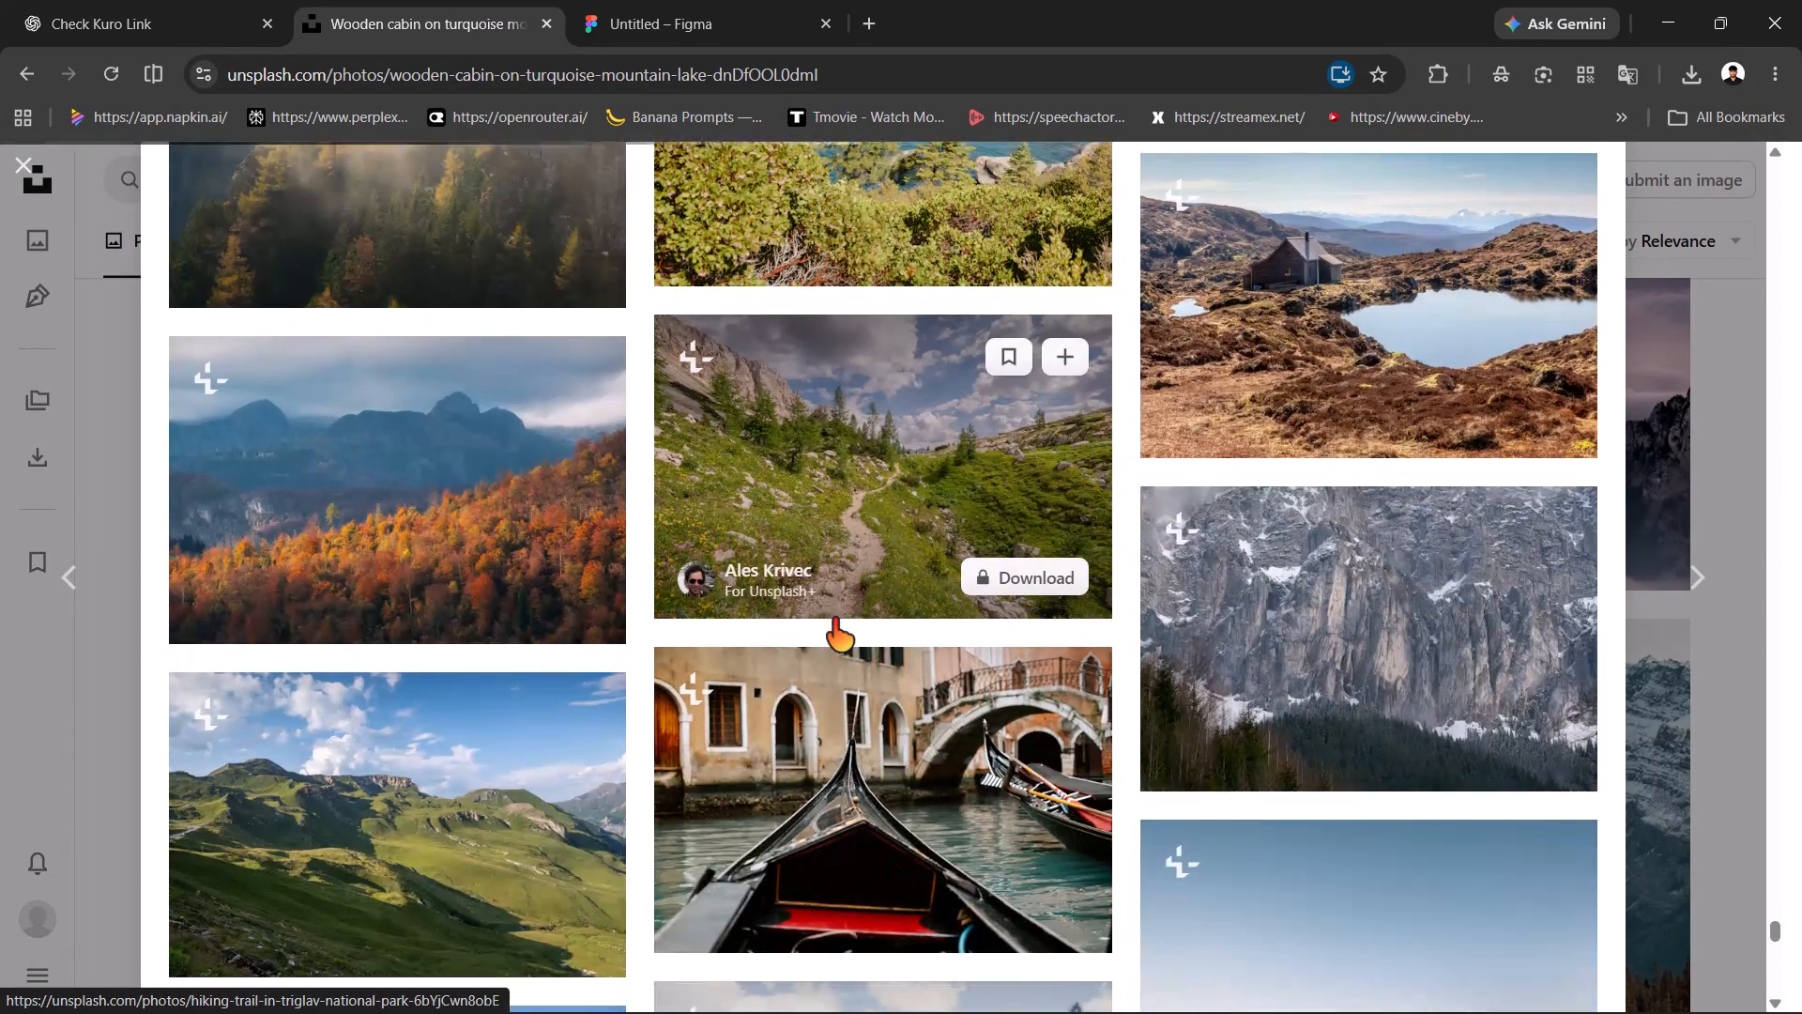
{"action": "scroll", "coordinate": [832, 619], "scroll_direction": "down", "scroll_amount": 12}
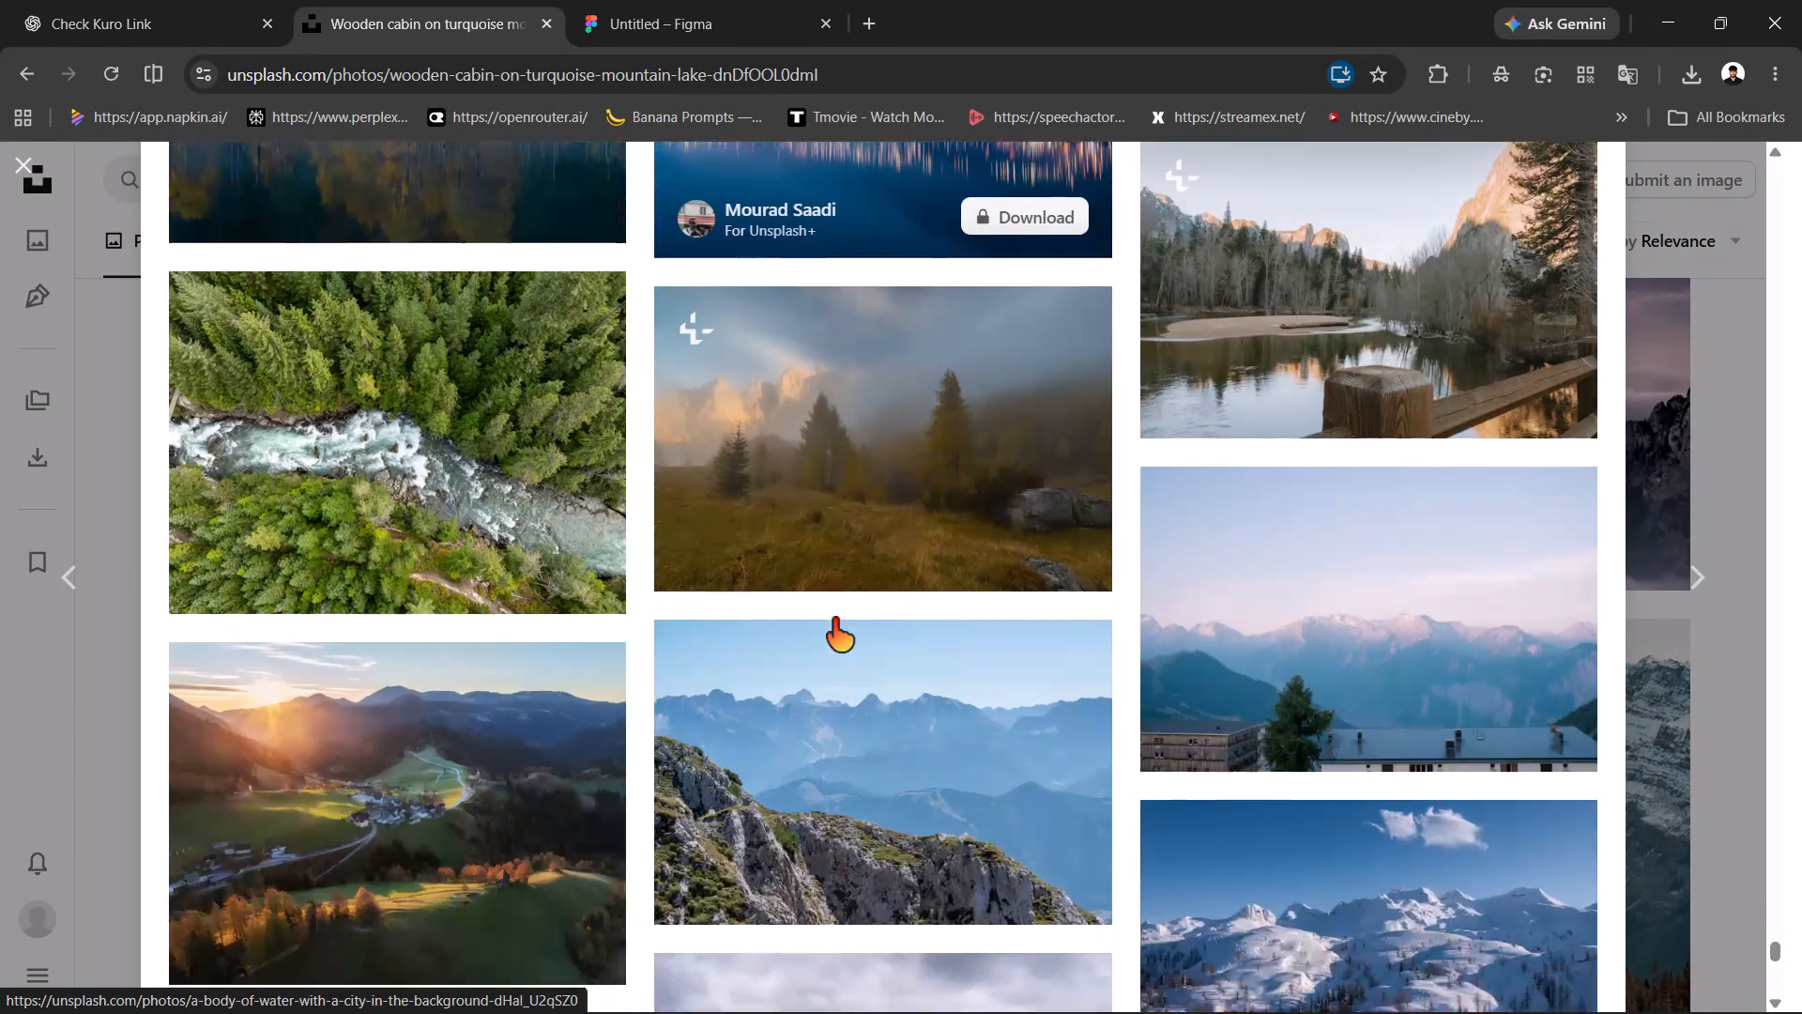
{"action": "scroll", "coordinate": [832, 619], "scroll_direction": "down", "scroll_amount": 3}
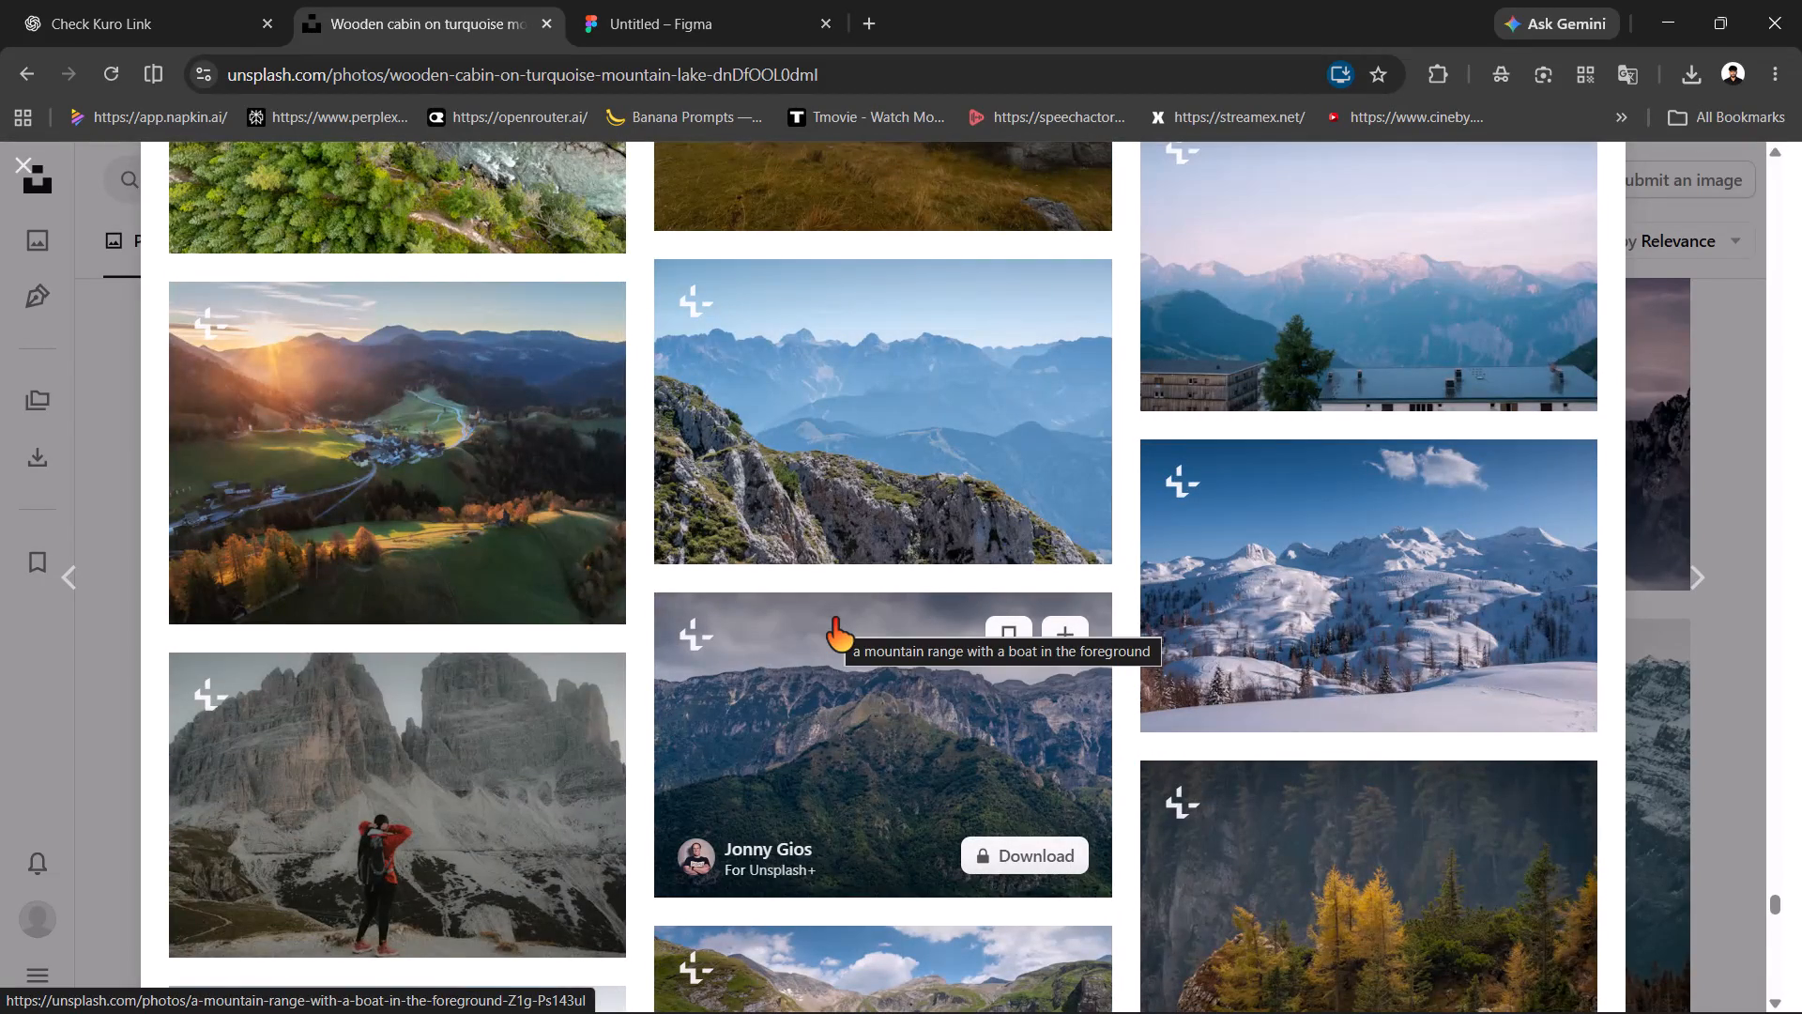
Examine the next related mountain and lake images, past the lakeside pagoda, down to the lake reflecting sunset clouds.
{"action": "scroll", "coordinate": [832, 619], "scroll_direction": "down", "scroll_amount": 9}
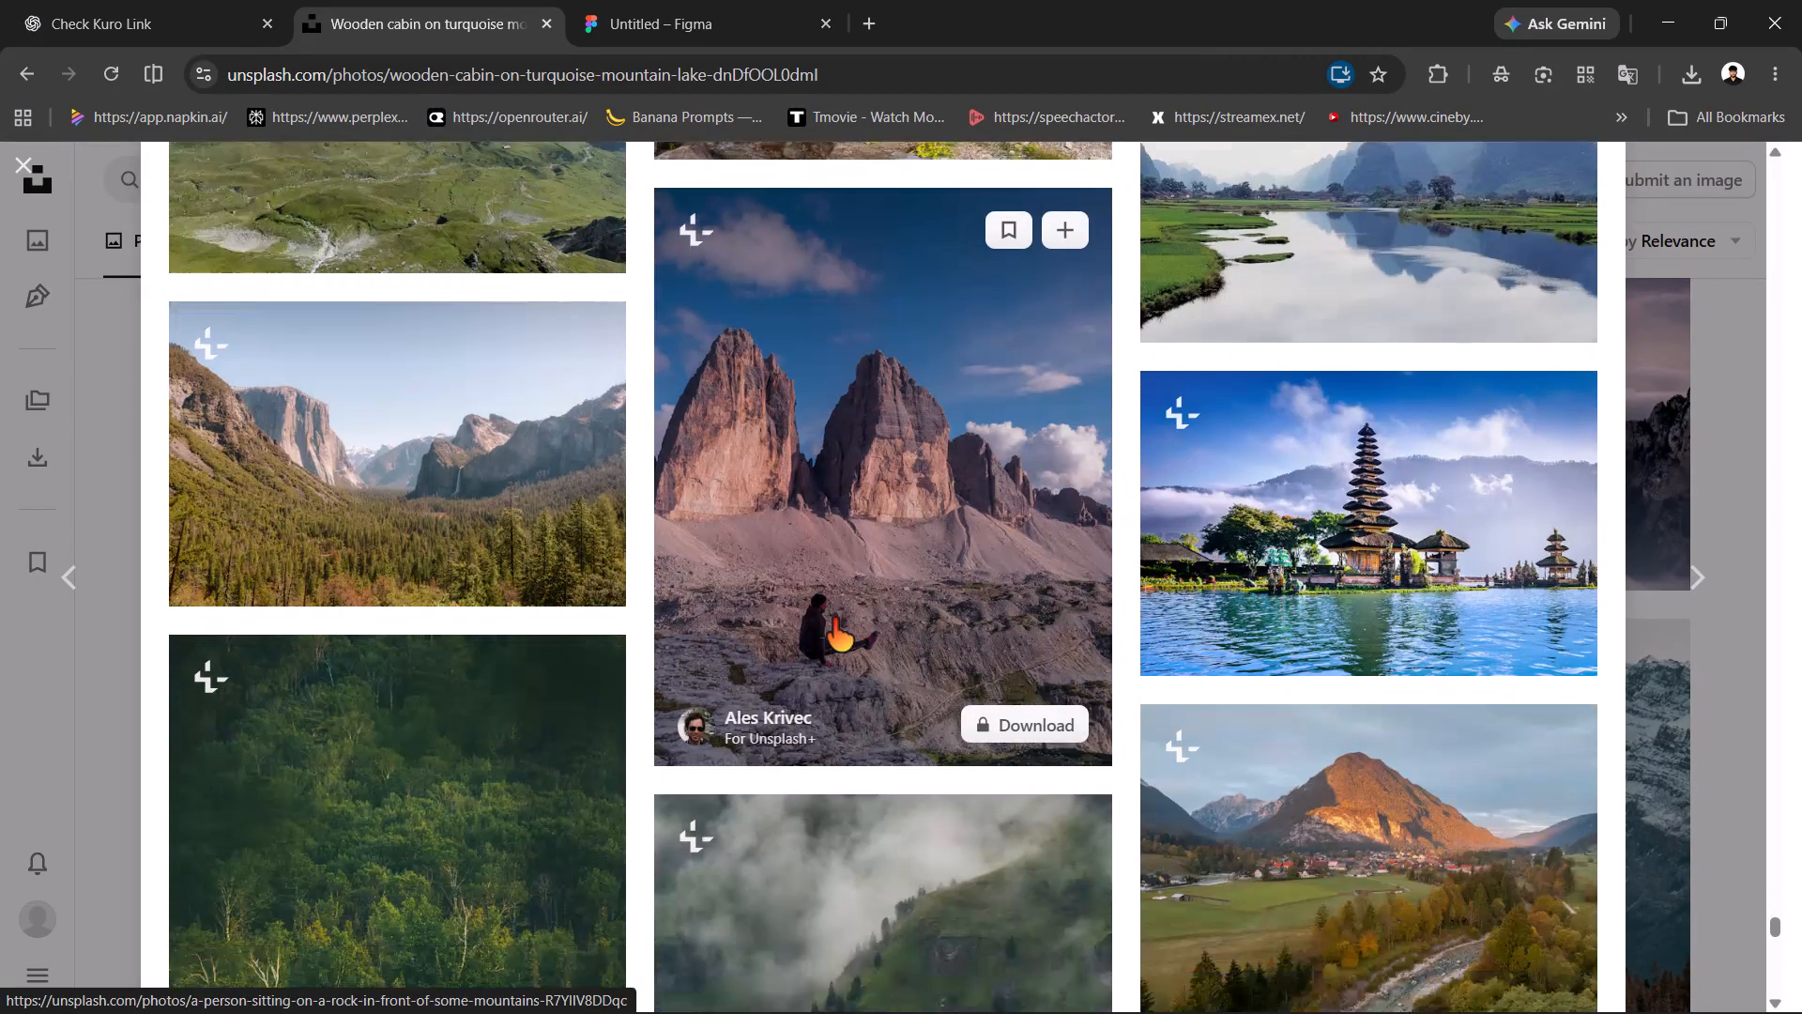
{"action": "scroll", "coordinate": [832, 619], "scroll_direction": "down", "scroll_amount": 7}
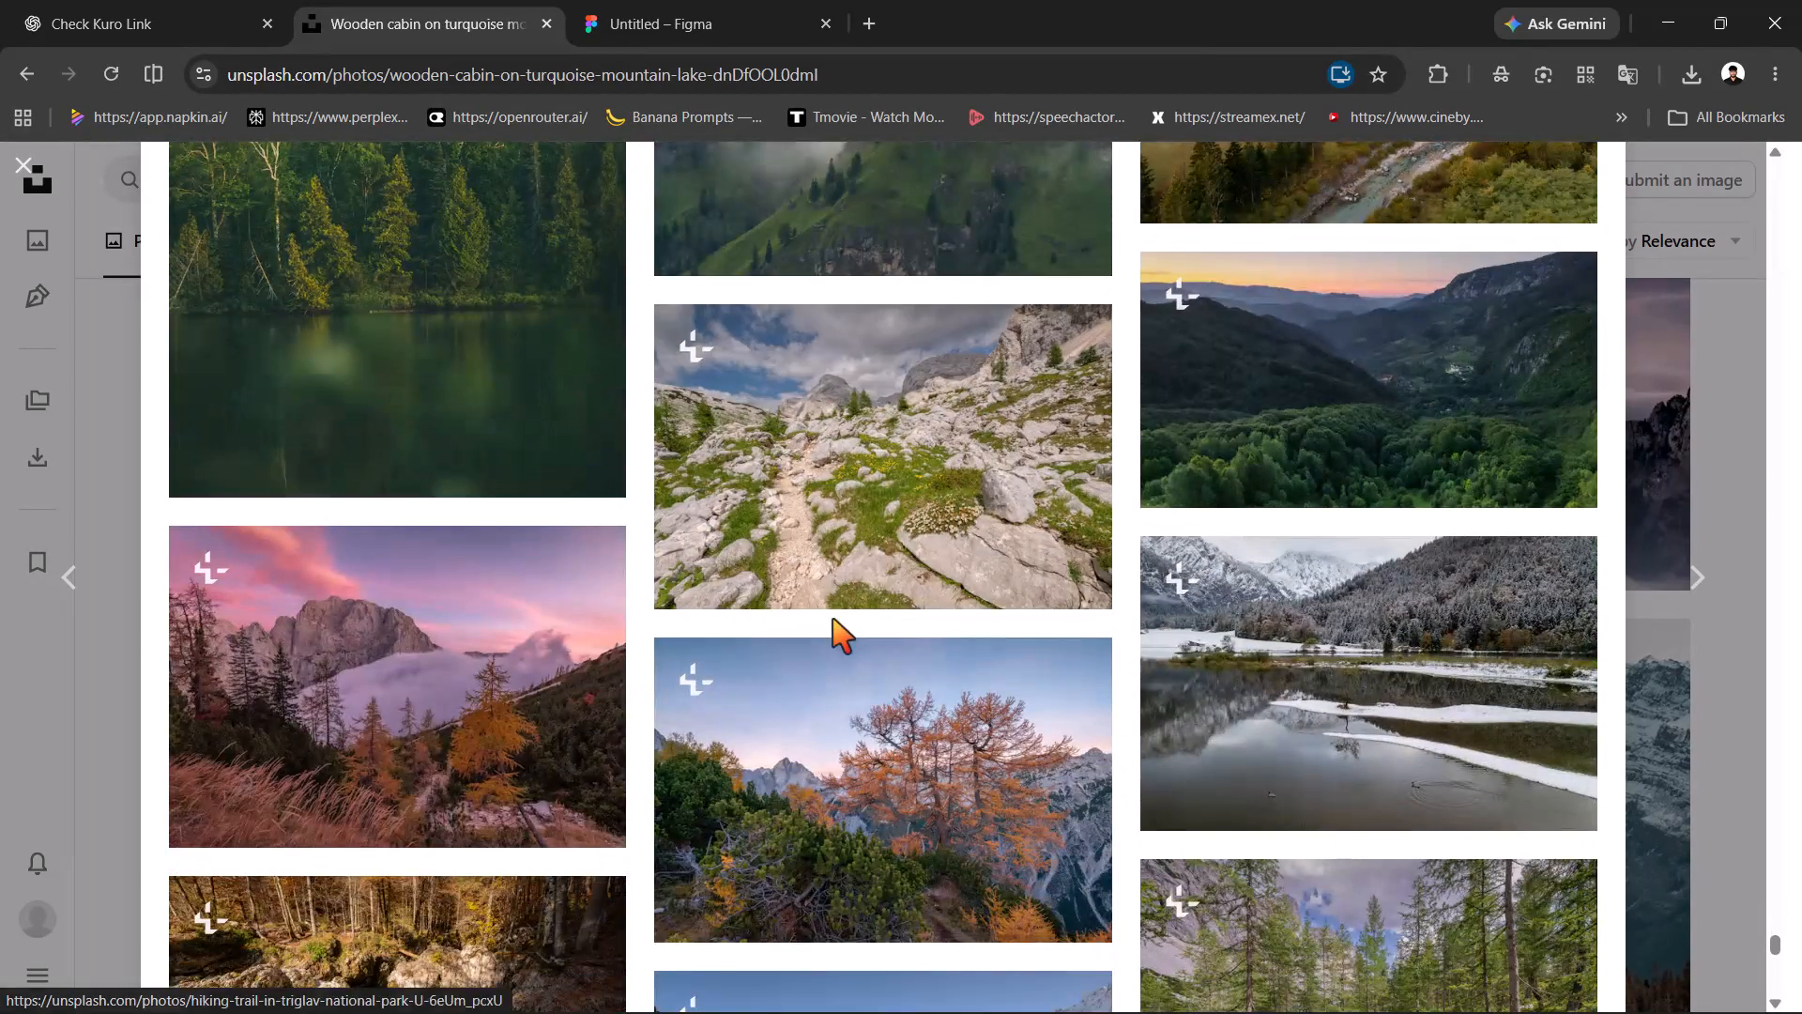
{"action": "scroll", "coordinate": [832, 623], "scroll_direction": "down", "scroll_amount": 10}
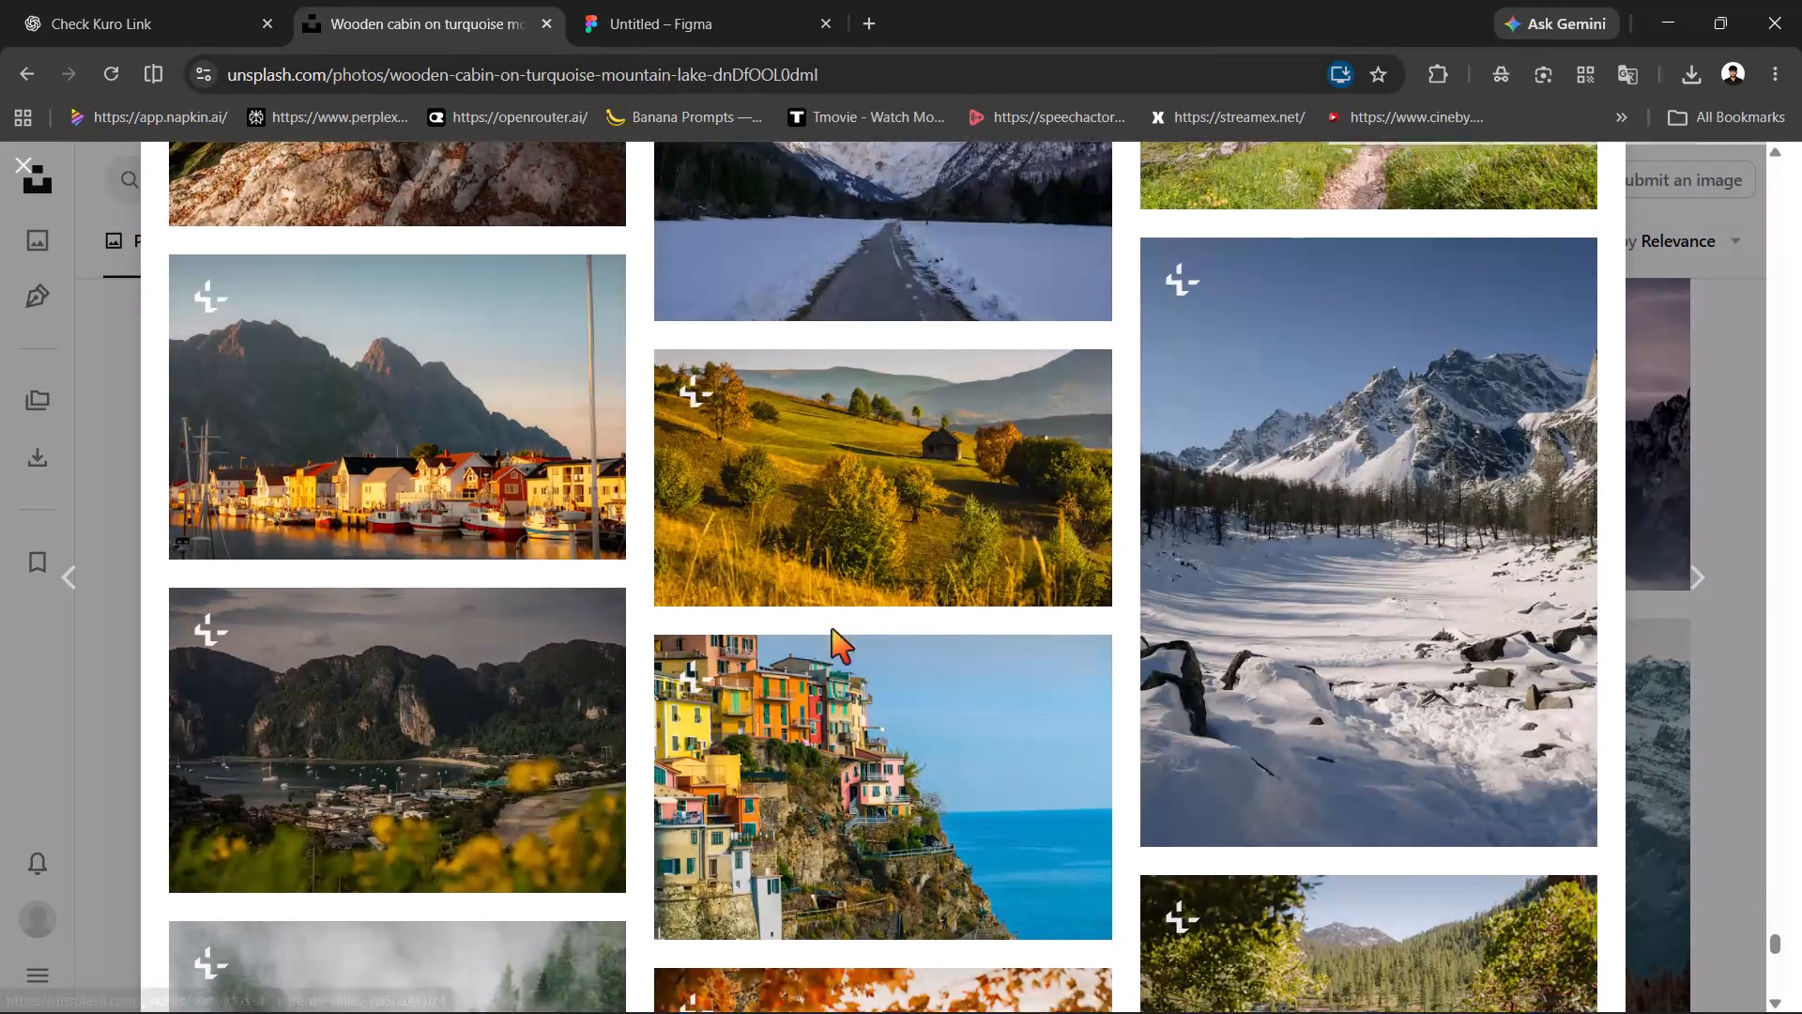
{"action": "scroll", "coordinate": [832, 629], "scroll_direction": "down", "scroll_amount": 13}
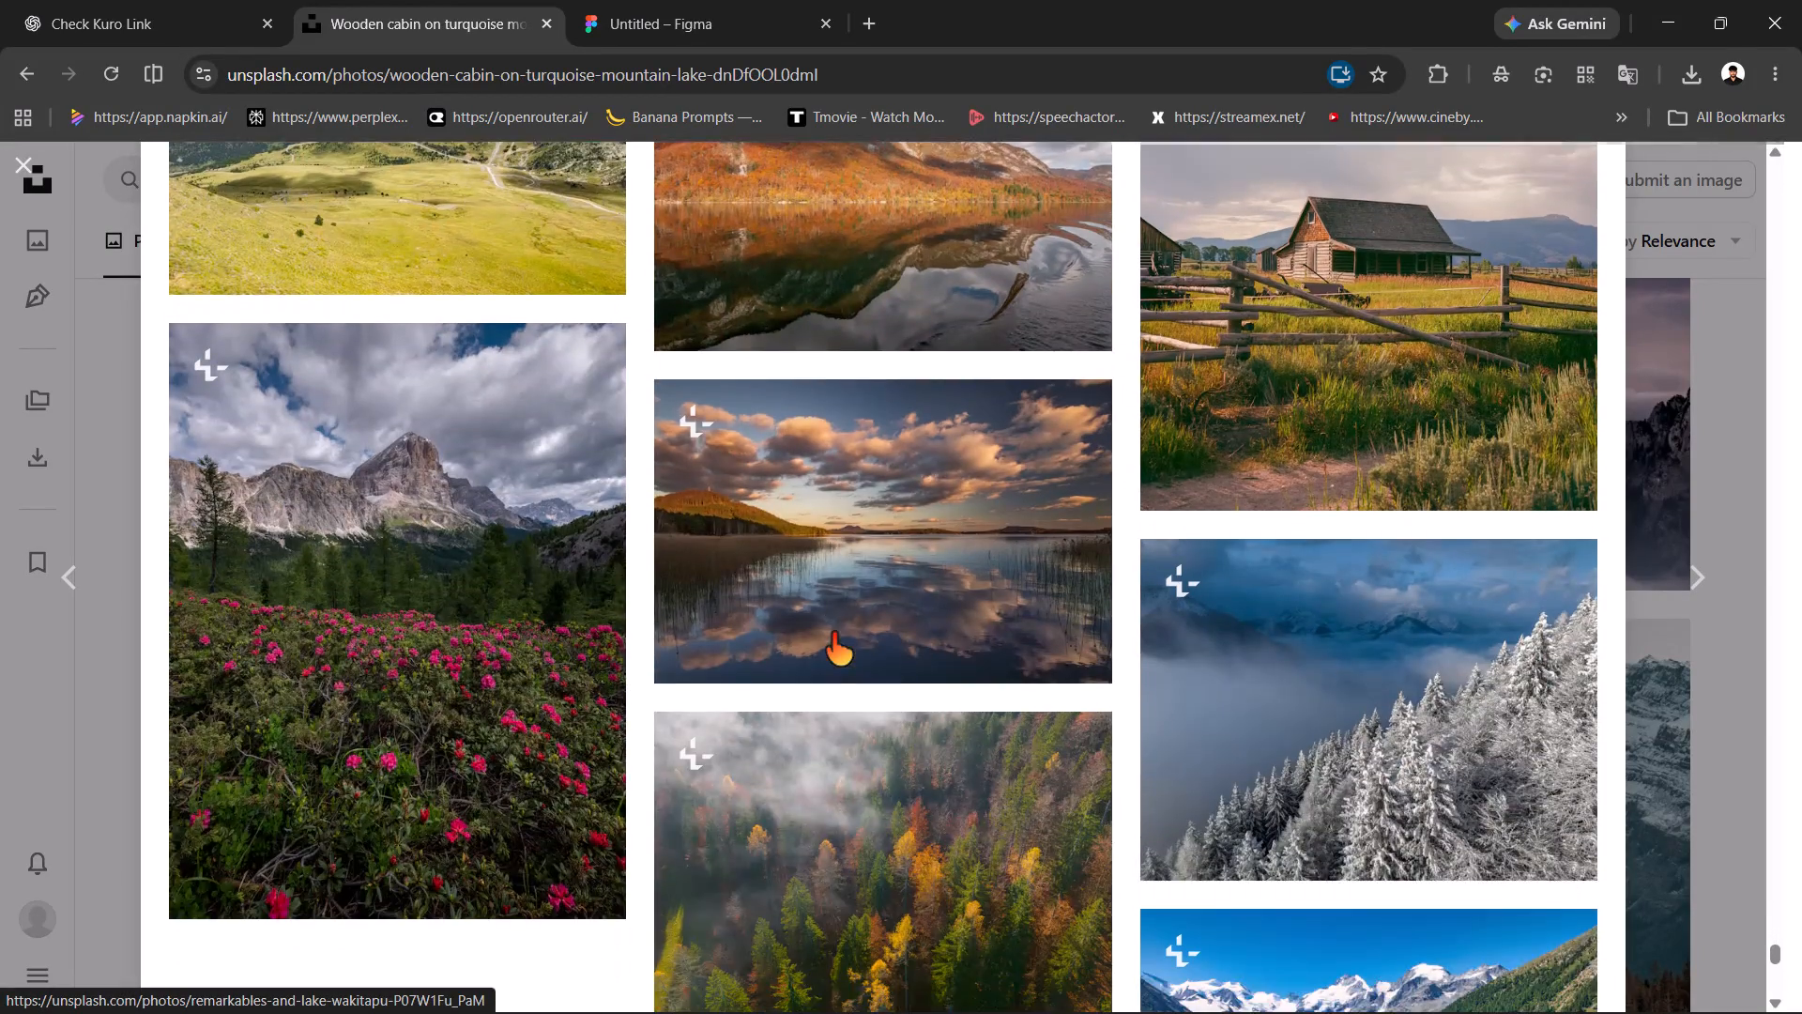
Continue comparing the cabin photo's related images, down to the dark snowy lake scene and the turquoise gorge.
{"action": "scroll", "coordinate": [832, 633], "scroll_direction": "down", "scroll_amount": 12}
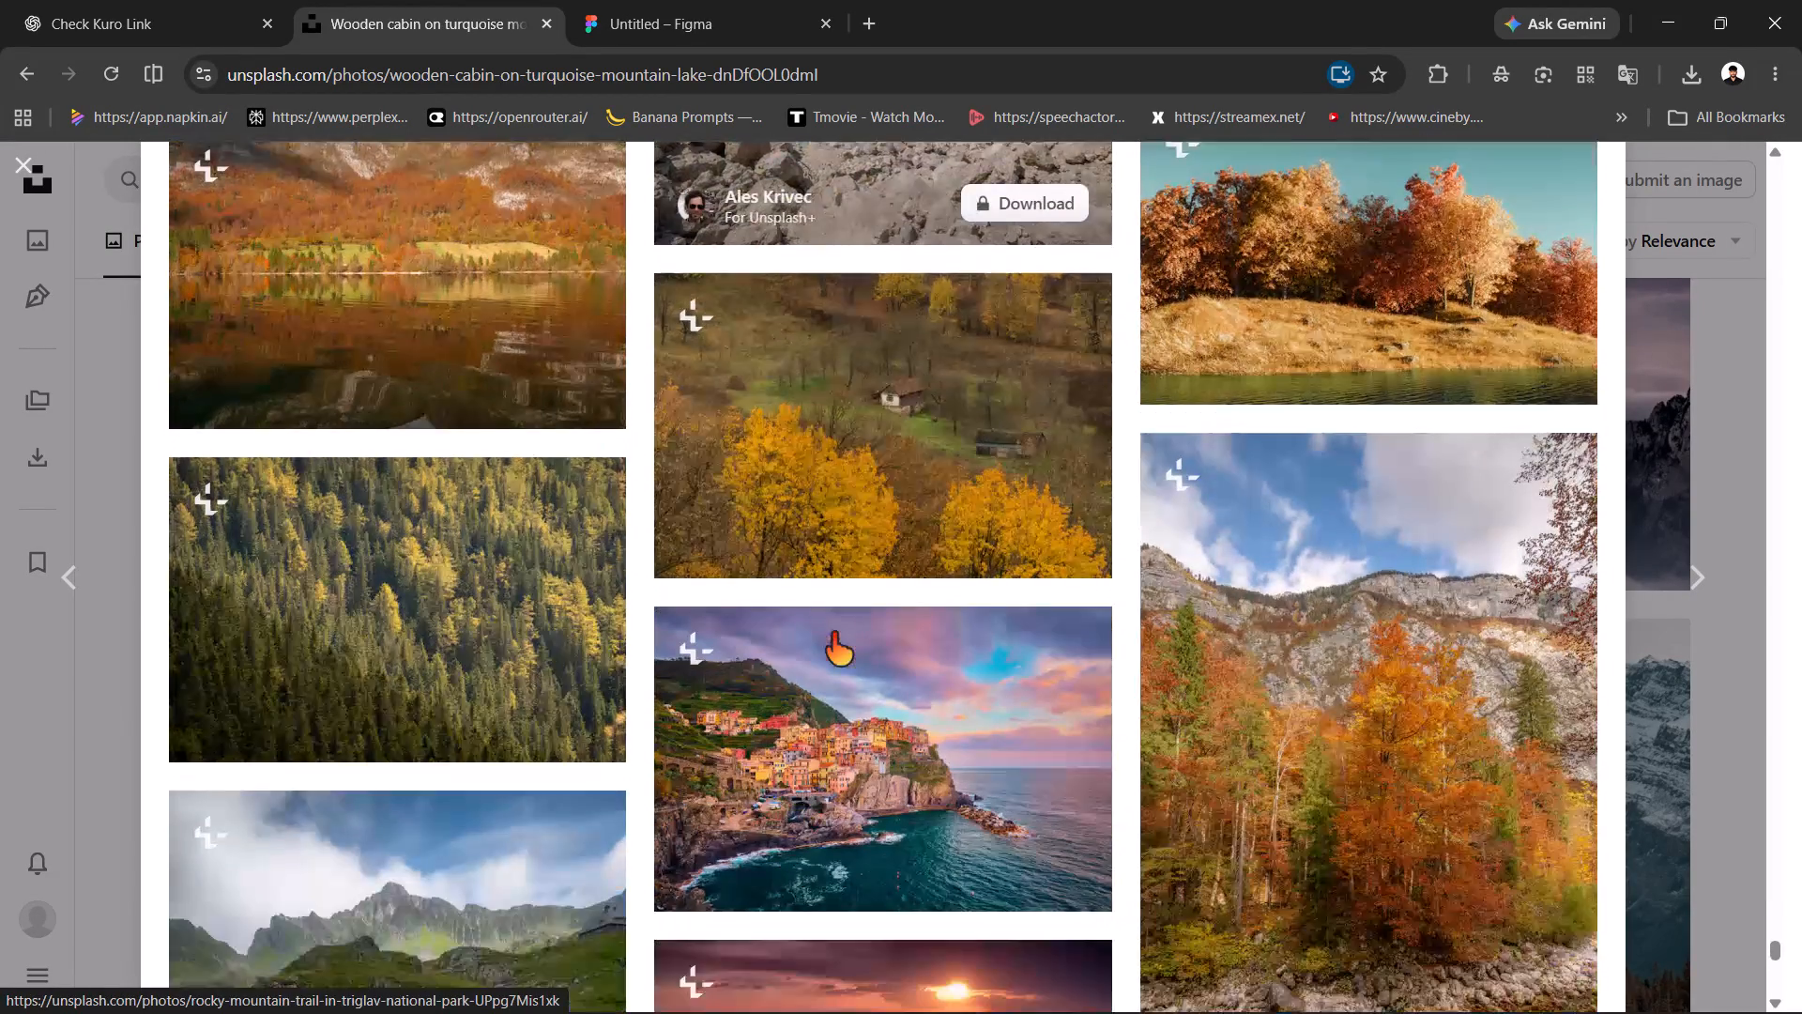
{"action": "scroll", "coordinate": [832, 633], "scroll_direction": "down", "scroll_amount": 11}
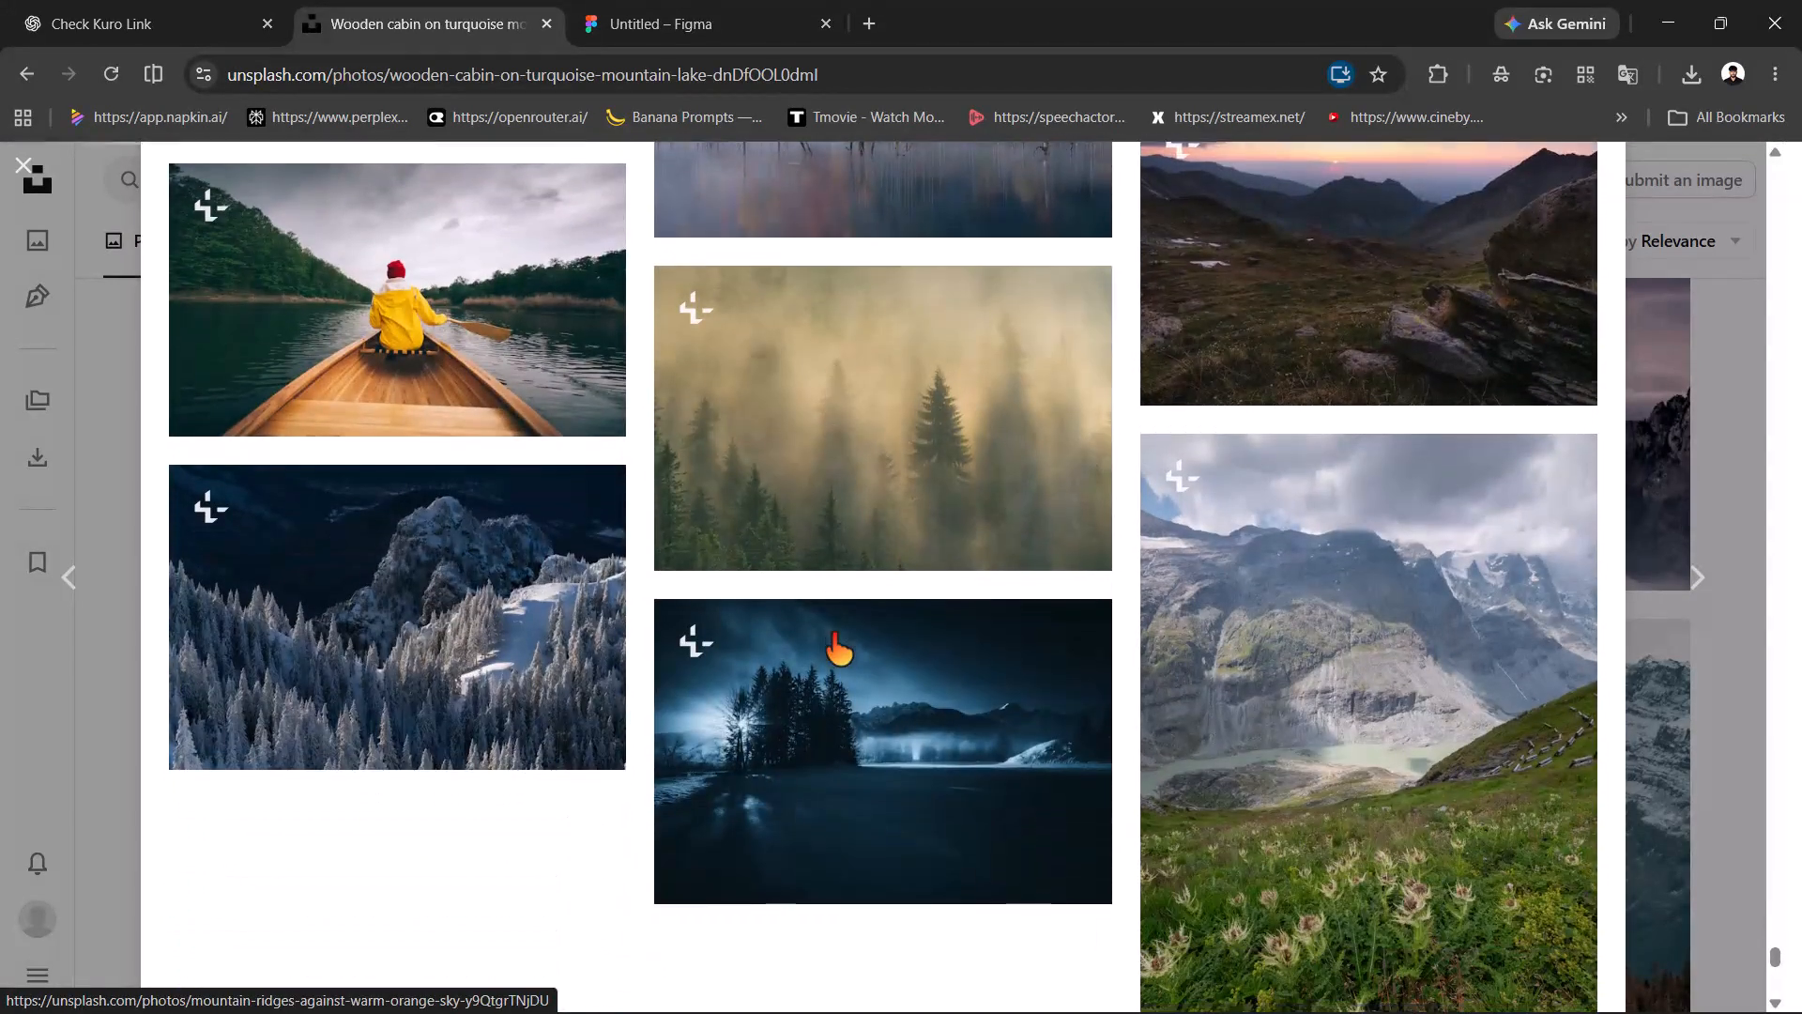
{"action": "scroll", "coordinate": [832, 633], "scroll_direction": "down", "scroll_amount": 3}
{"action": "scroll", "coordinate": [832, 633], "scroll_direction": "up", "scroll_amount": 1}
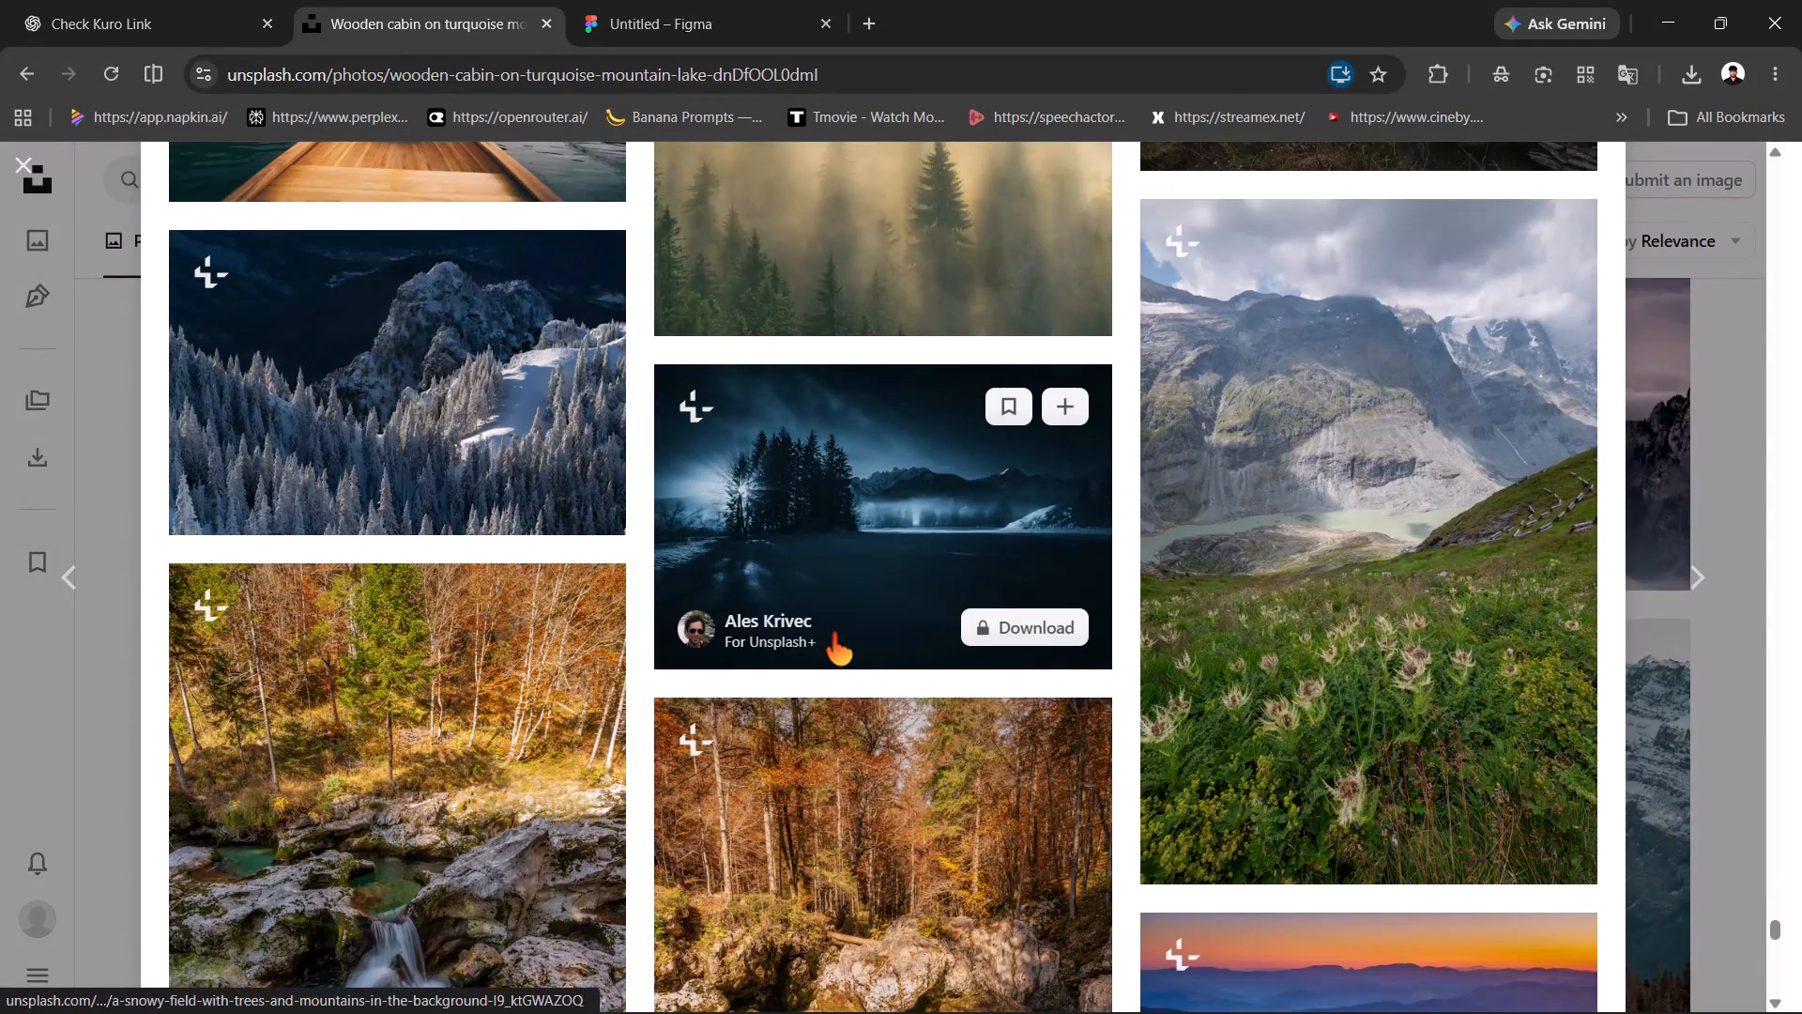
{"action": "scroll", "coordinate": [832, 633], "scroll_direction": "down", "scroll_amount": 5}
{"action": "scroll", "coordinate": [832, 633], "scroll_direction": "up", "scroll_amount": 2}
{"action": "scroll", "coordinate": [832, 633], "scroll_direction": "down", "scroll_amount": 1}
{"action": "scroll", "coordinate": [832, 633], "scroll_direction": "up", "scroll_amount": 1}
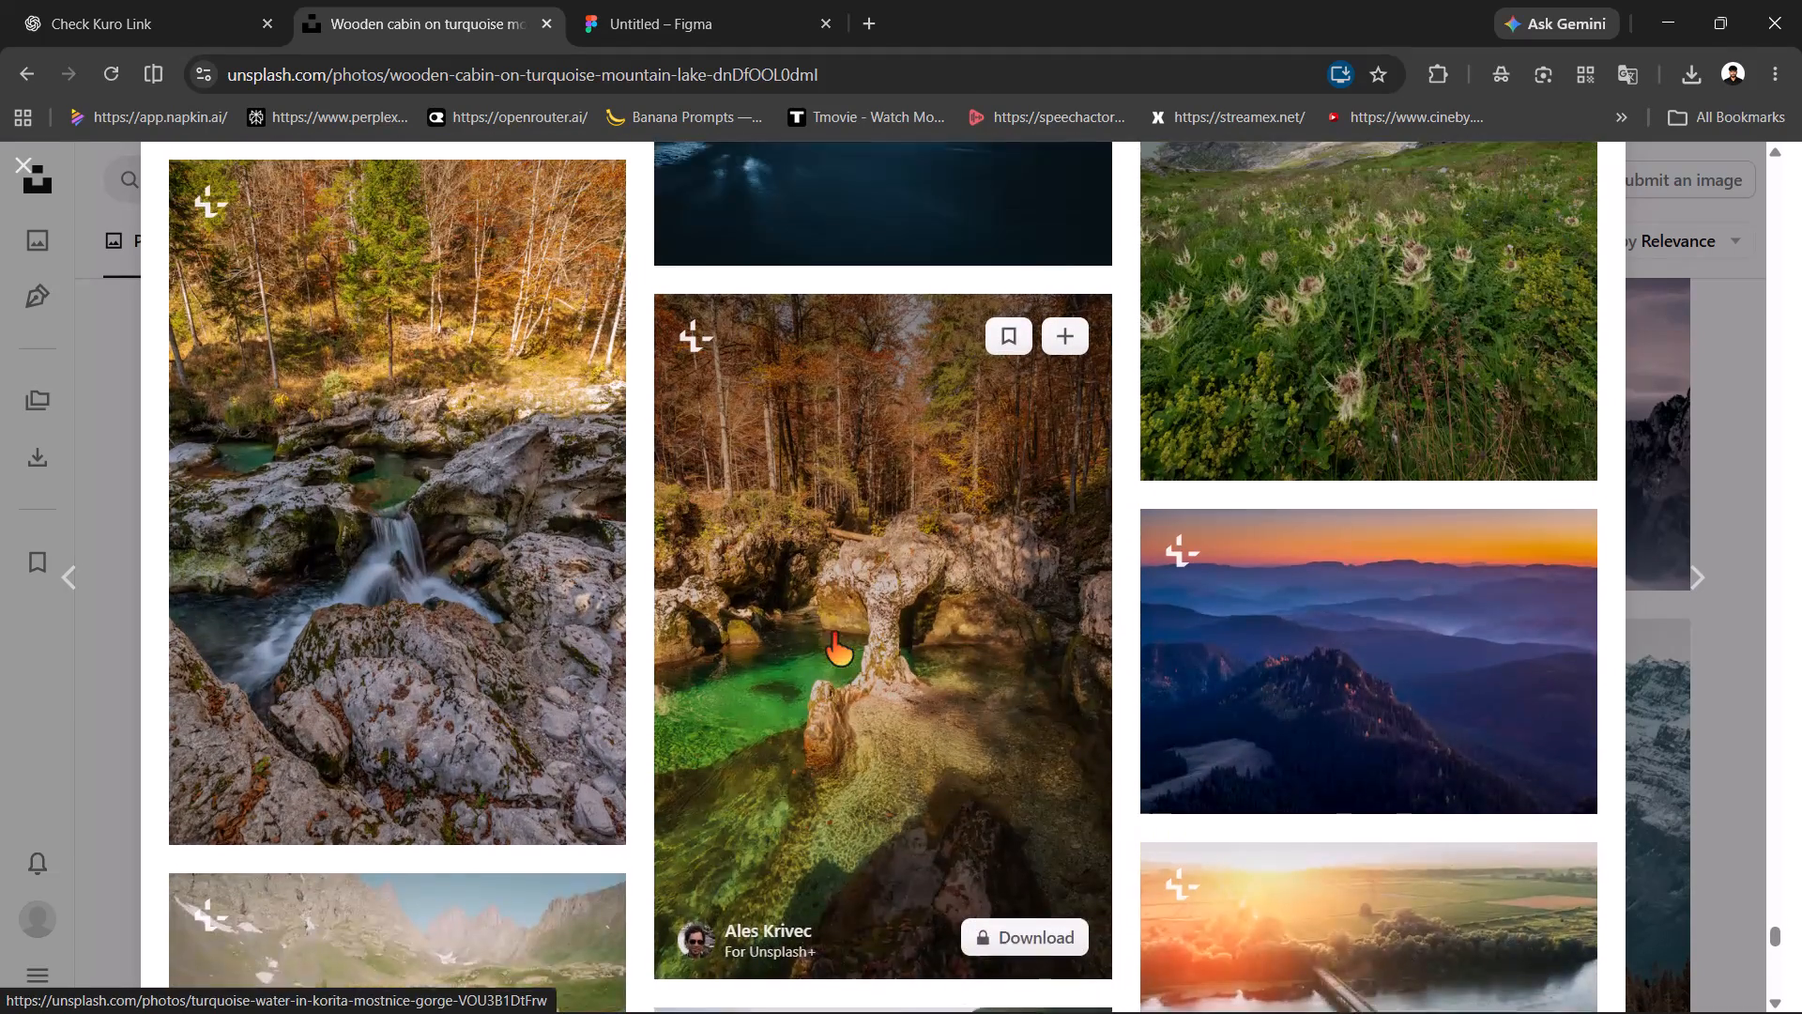
Open the dark snowy field with trees and mountains photo and look through its series and related night landscapes.
{"action": "scroll", "coordinate": [832, 633], "scroll_direction": "up", "scroll_amount": 3}
{"action": "left_click", "coordinate": [849, 554]}
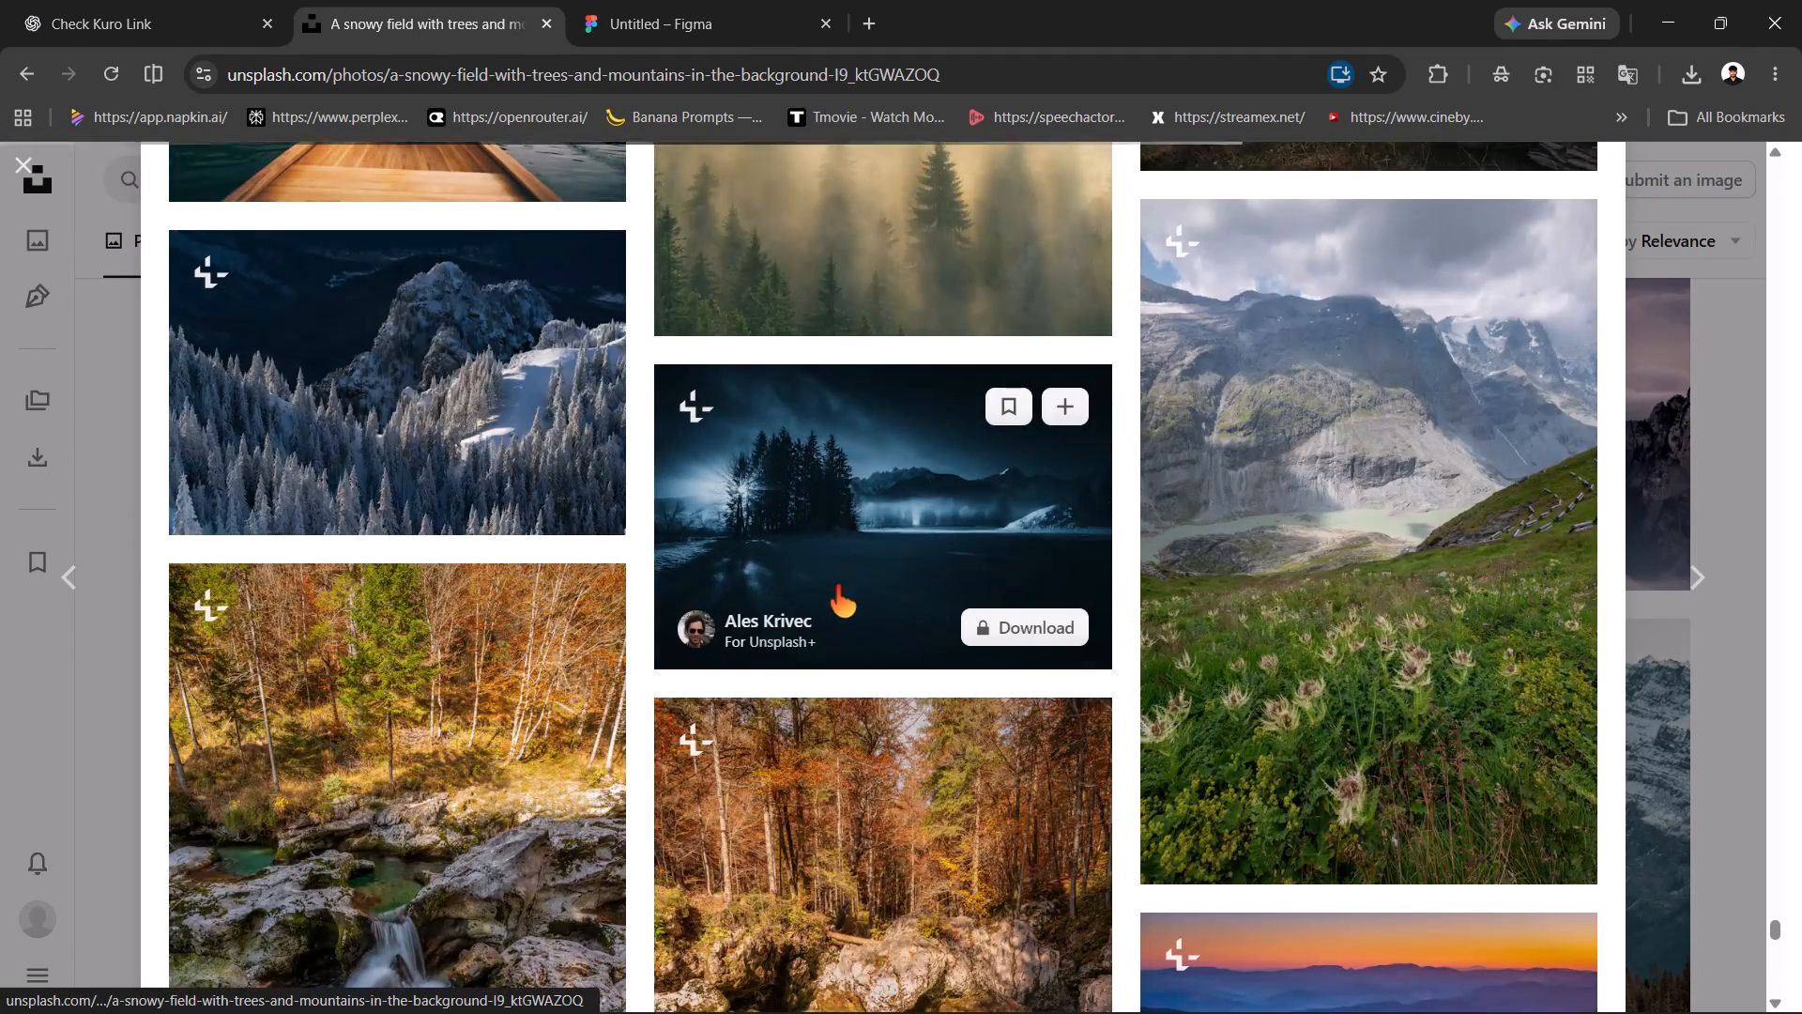
{"action": "scroll", "coordinate": [822, 622], "scroll_direction": "down", "scroll_amount": 9}
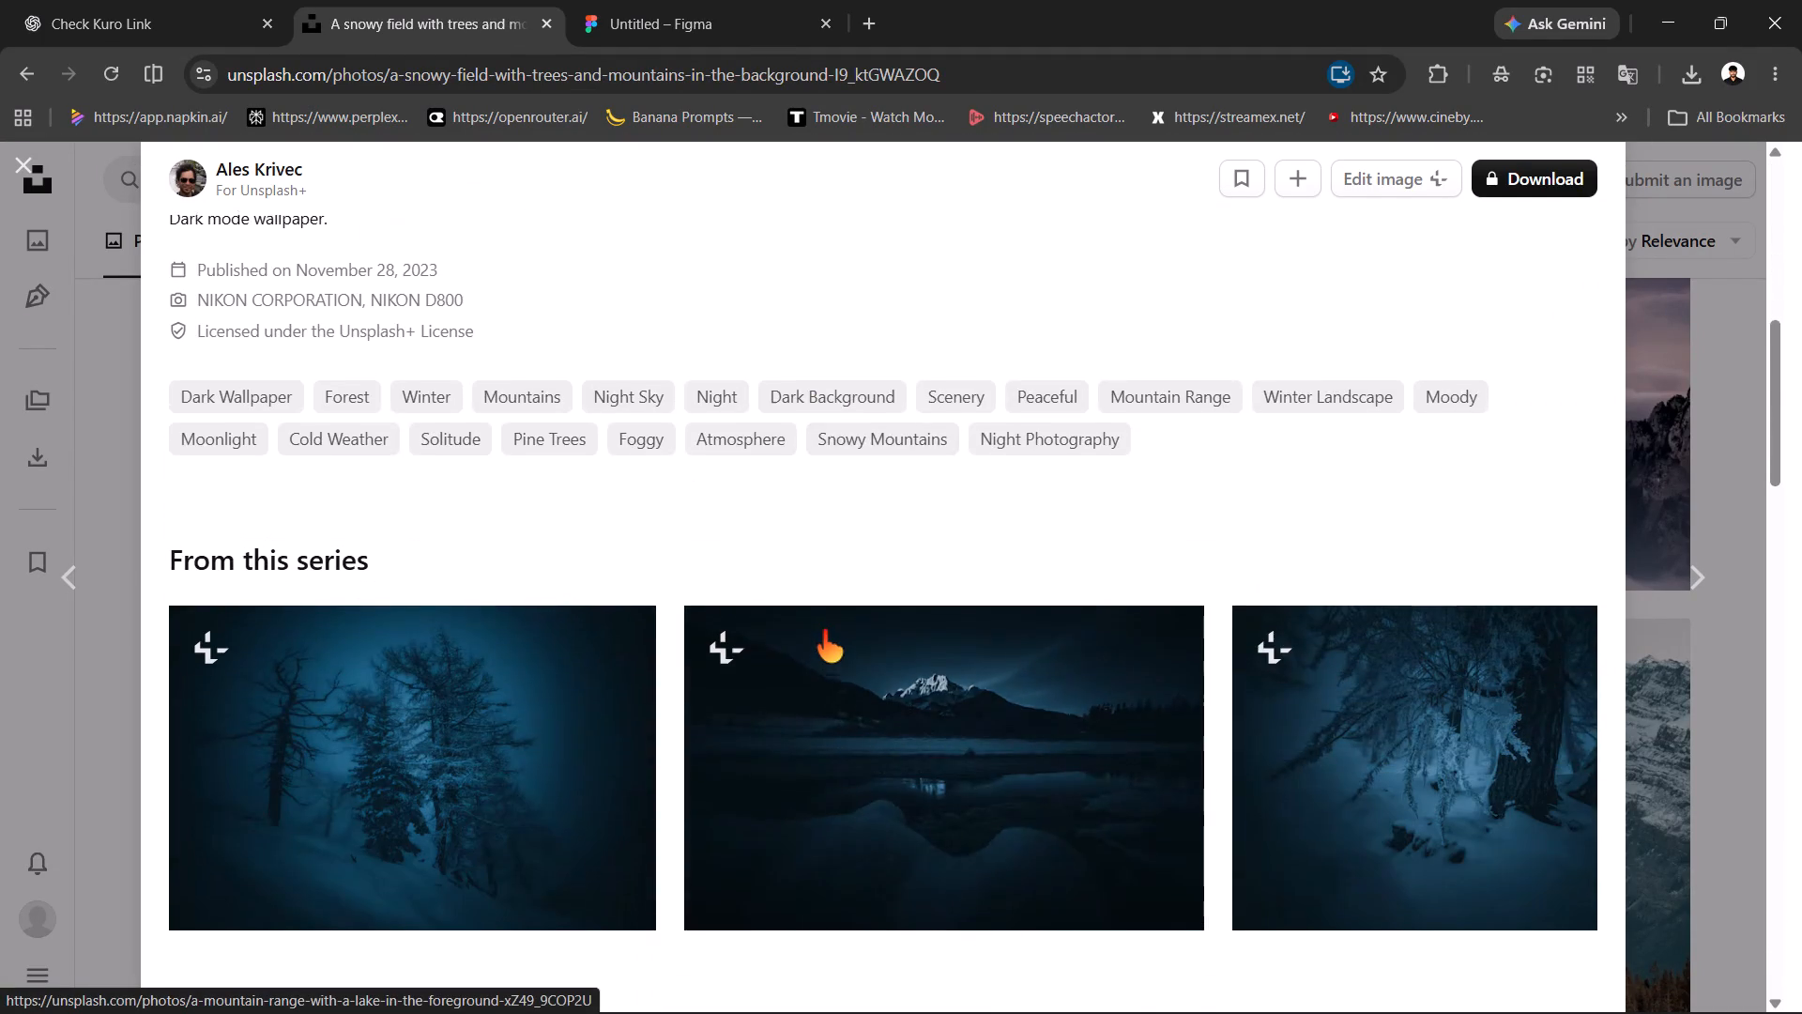
{"action": "scroll", "coordinate": [822, 630], "scroll_direction": "down", "scroll_amount": 7}
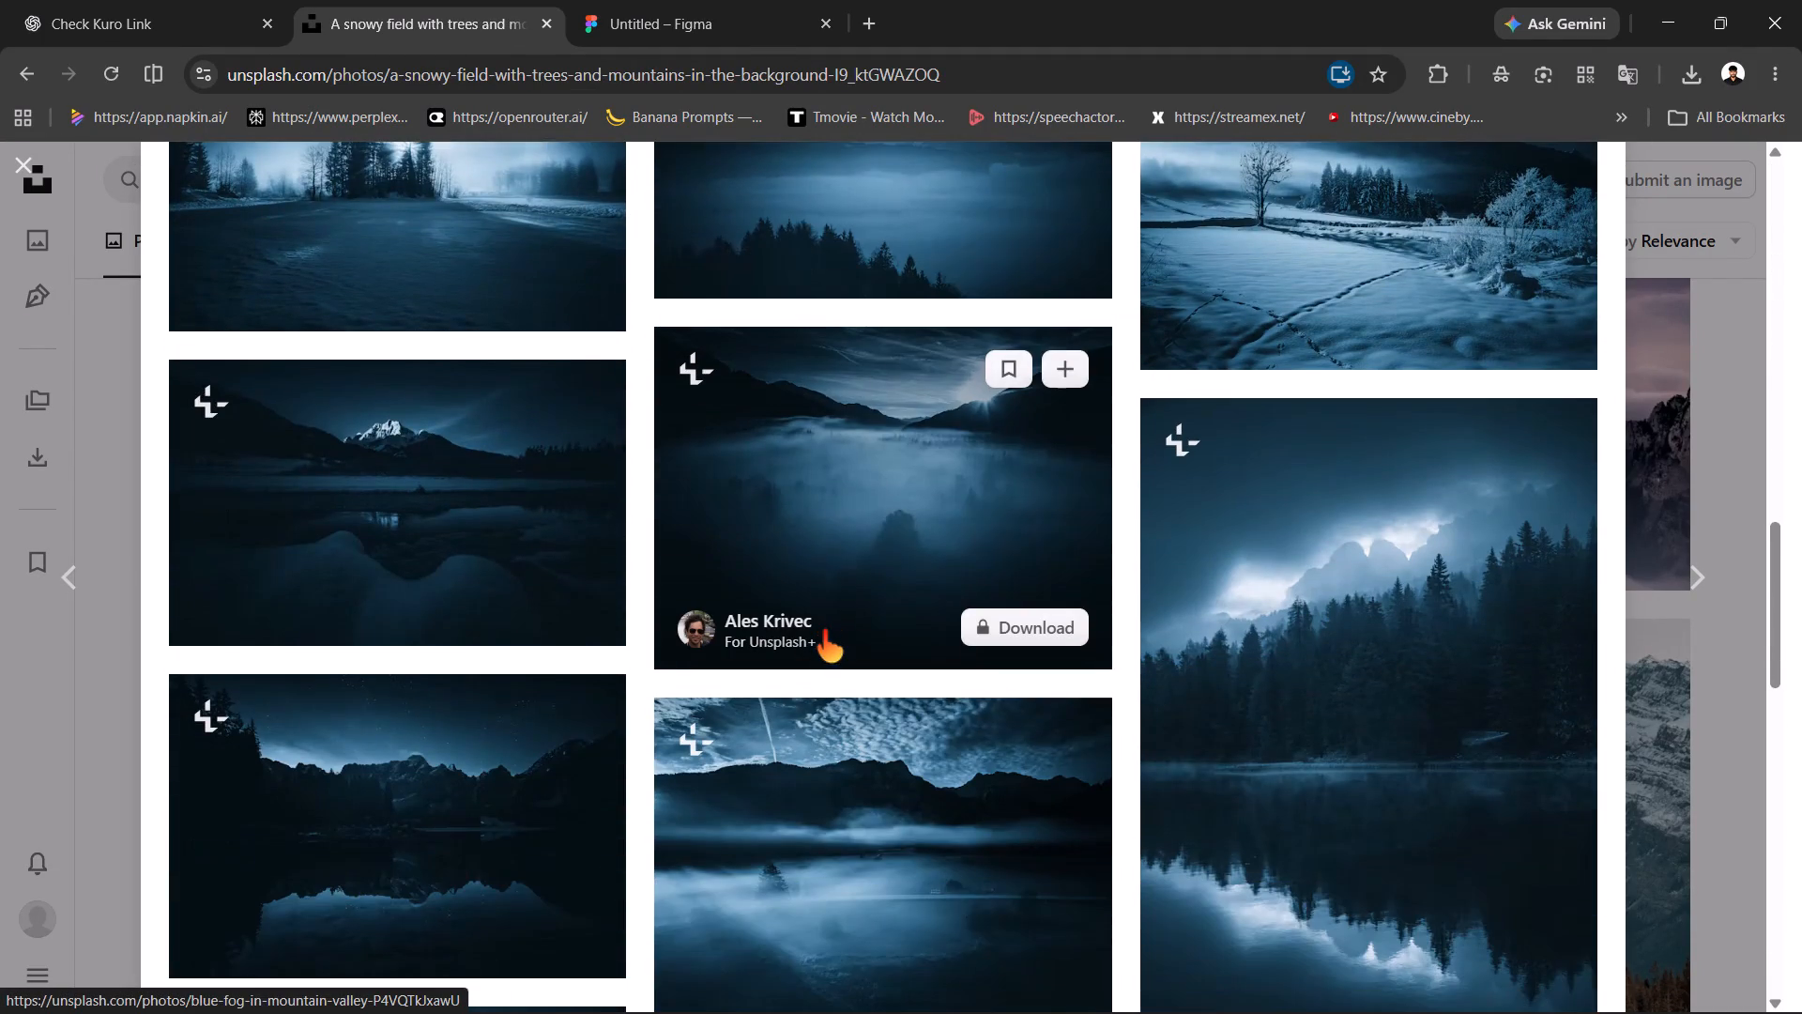
{"action": "scroll", "coordinate": [822, 630], "scroll_direction": "down", "scroll_amount": 10}
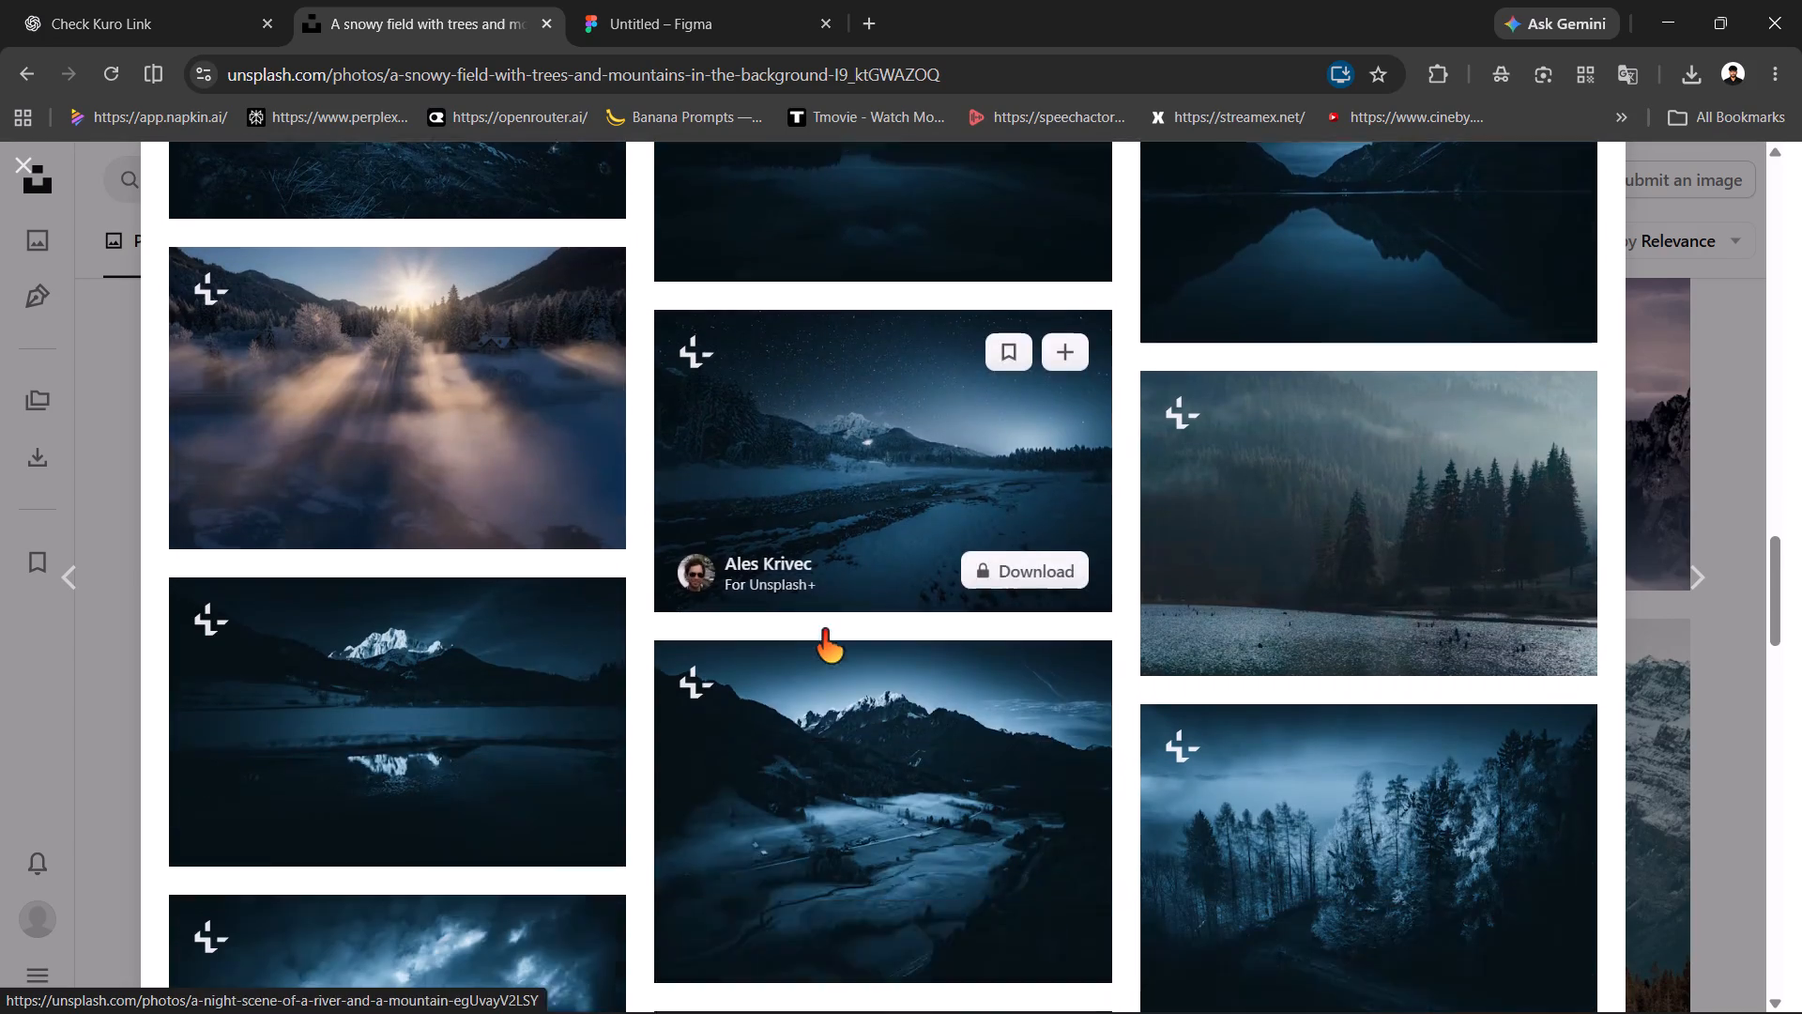
{"action": "scroll", "coordinate": [822, 630], "scroll_direction": "down", "scroll_amount": 3}
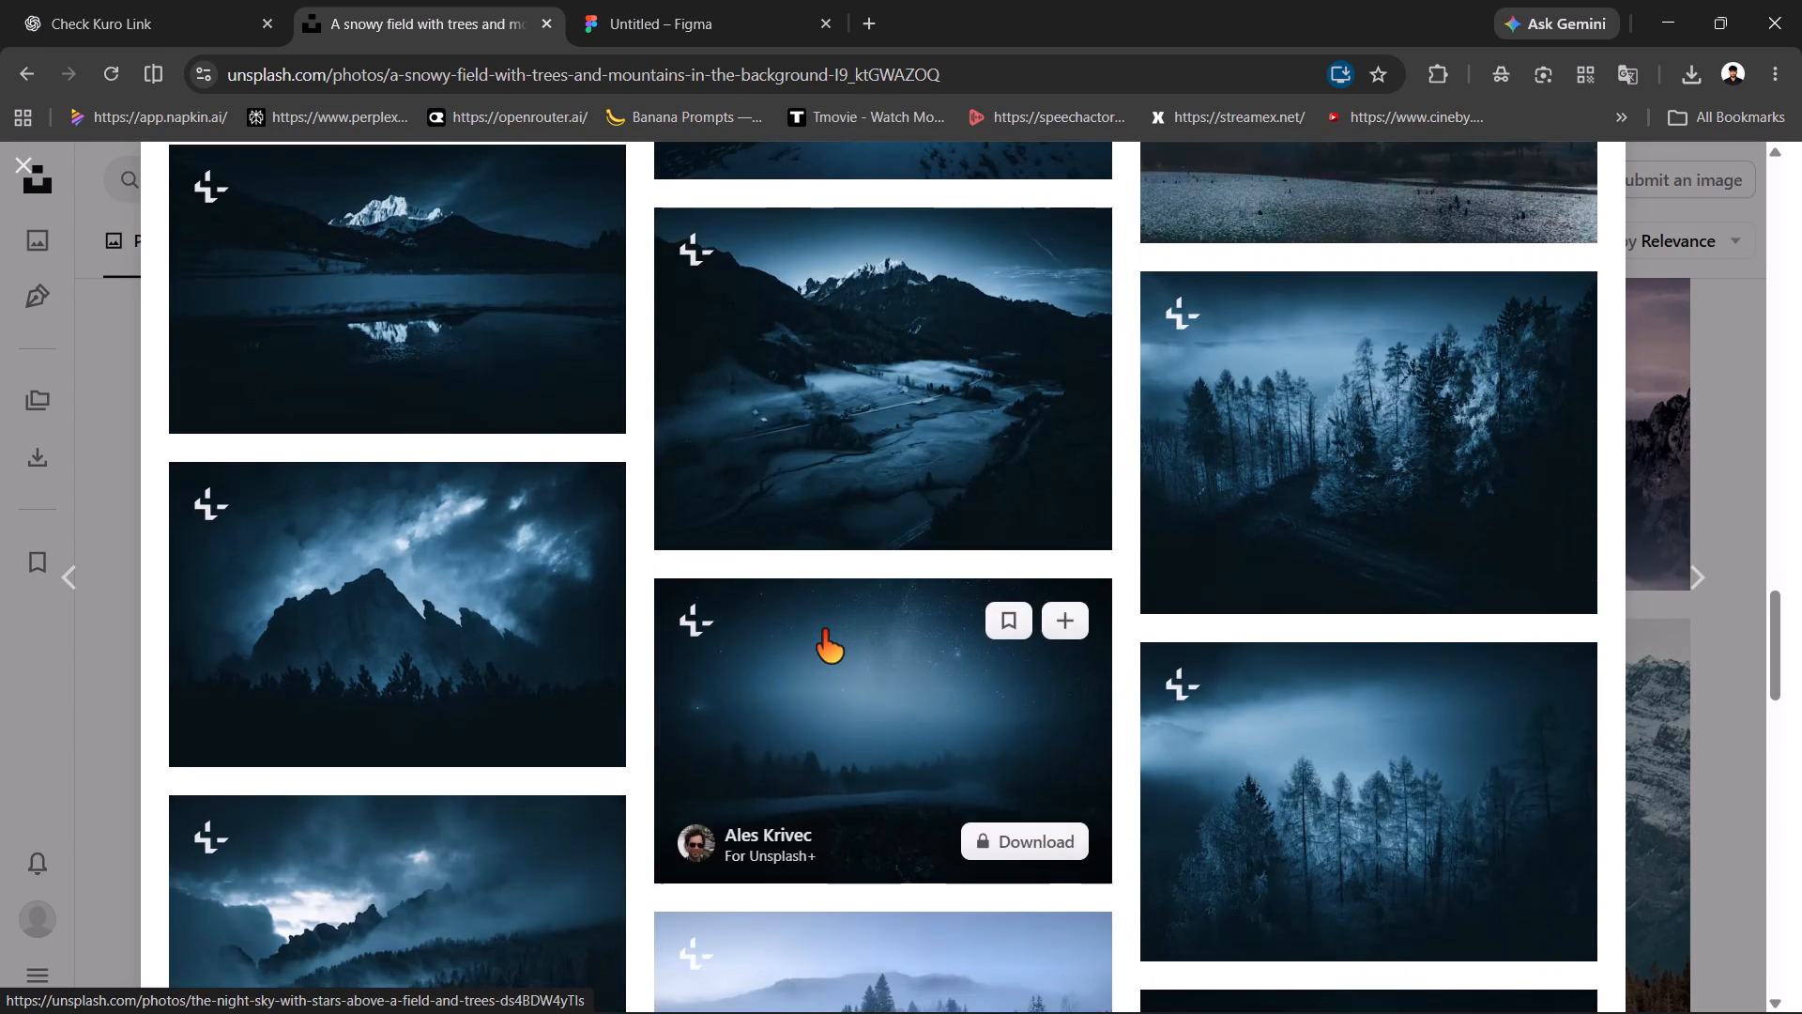
{"action": "scroll", "coordinate": [822, 630], "scroll_direction": "down", "scroll_amount": 3}
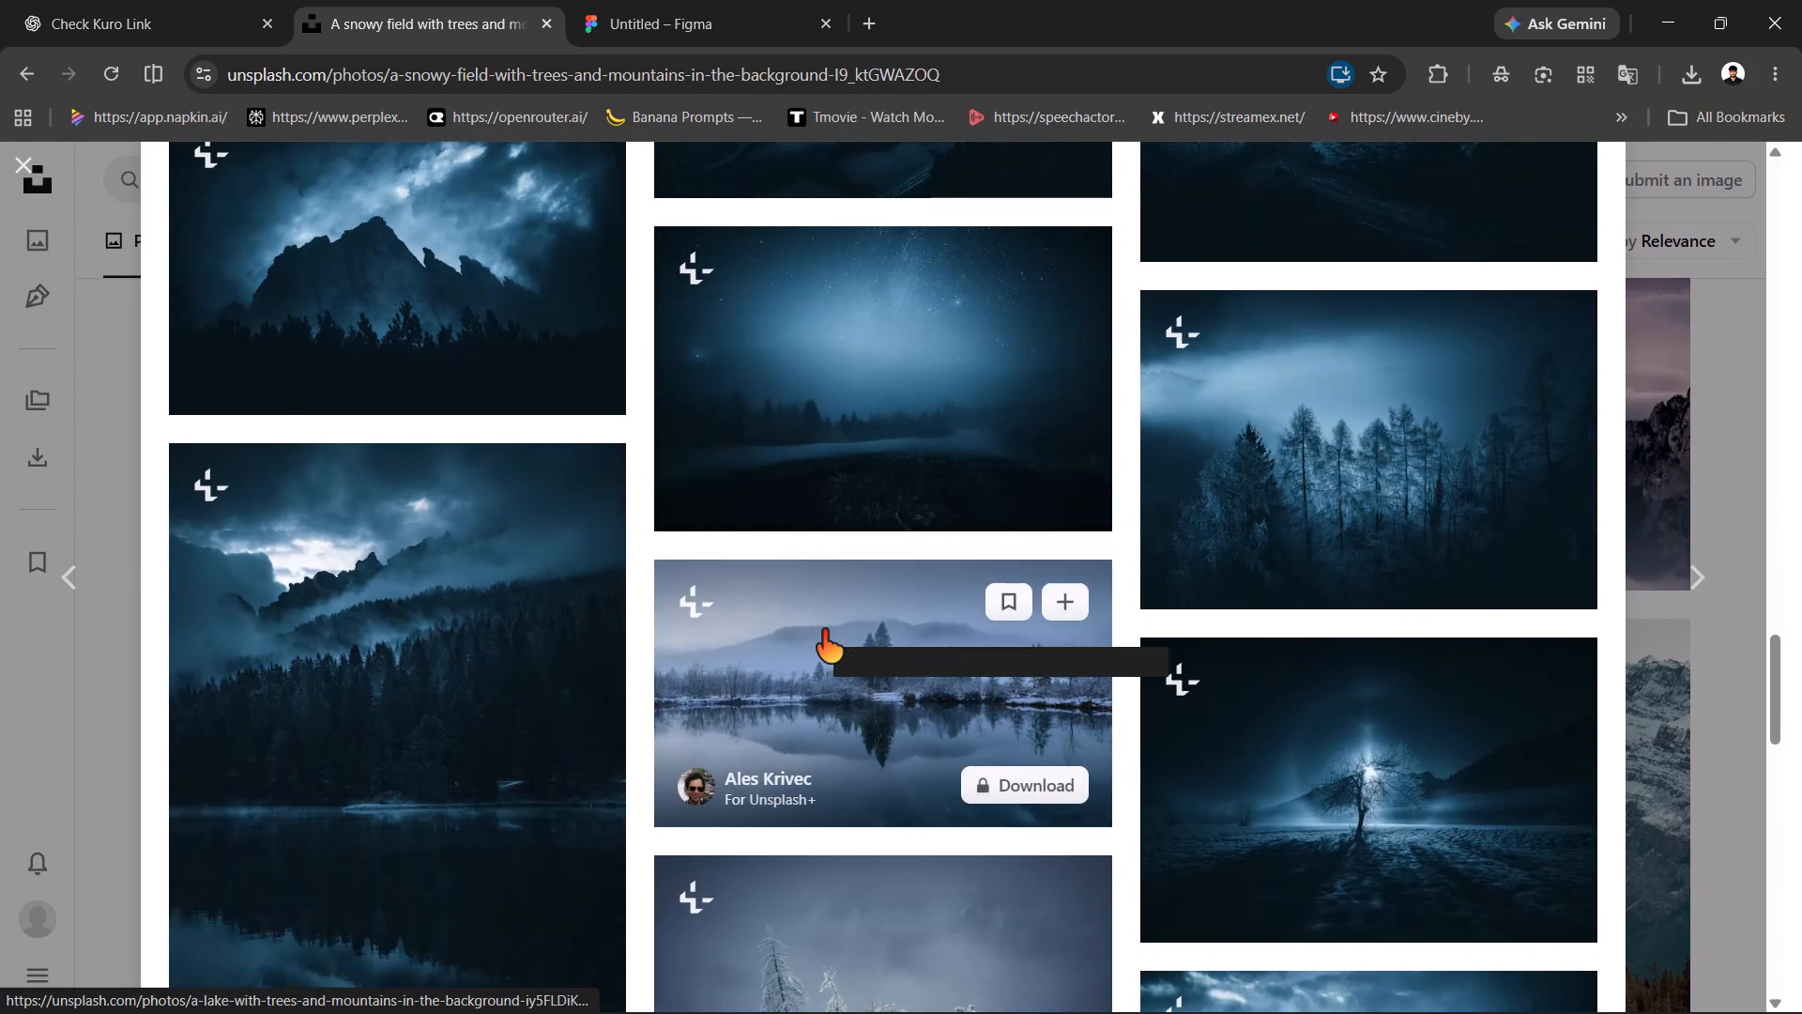
{"action": "scroll", "coordinate": [1280, 473], "scroll_direction": "down", "scroll_amount": 2}
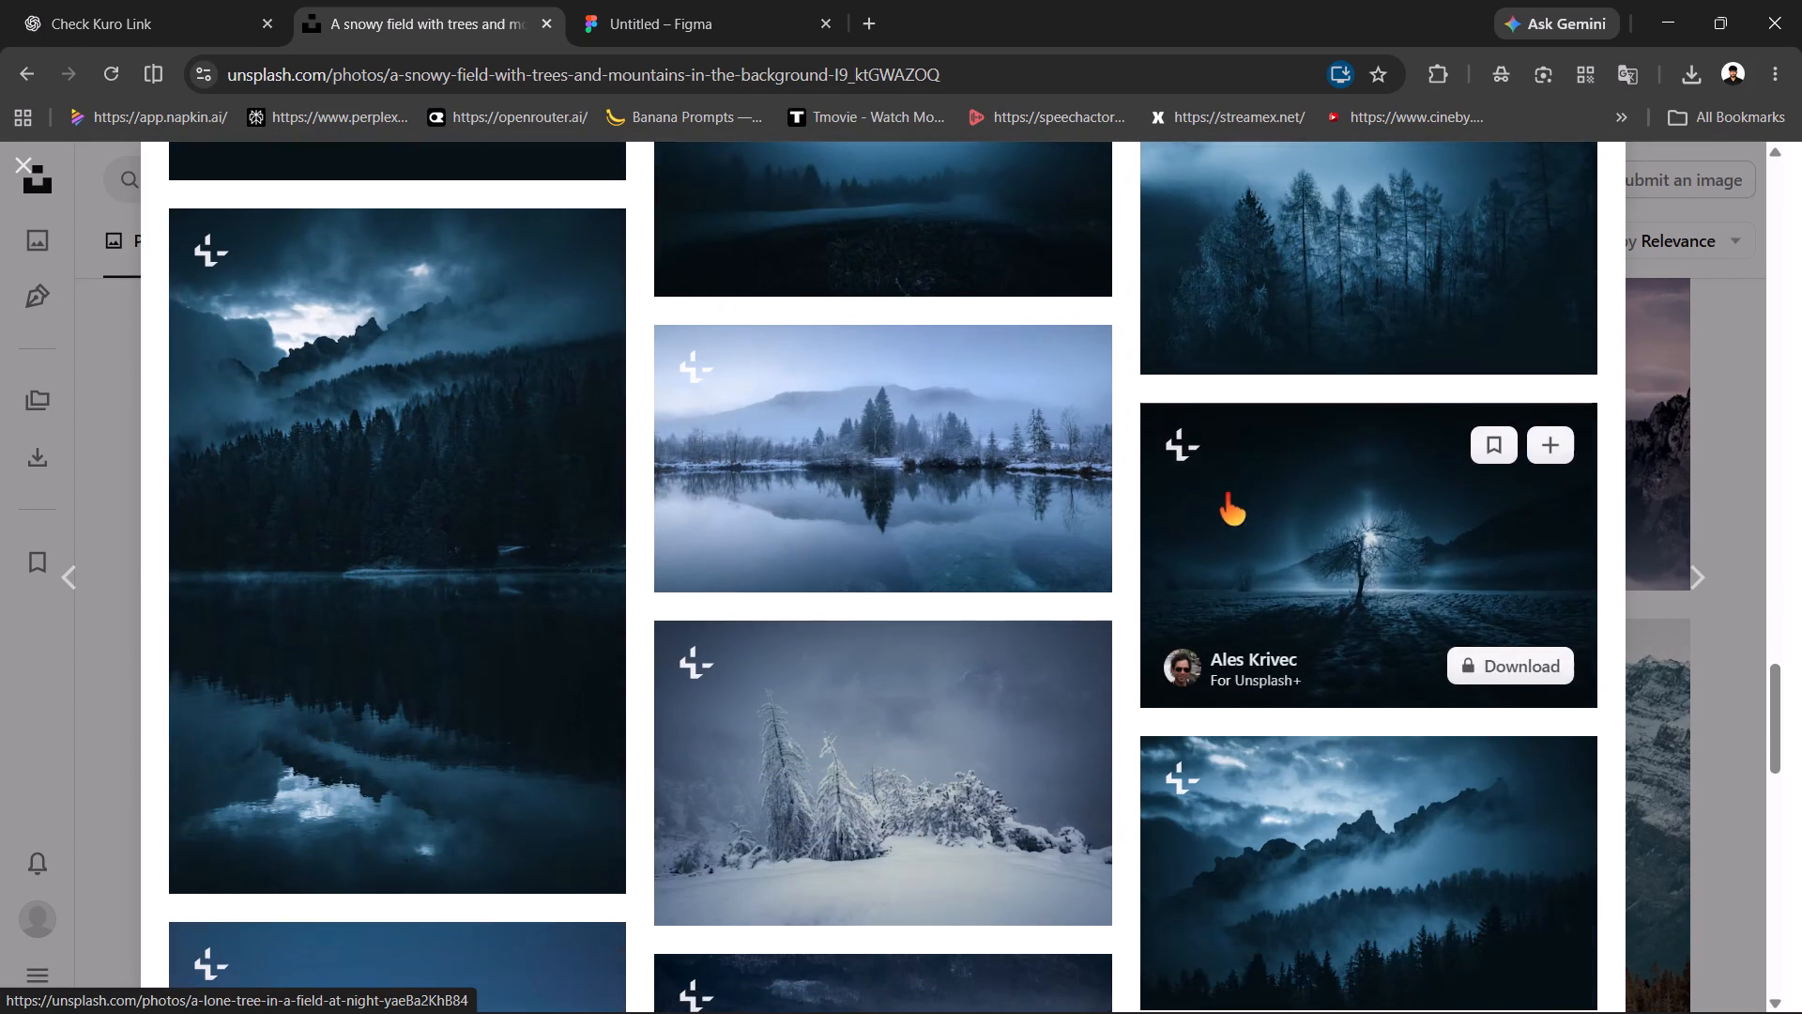
{"action": "scroll", "coordinate": [1225, 493], "scroll_direction": "down", "scroll_amount": 4}
Open the mountain range covered in fog and clouds photo and view its details and related images.
{"action": "left_click", "coordinate": [1279, 408]}
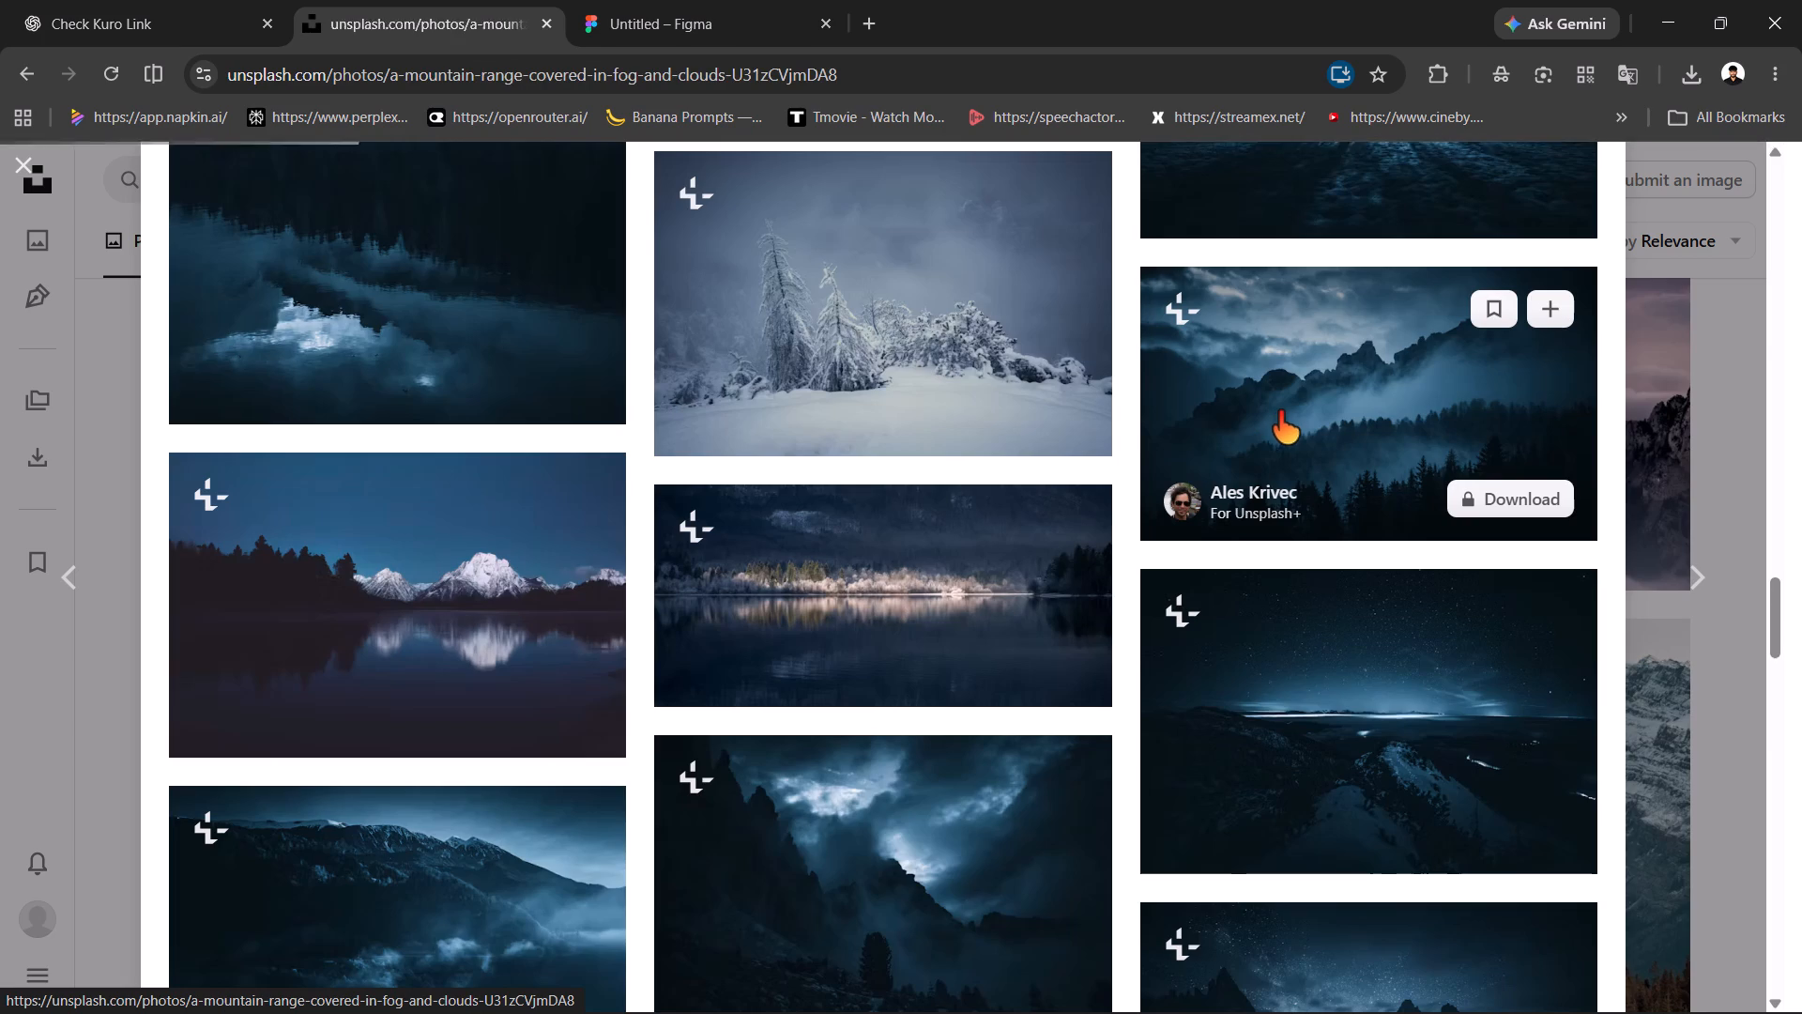
{"action": "scroll", "coordinate": [1203, 444], "scroll_direction": "down", "scroll_amount": 6}
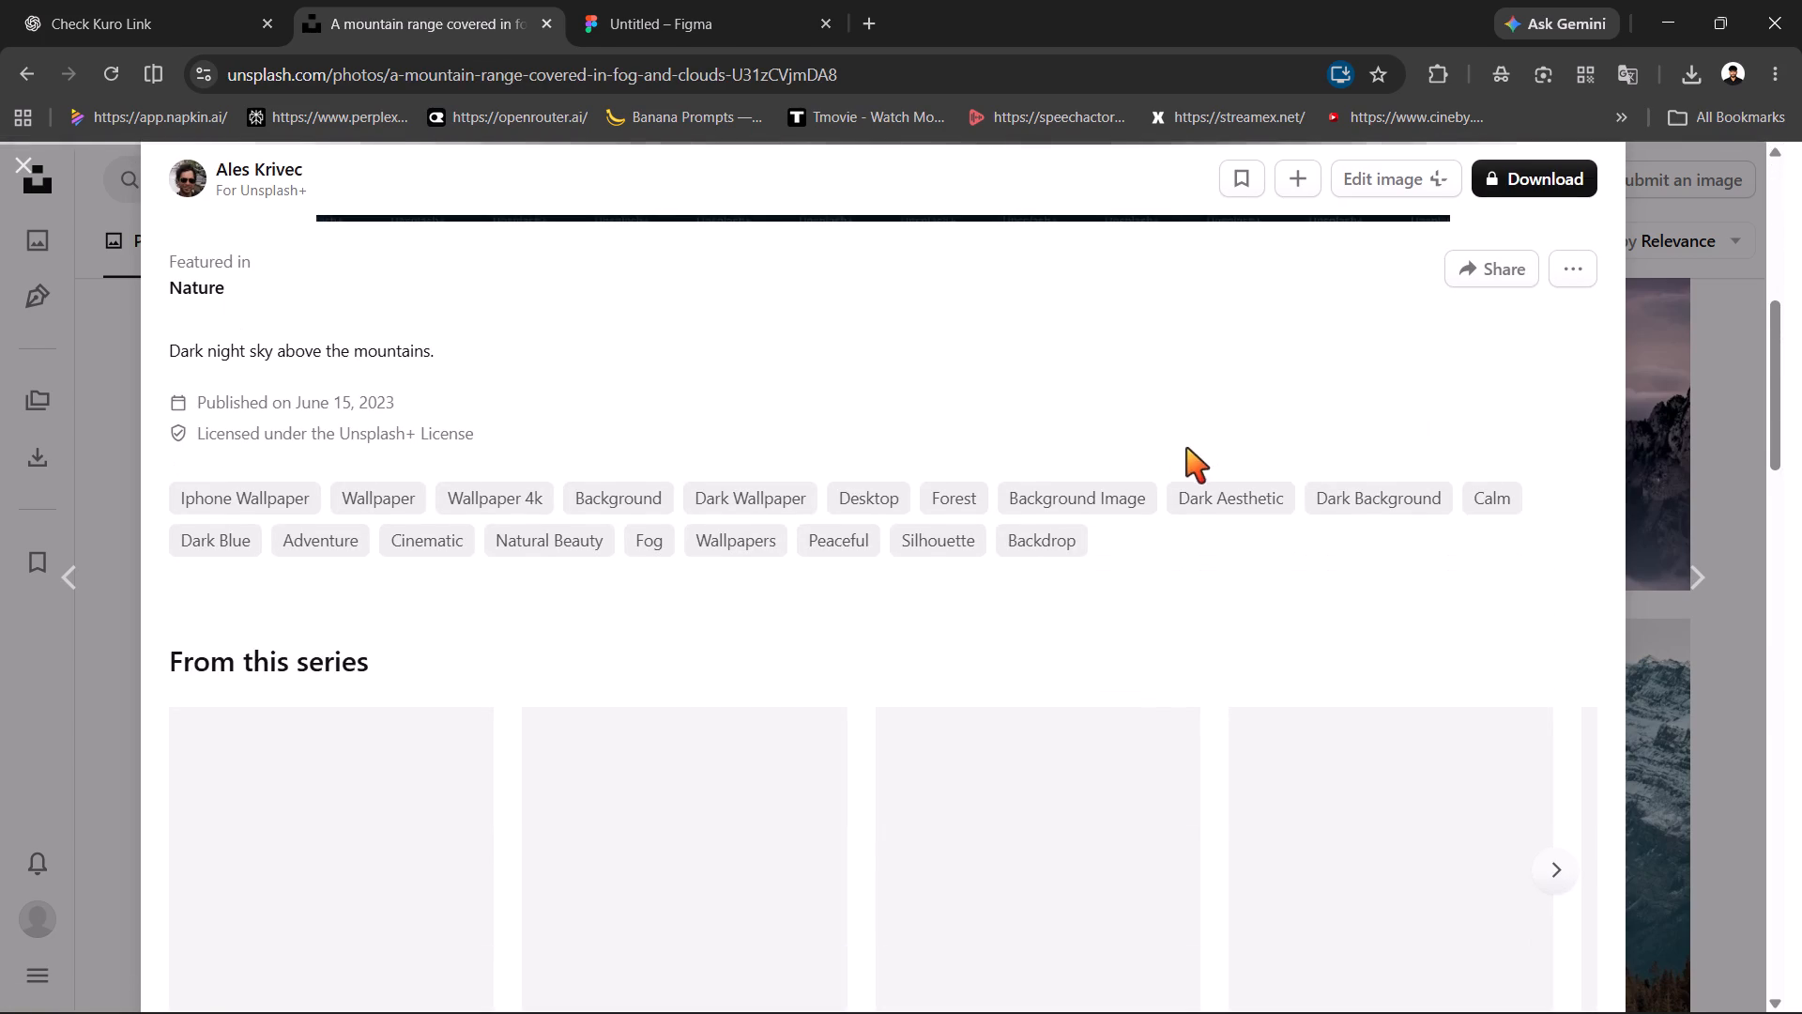
{"action": "scroll", "coordinate": [842, 473], "scroll_direction": "down", "scroll_amount": 2}
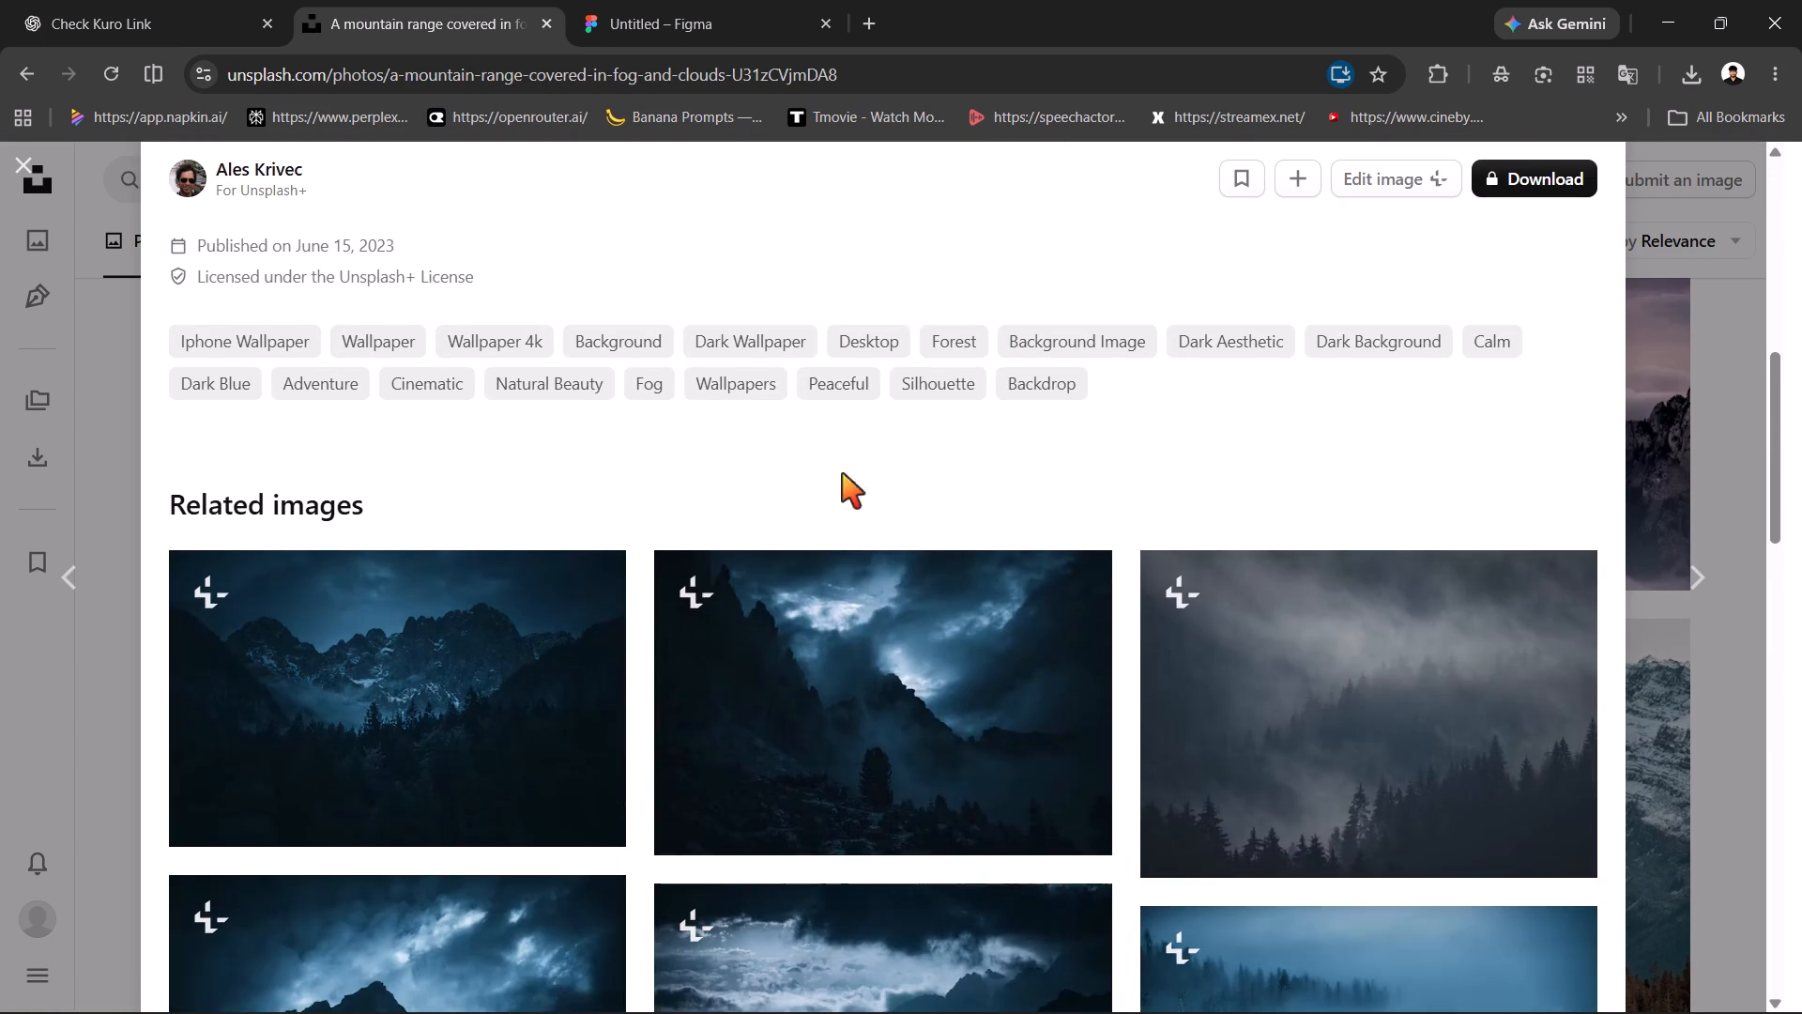
Open the Dark Wallpaper photo results from the foggy mountain photo's tags and look over them.
{"action": "double_click", "coordinate": [759, 249]}
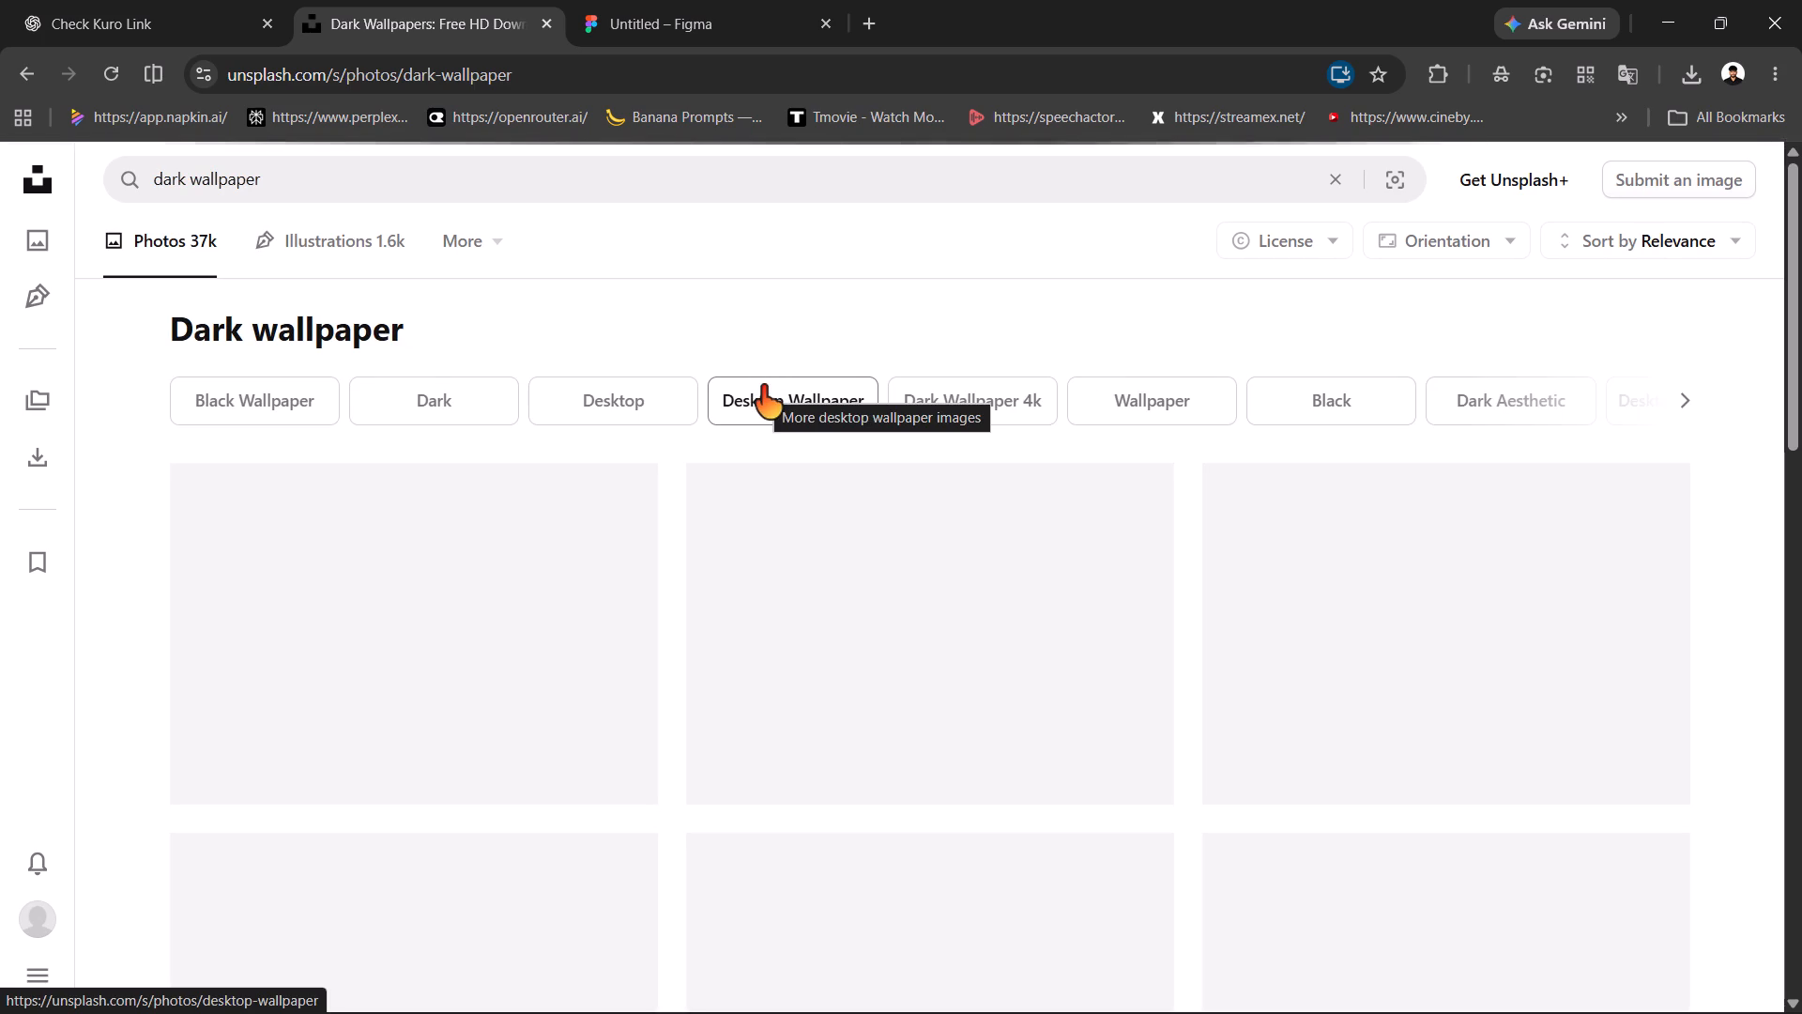
{"action": "scroll", "coordinate": [761, 386], "scroll_direction": "down", "scroll_amount": 4}
{"action": "scroll", "coordinate": [761, 392], "scroll_direction": "up", "scroll_amount": 5}
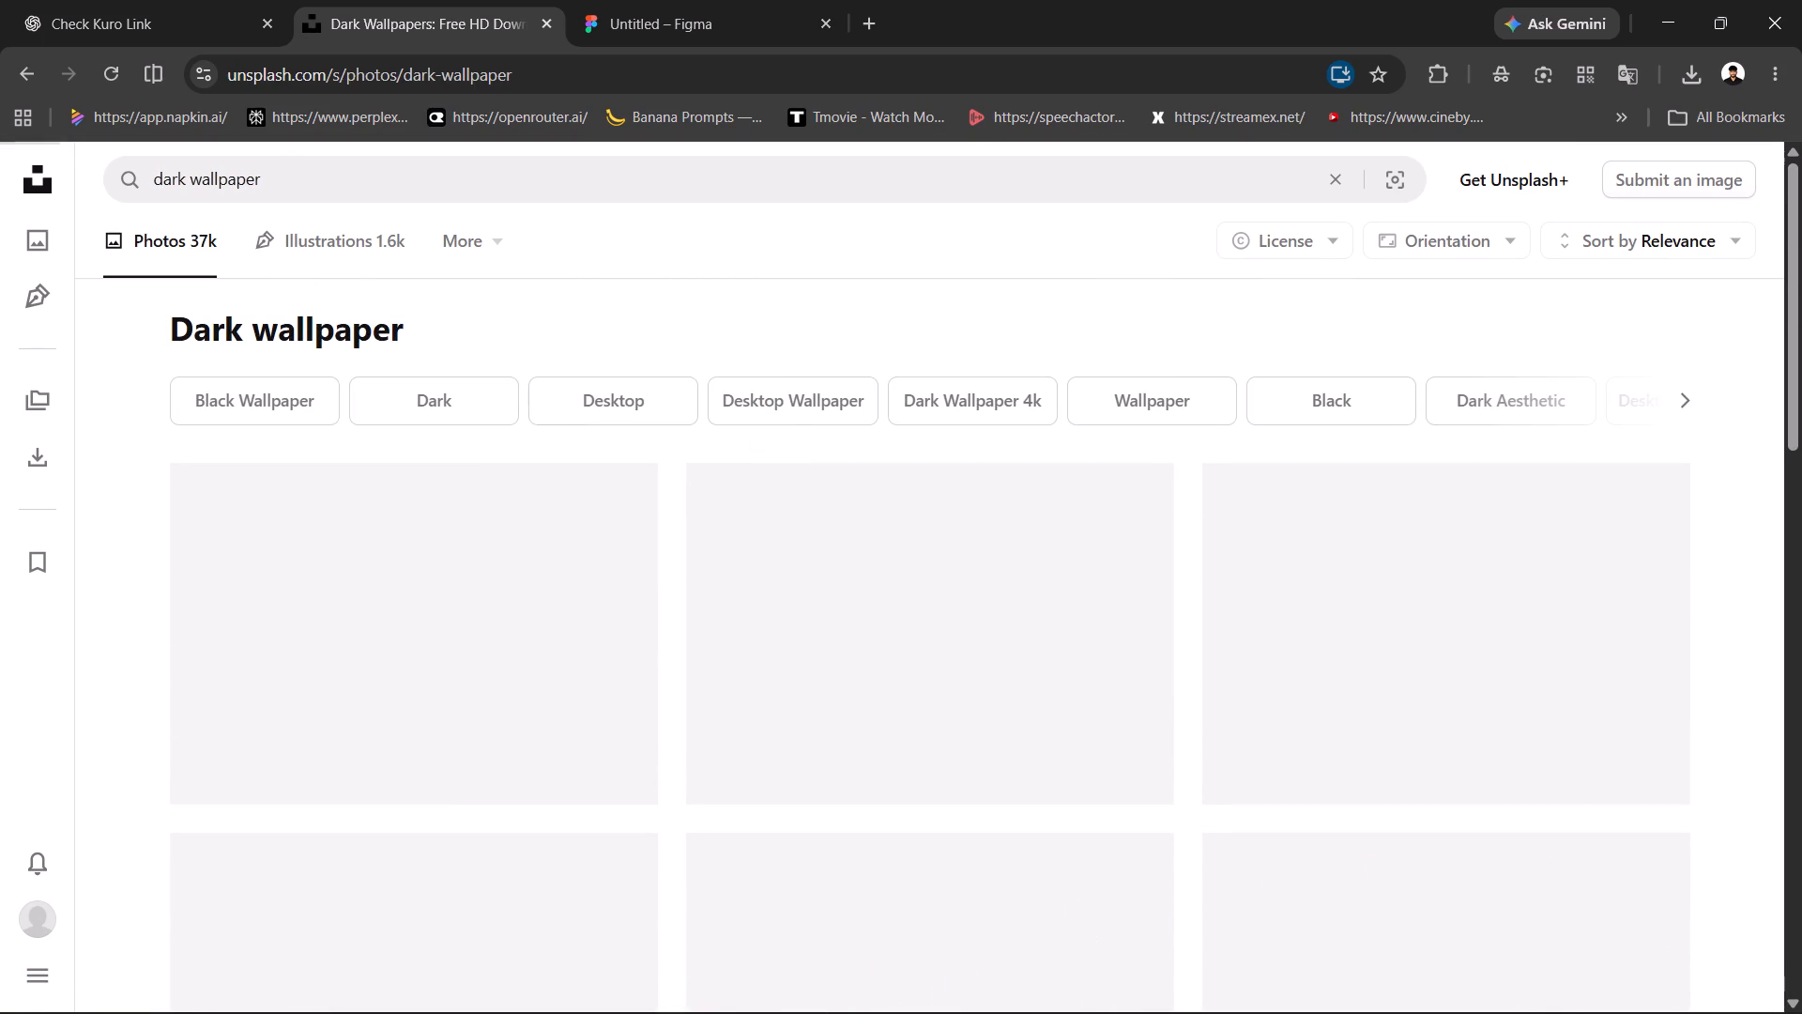
Launch the Kuro app from the recent Windows searches.
{"action": "left_click", "coordinate": [768, 991]}
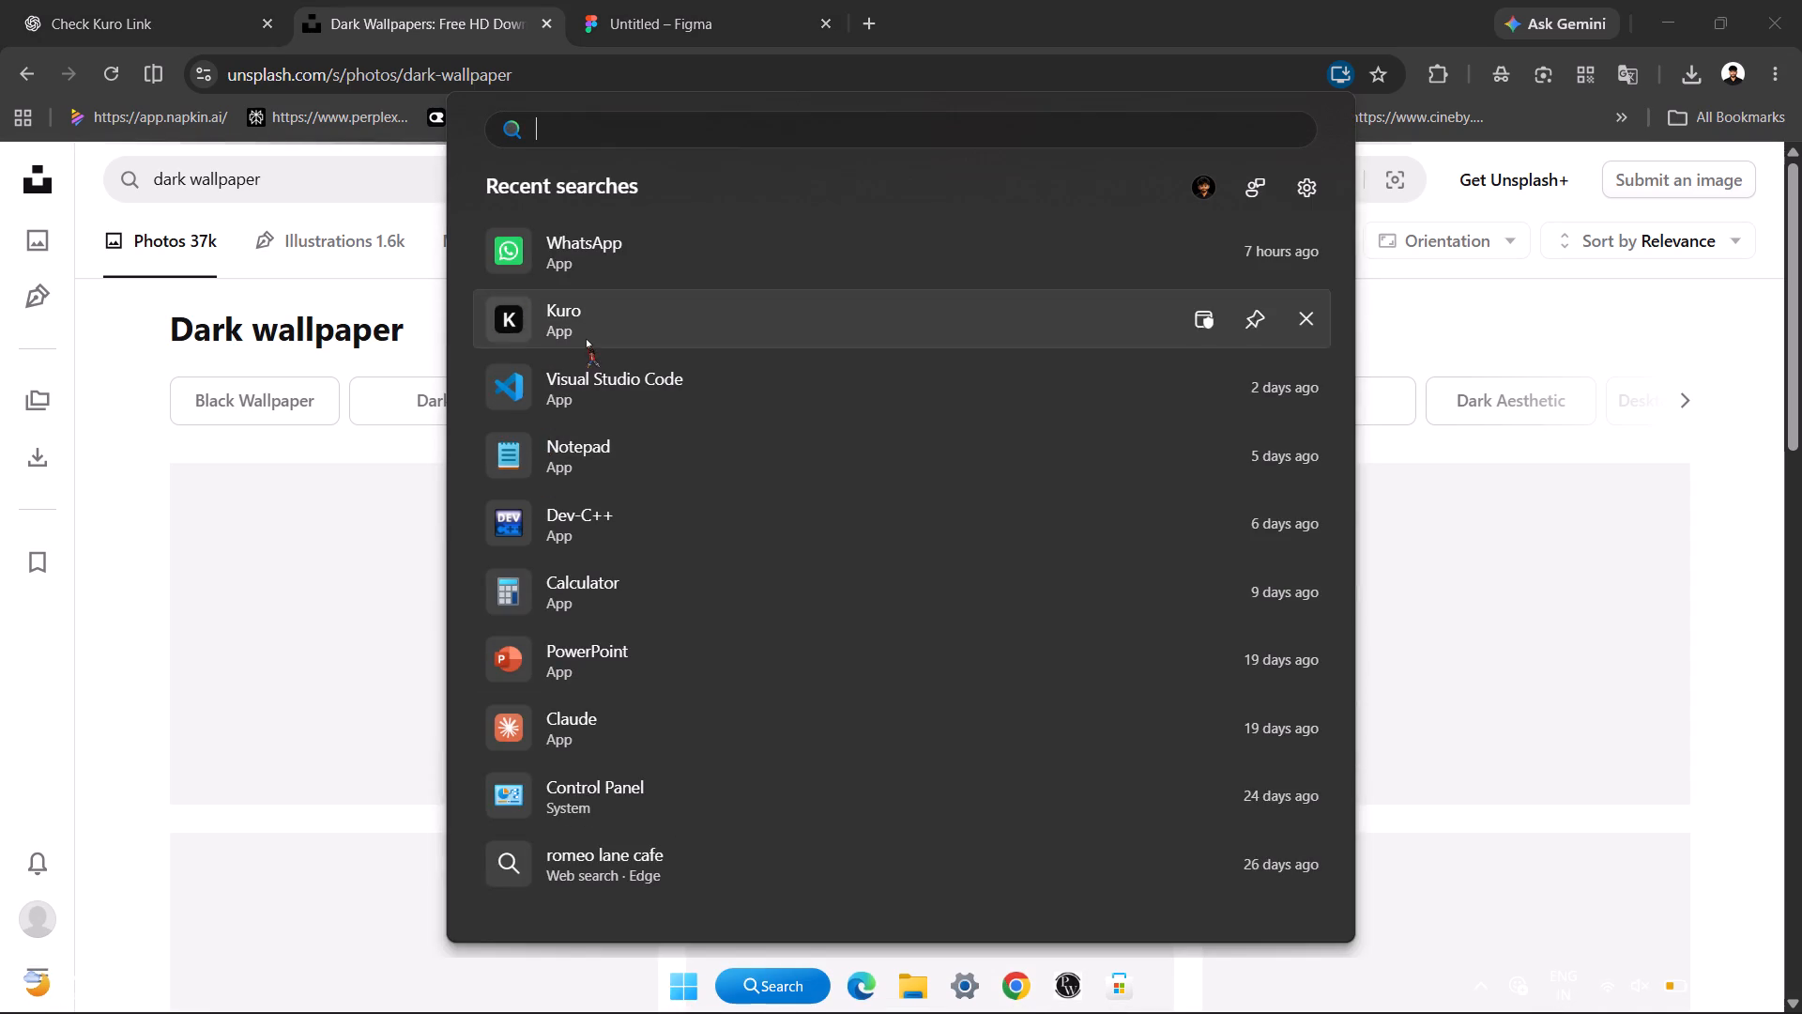
{"action": "left_click", "coordinate": [587, 339]}
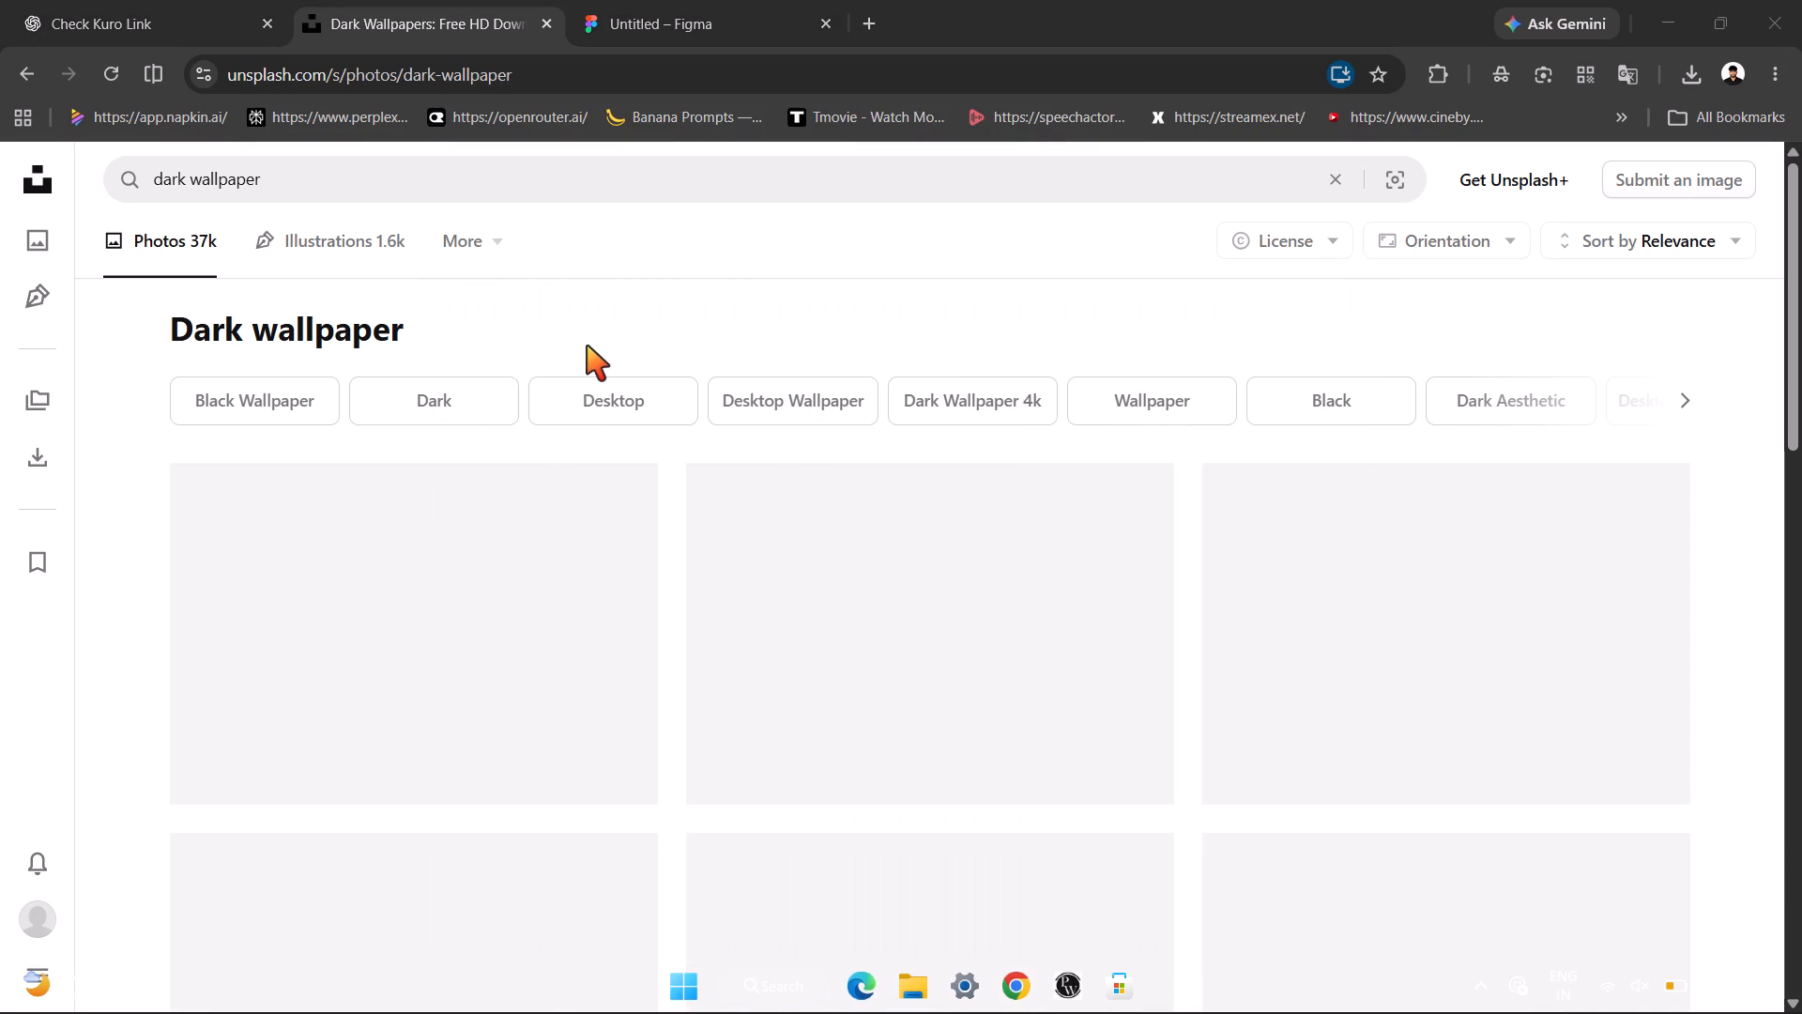
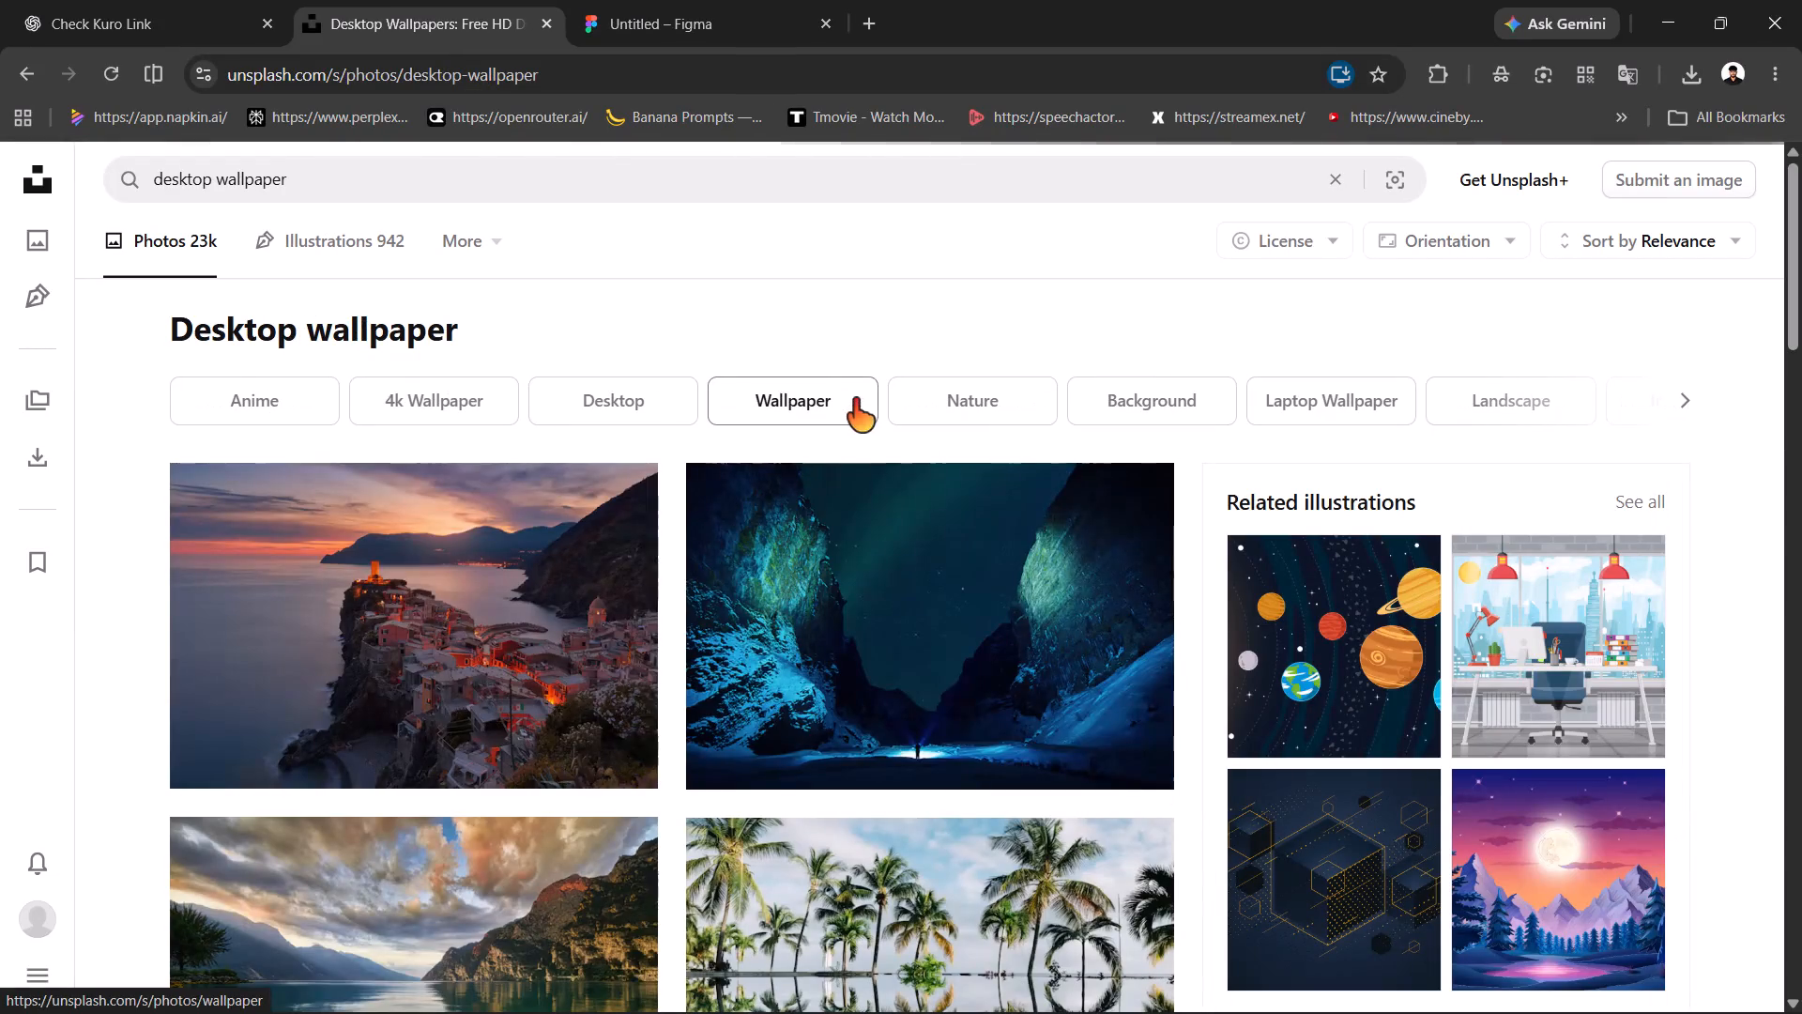
Look through the desktop wallpaper photo results for a landscape suited to the homepage hero.
{"action": "scroll", "coordinate": [925, 560], "scroll_direction": "down", "scroll_amount": 2}
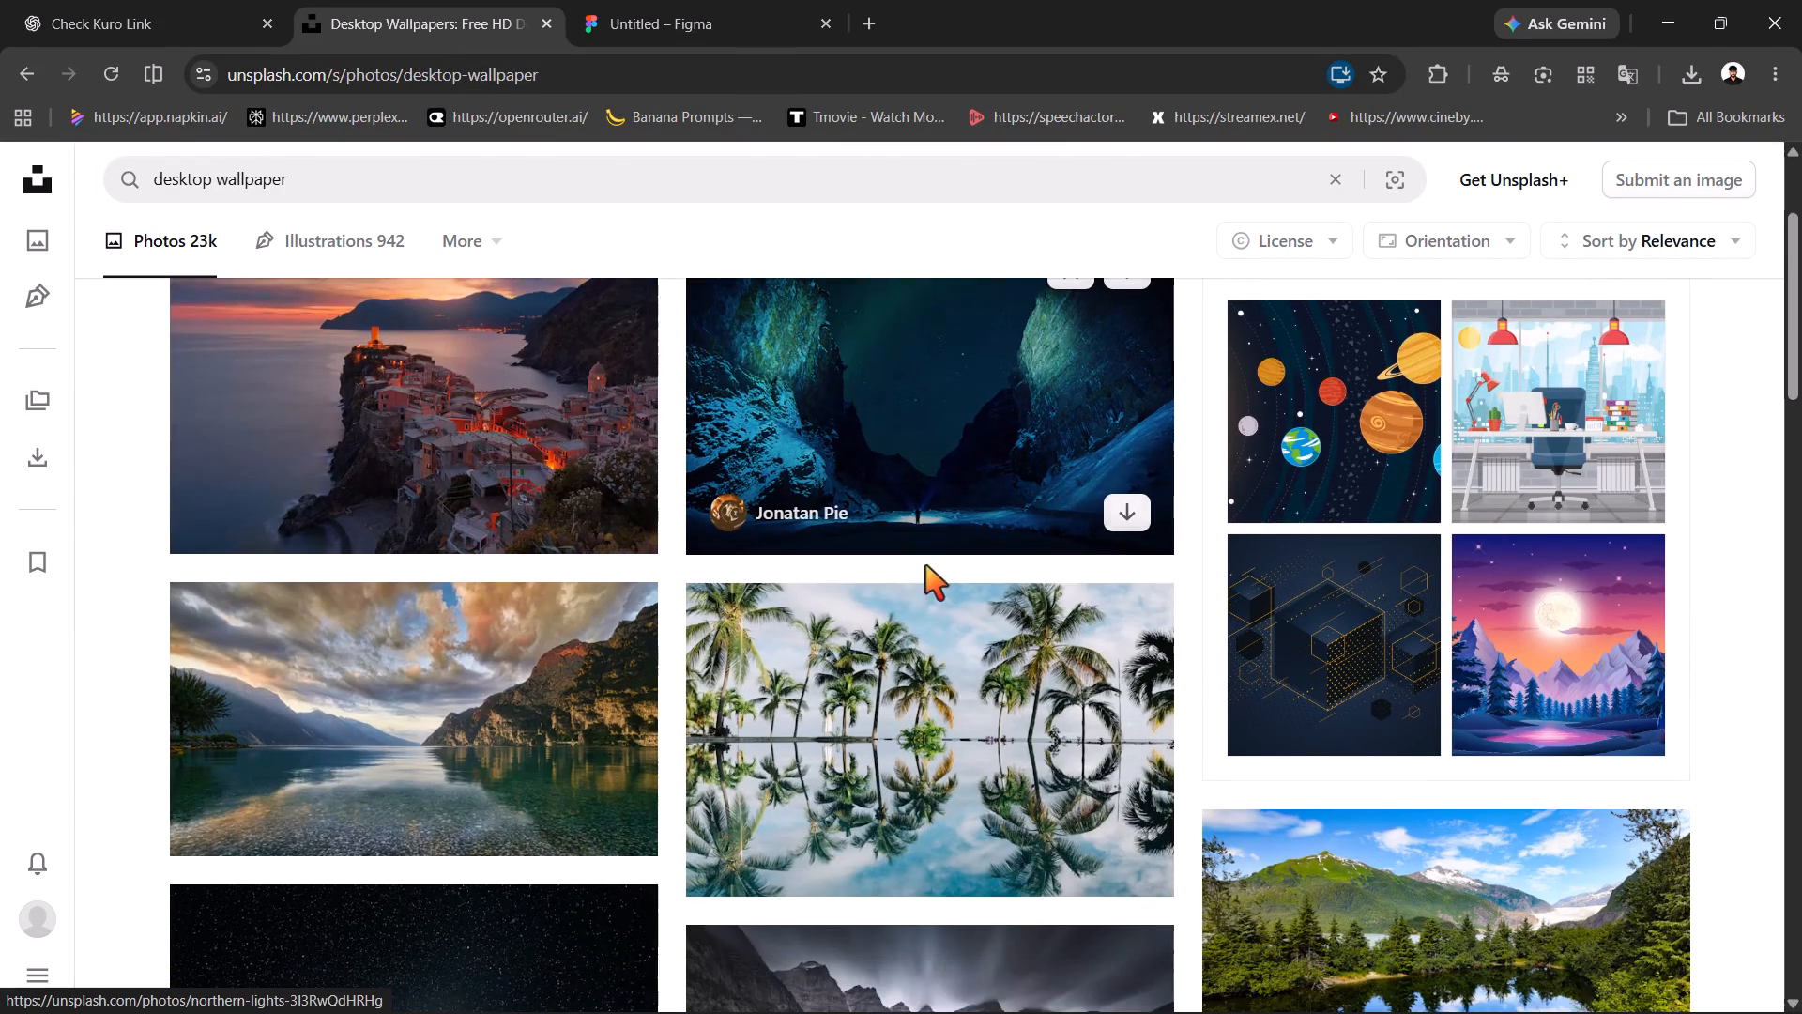
{"action": "scroll", "coordinate": [925, 565], "scroll_direction": "down", "scroll_amount": 4}
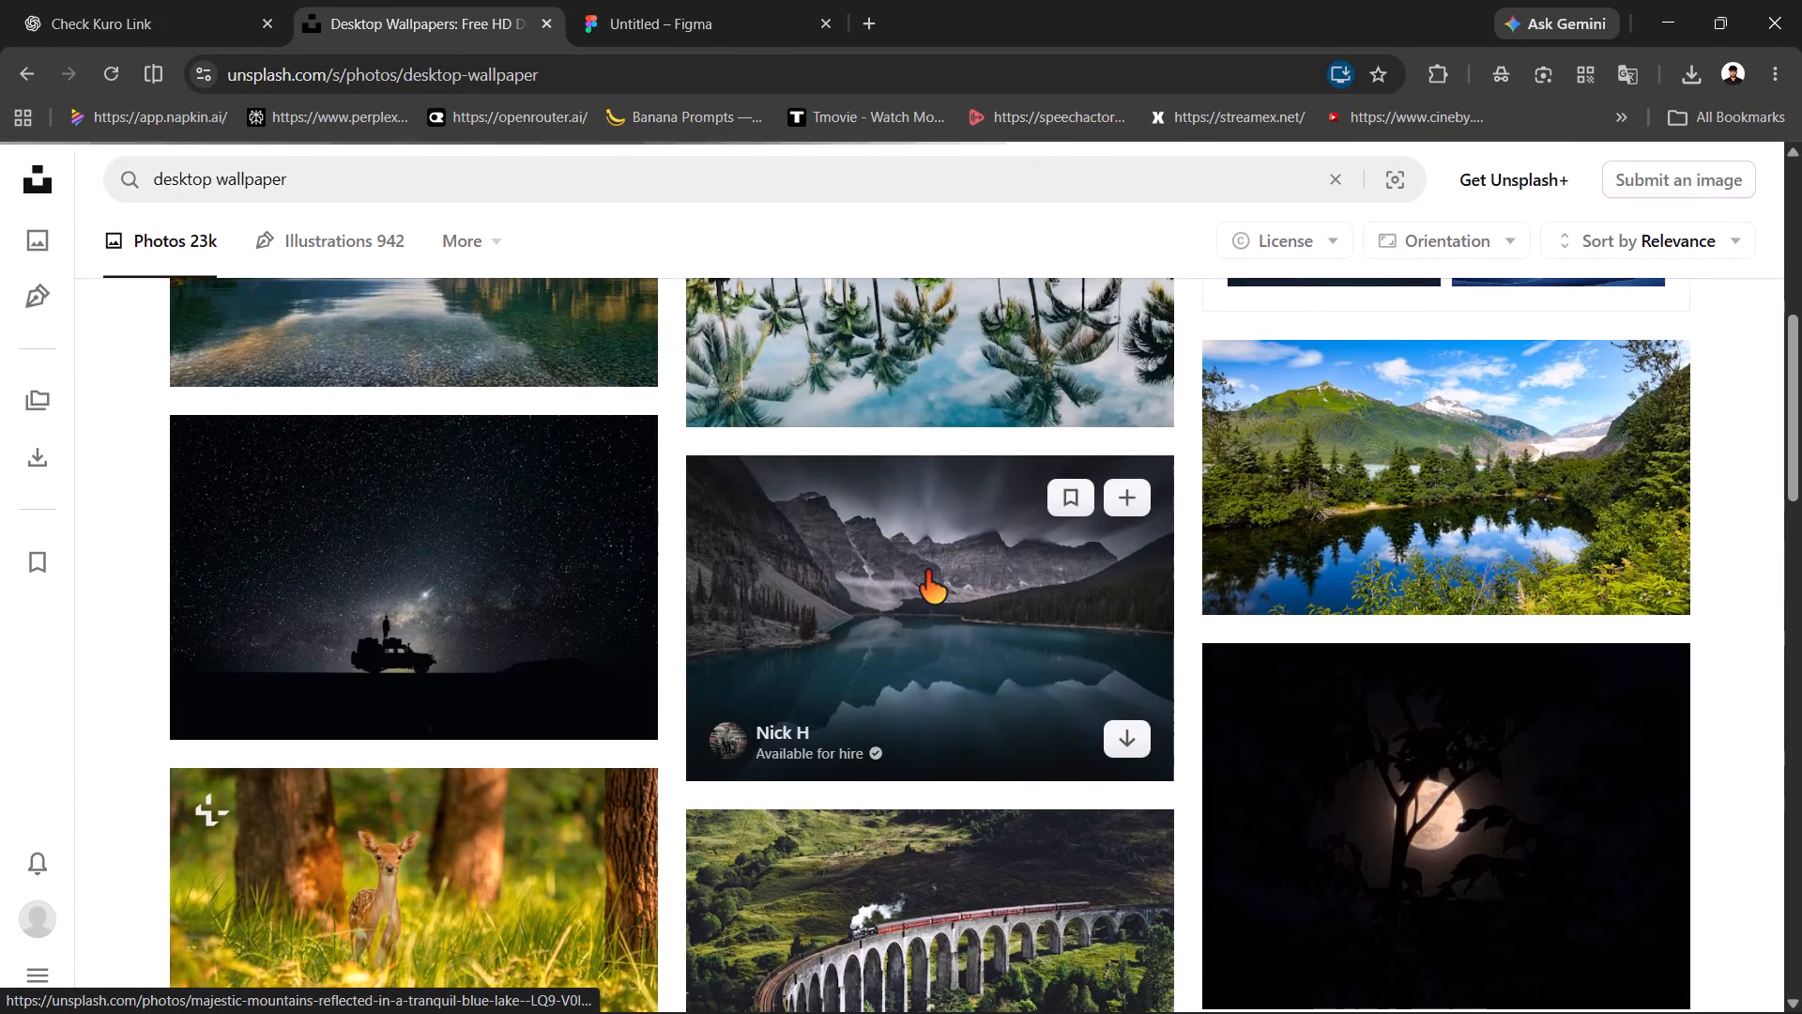
{"action": "scroll", "coordinate": [925, 571], "scroll_direction": "down", "scroll_amount": 2}
{"action": "scroll", "coordinate": [925, 571], "scroll_direction": "up", "scroll_amount": 2}
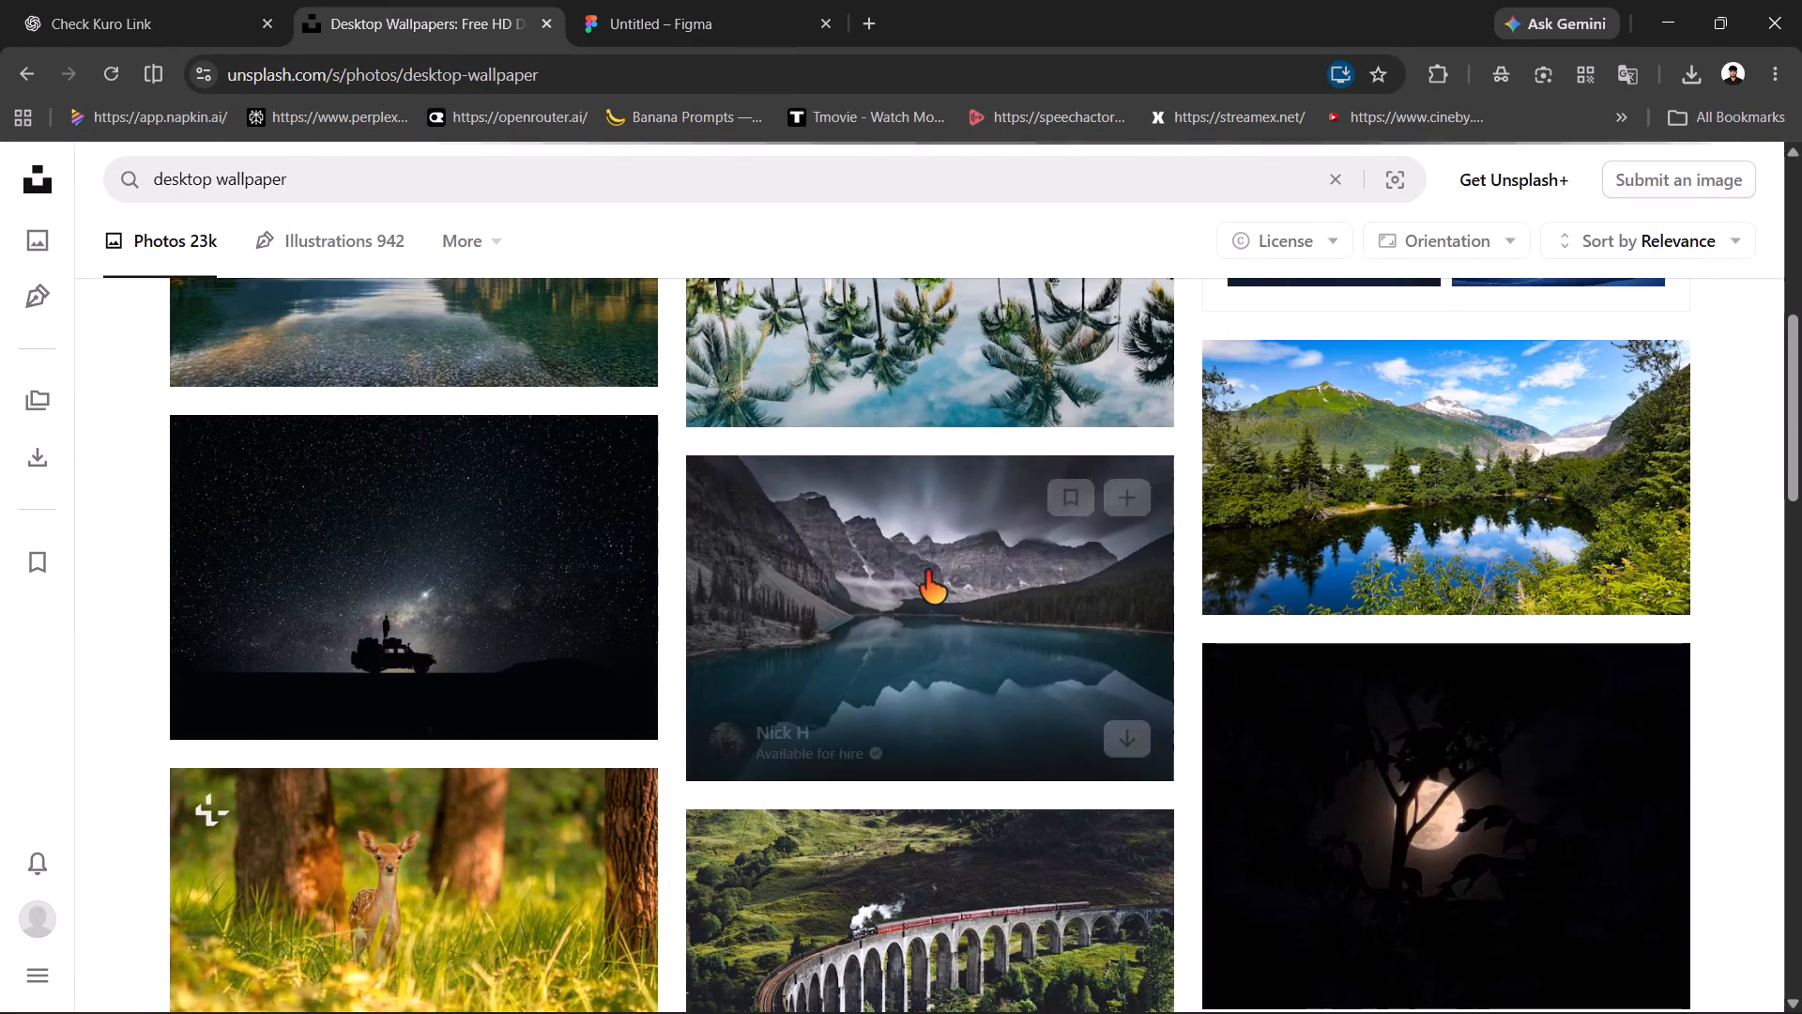
{"action": "scroll", "coordinate": [925, 571], "scroll_direction": "down", "scroll_amount": 6}
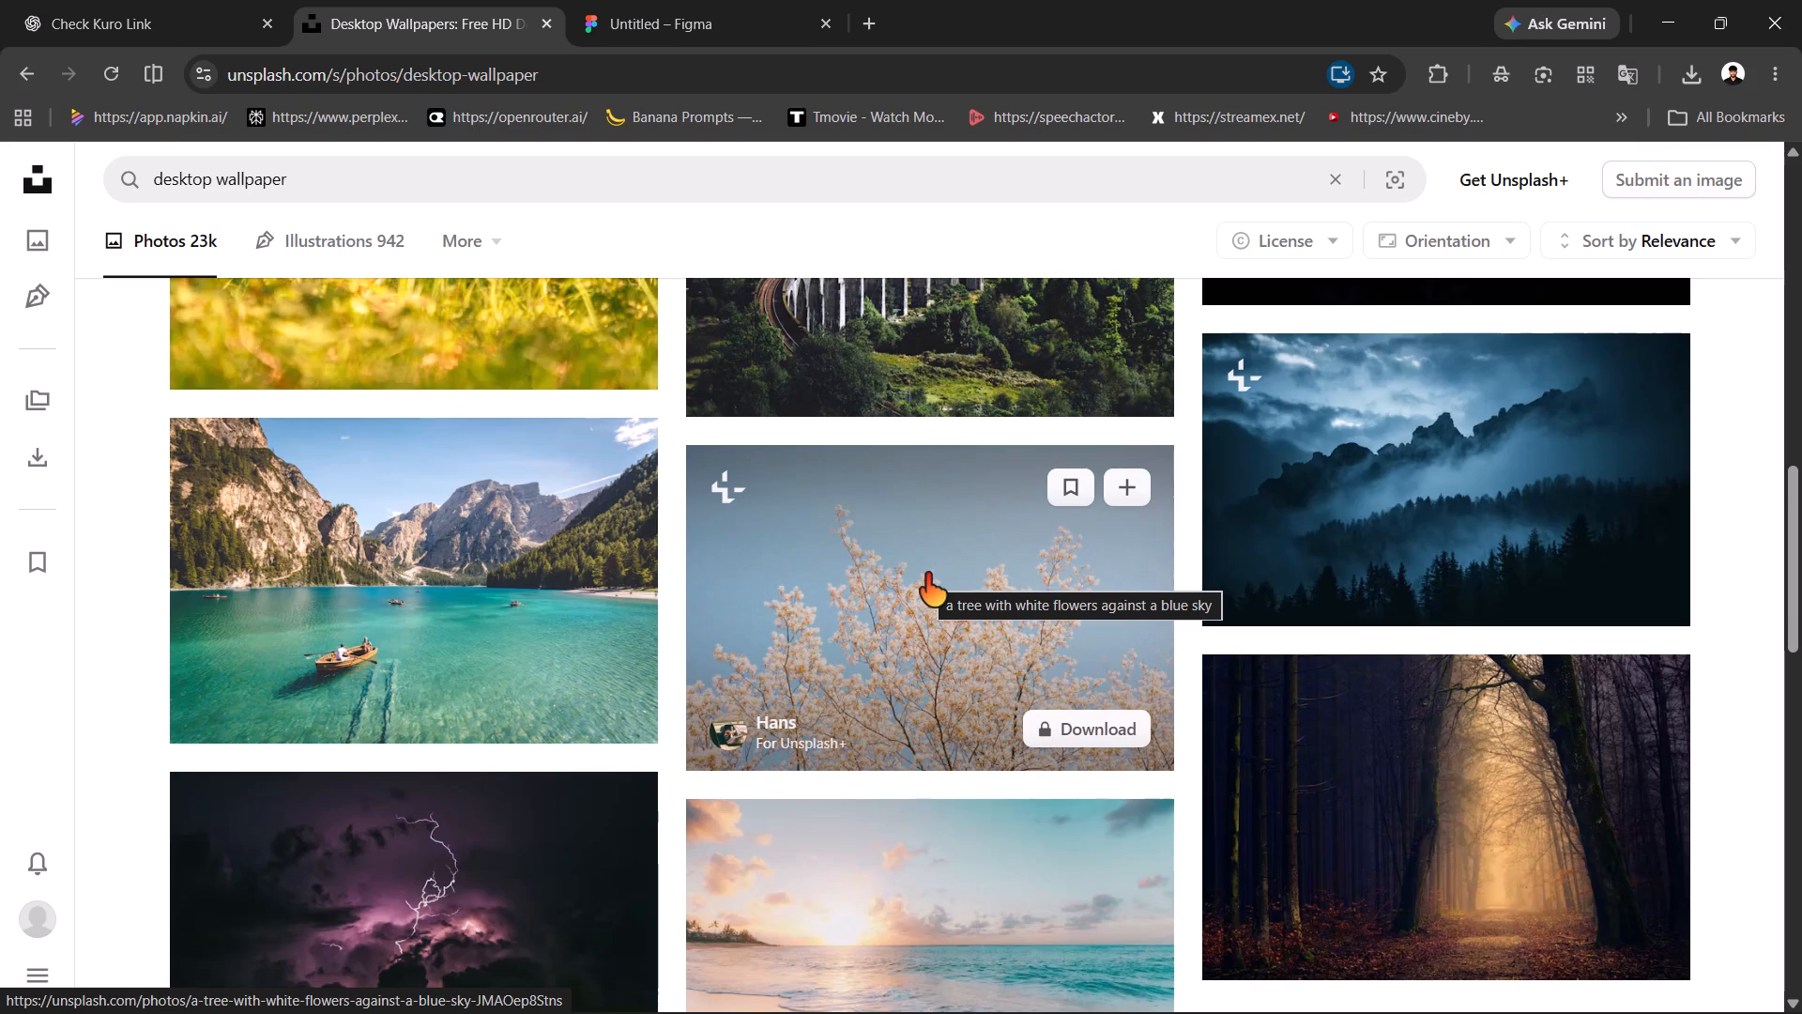
{"action": "scroll", "coordinate": [925, 574], "scroll_direction": "down", "scroll_amount": 2}
{"action": "scroll", "coordinate": [925, 574], "scroll_direction": "up", "scroll_amount": 1}
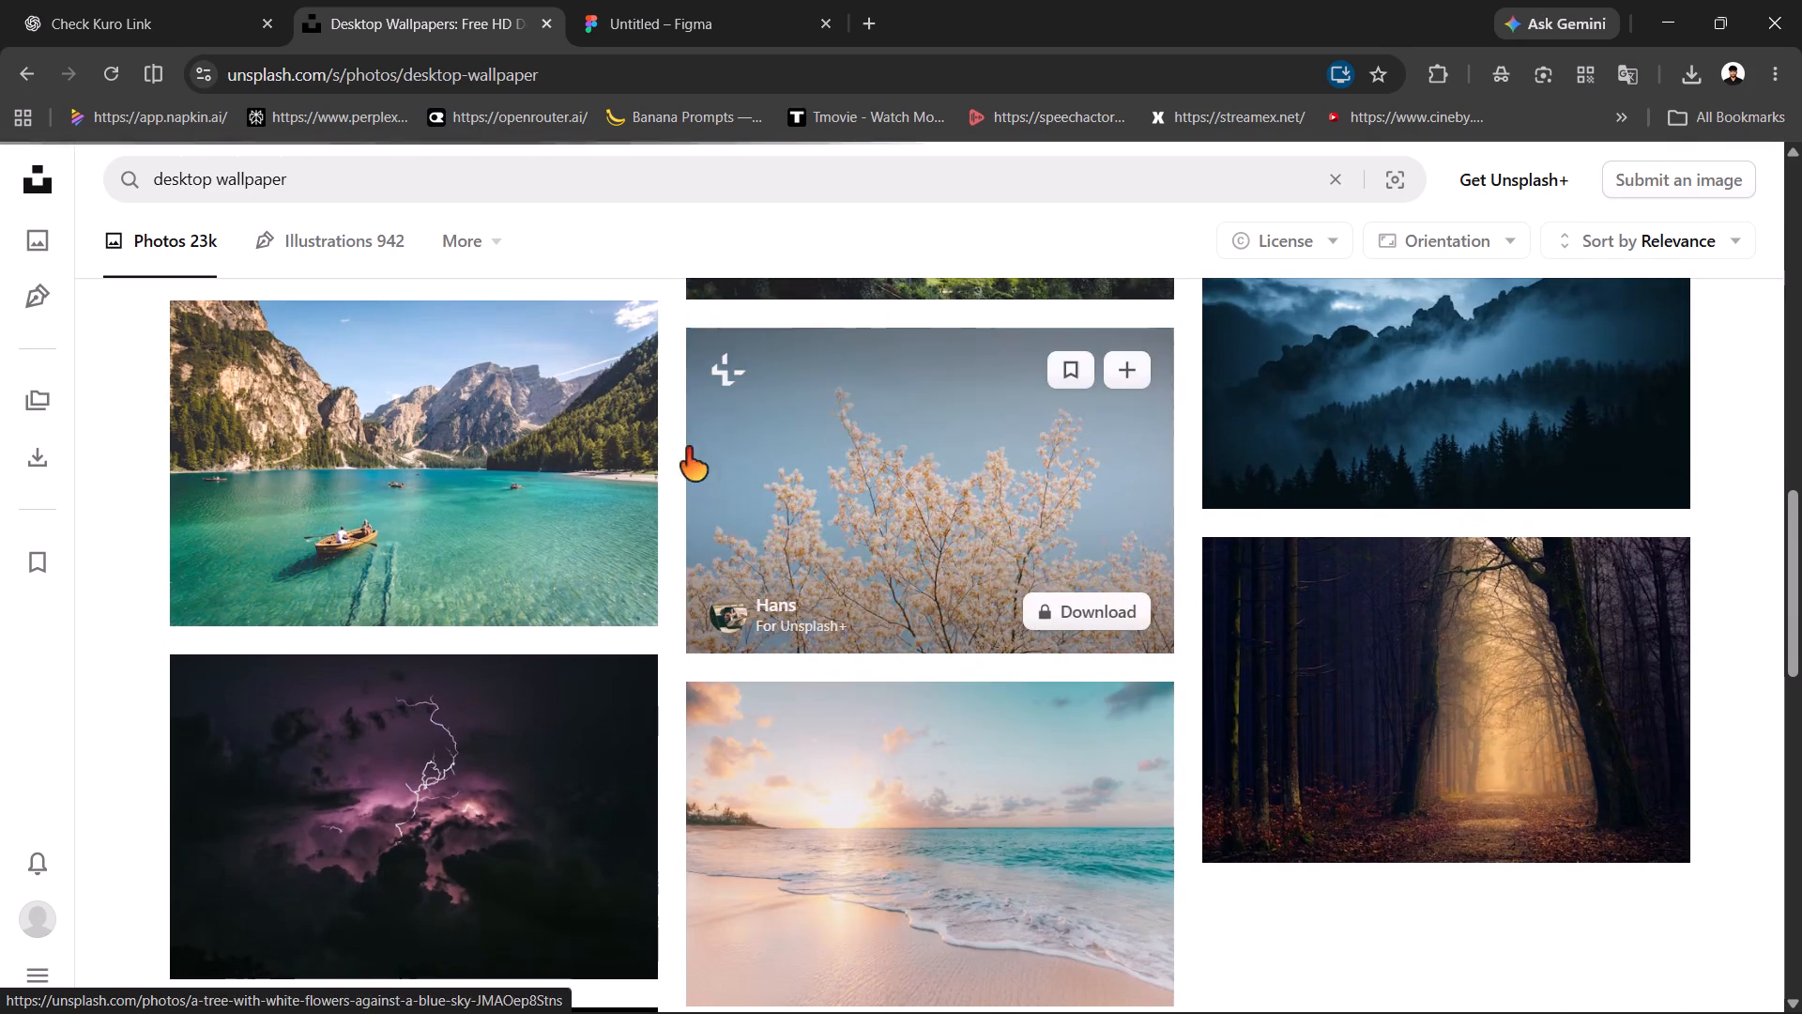
Open the photo of the three brown wooden boats on a blue lake and look over its related images.
{"action": "left_click", "coordinate": [515, 438]}
{"action": "scroll", "coordinate": [635, 493], "scroll_direction": "down", "scroll_amount": 7}
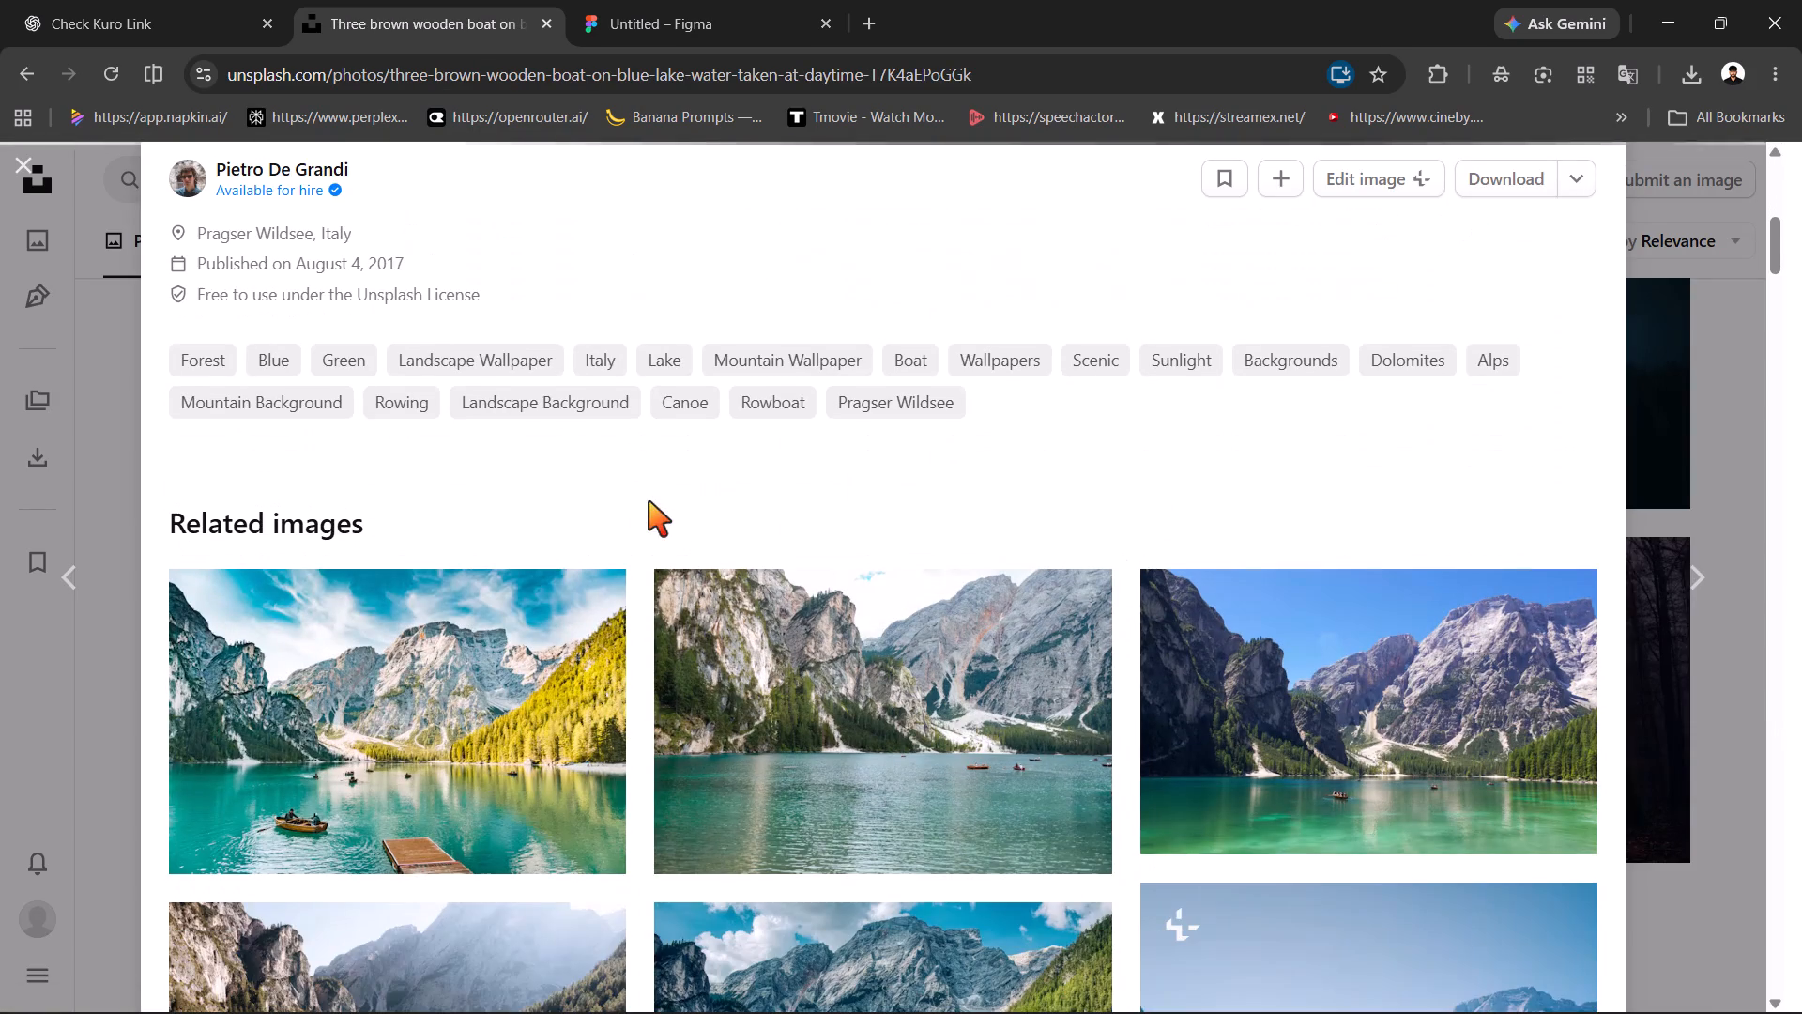
{"action": "scroll", "coordinate": [649, 501], "scroll_direction": "down", "scroll_amount": 2}
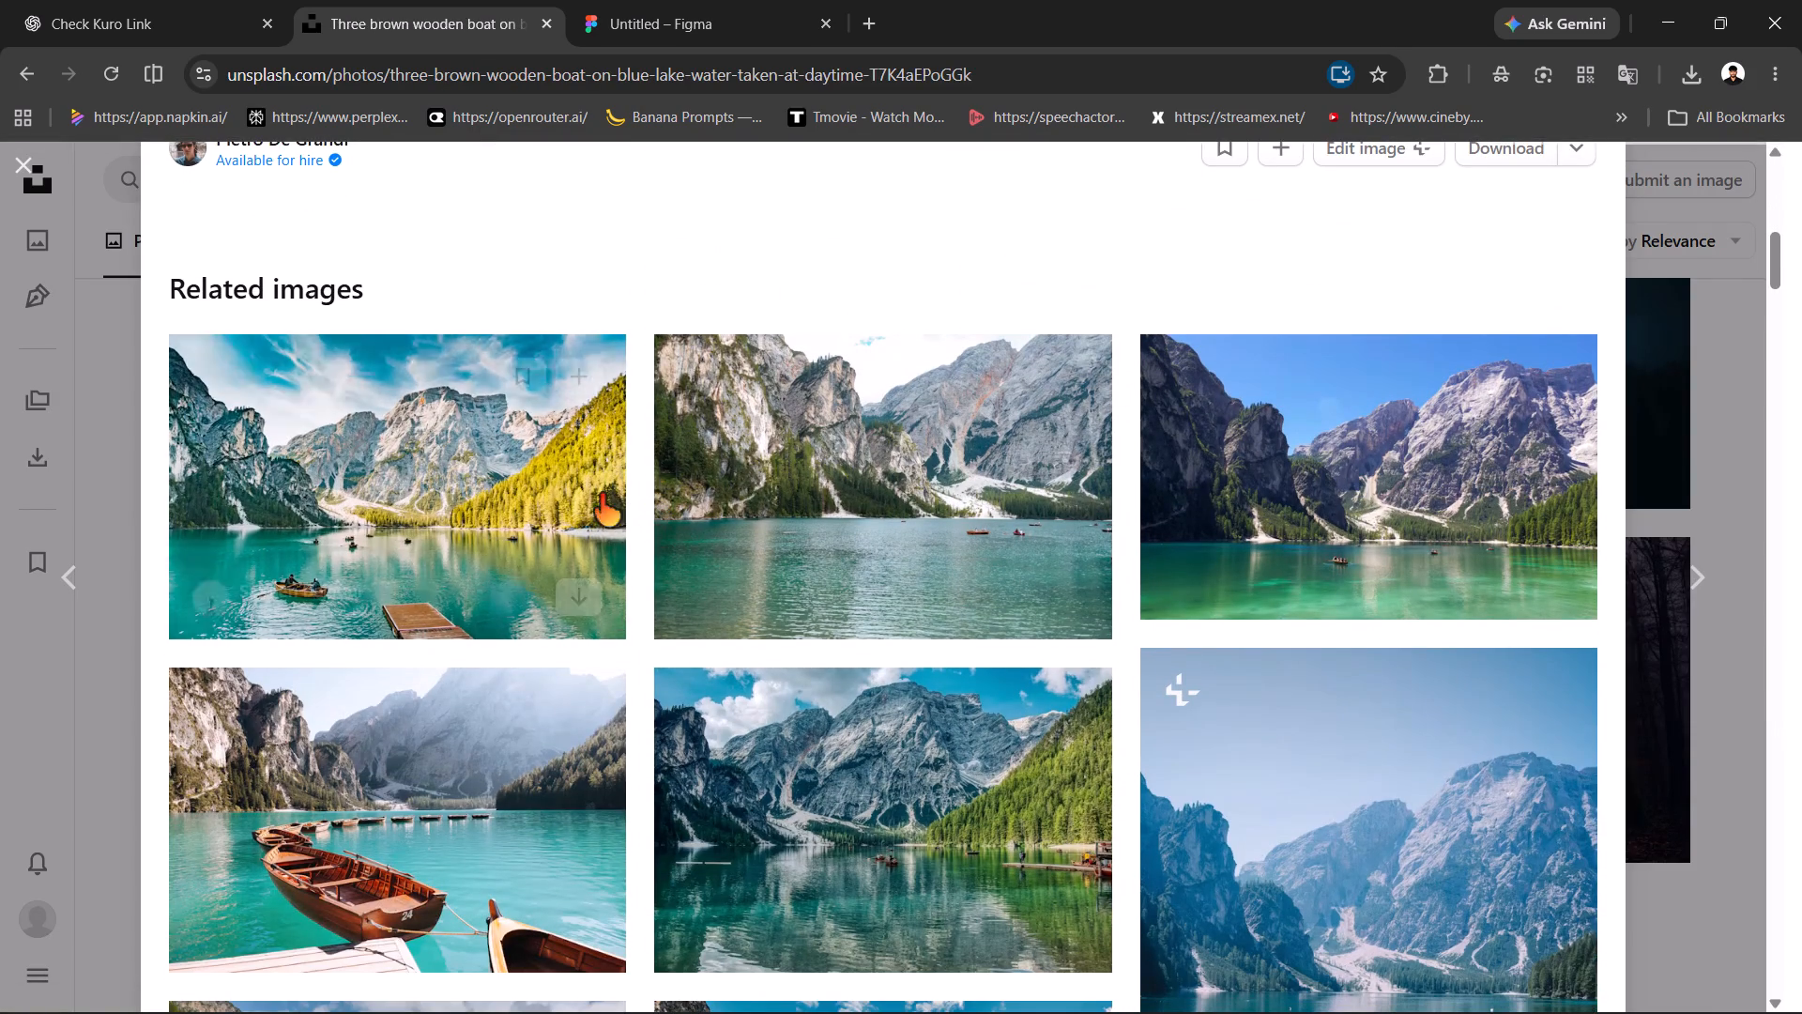
Open the related photo of rowboats on turquoise Lago di Braies and look through its related images.
{"action": "left_click", "coordinate": [496, 495]}
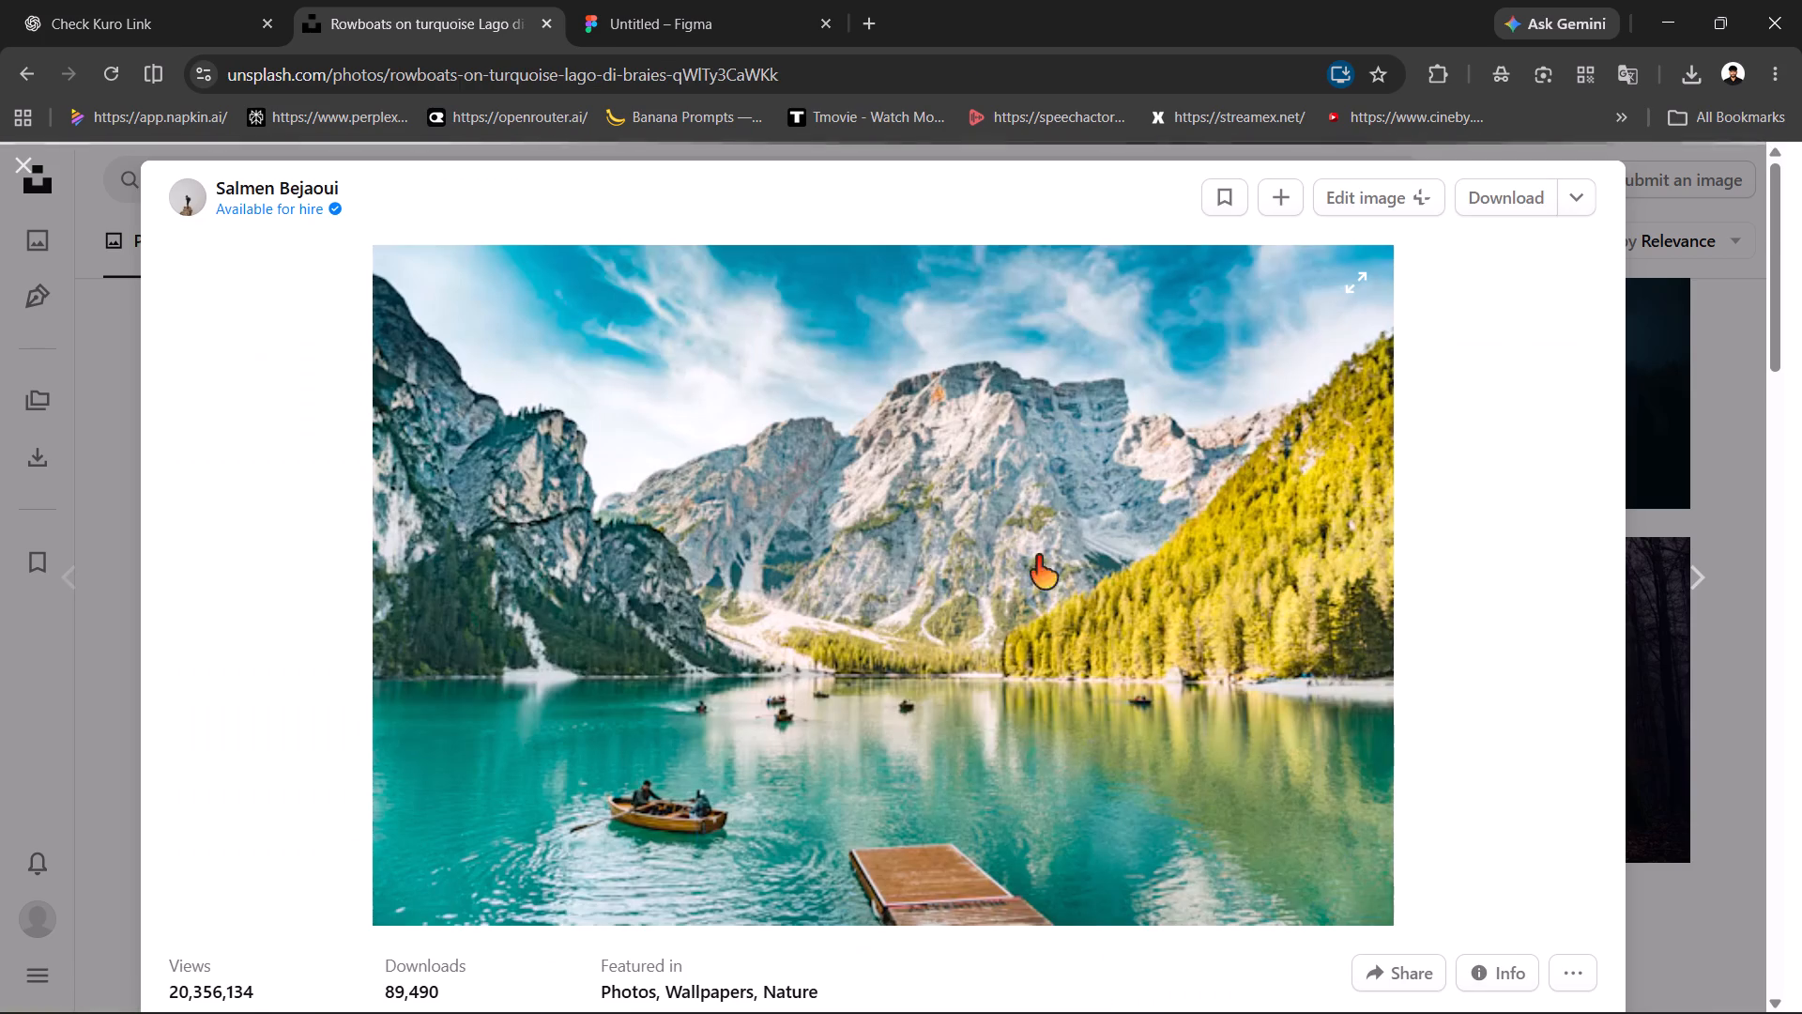
{"action": "scroll", "coordinate": [1201, 558], "scroll_direction": "down", "scroll_amount": 7}
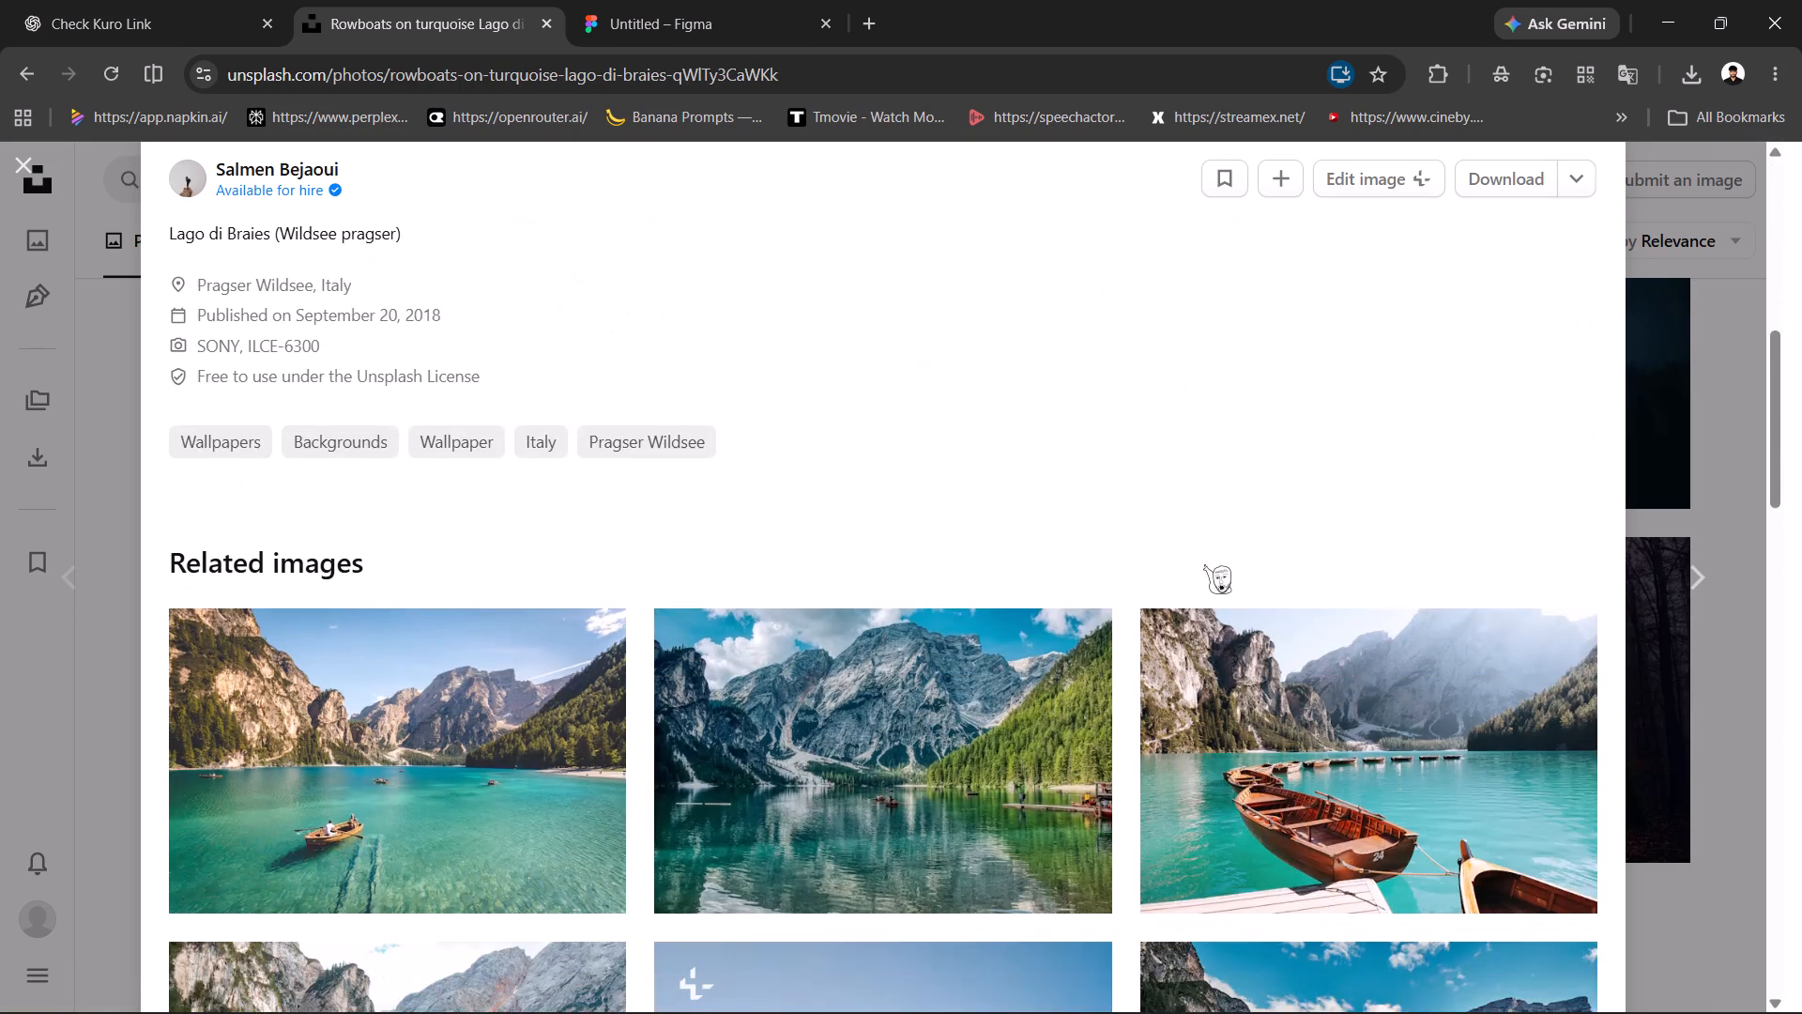
{"action": "scroll", "coordinate": [1204, 564], "scroll_direction": "down", "scroll_amount": 5}
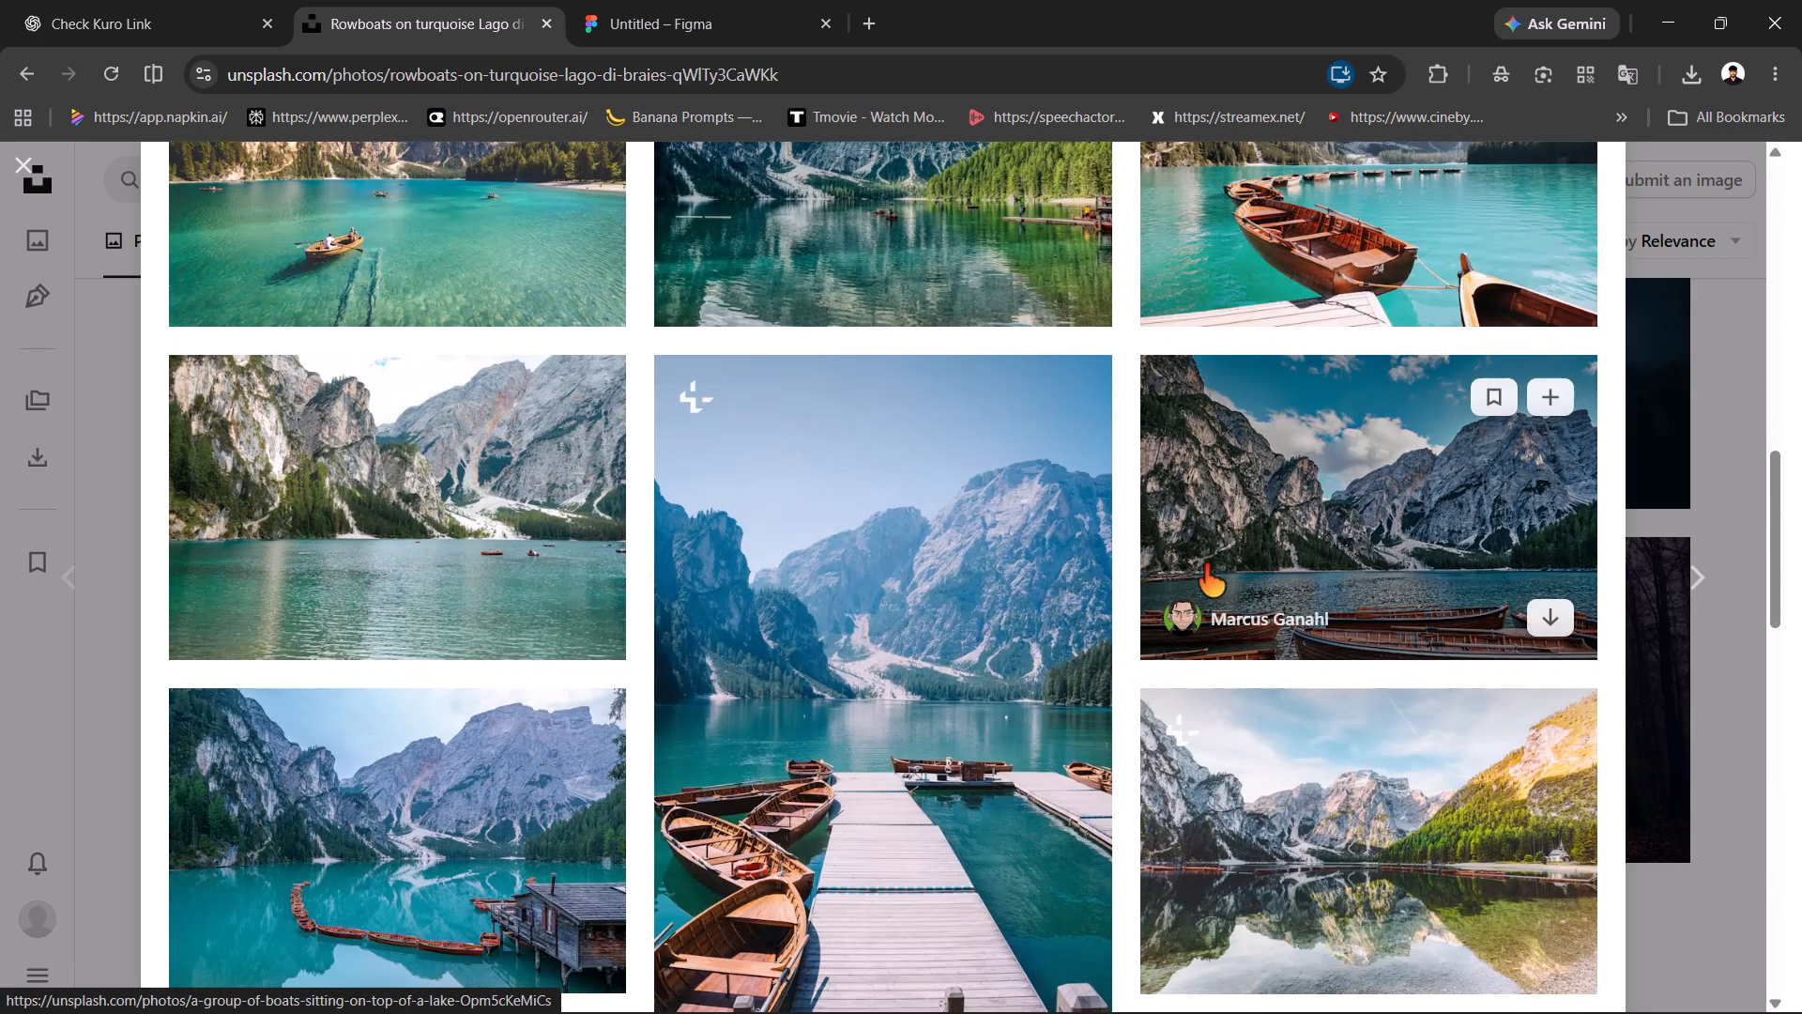
{"action": "scroll", "coordinate": [1204, 564], "scroll_direction": "down", "scroll_amount": 2}
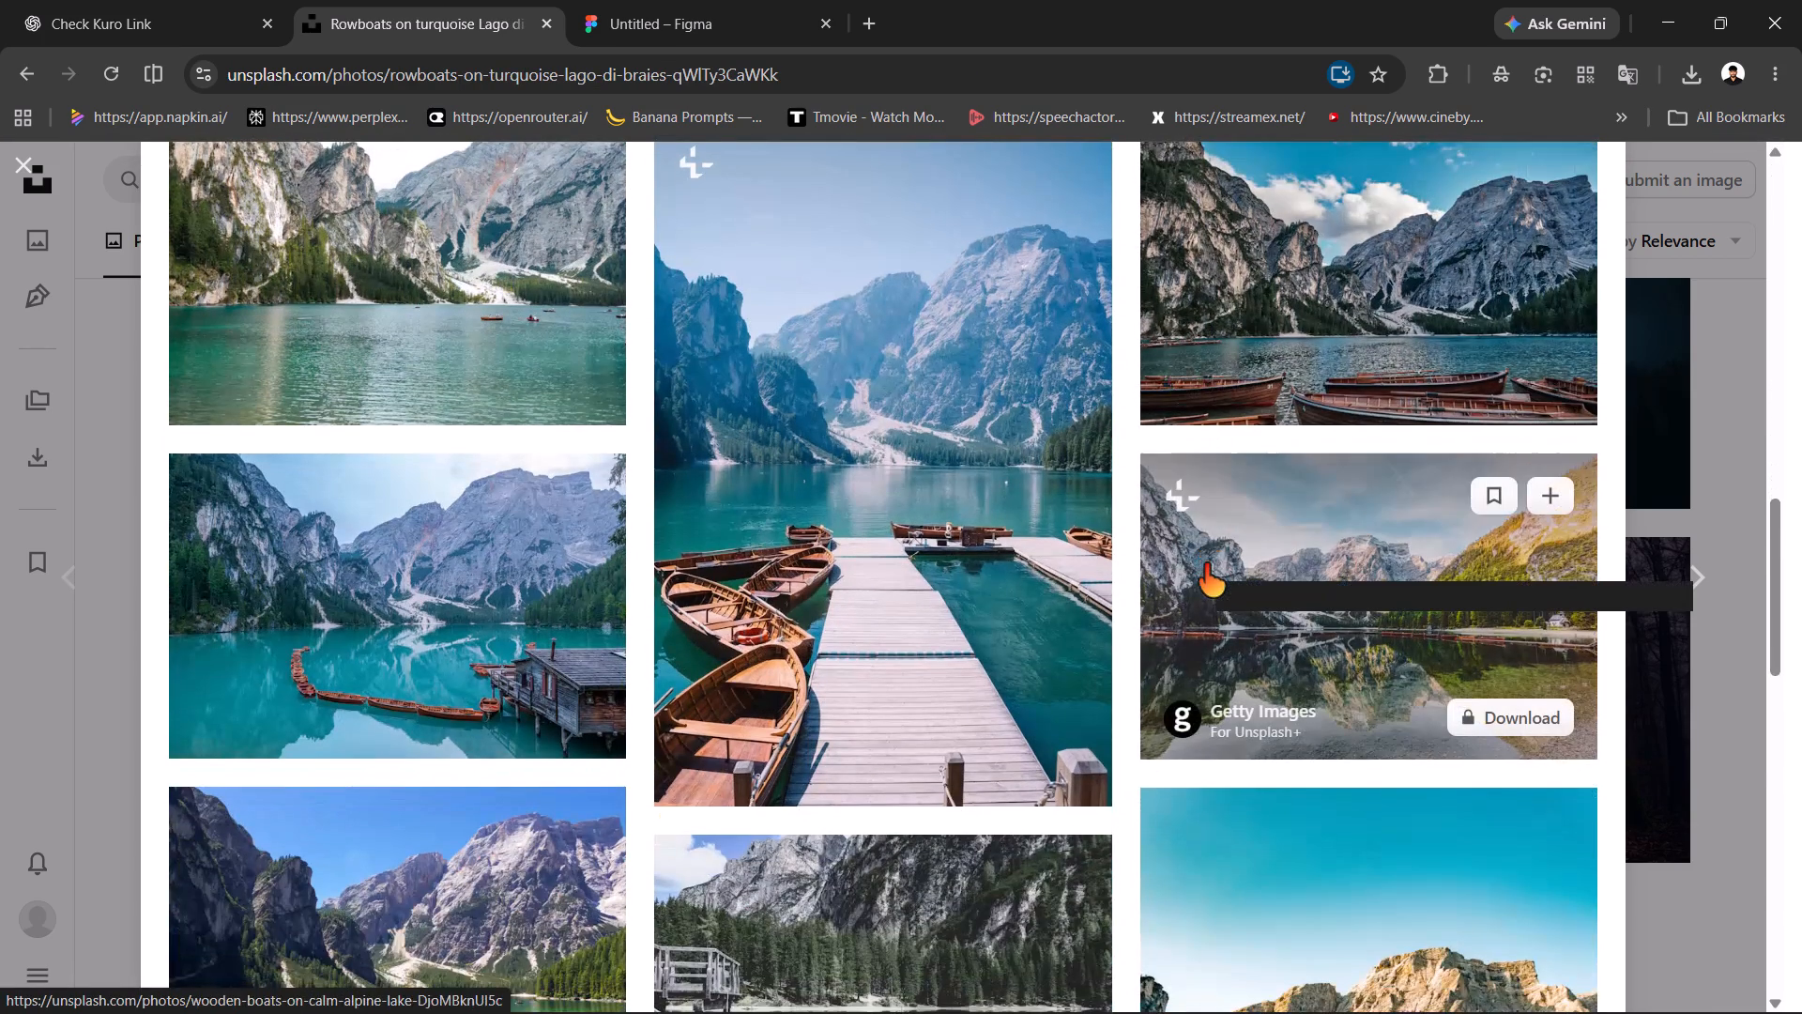
{"action": "scroll", "coordinate": [1204, 564], "scroll_direction": "down", "scroll_amount": 2}
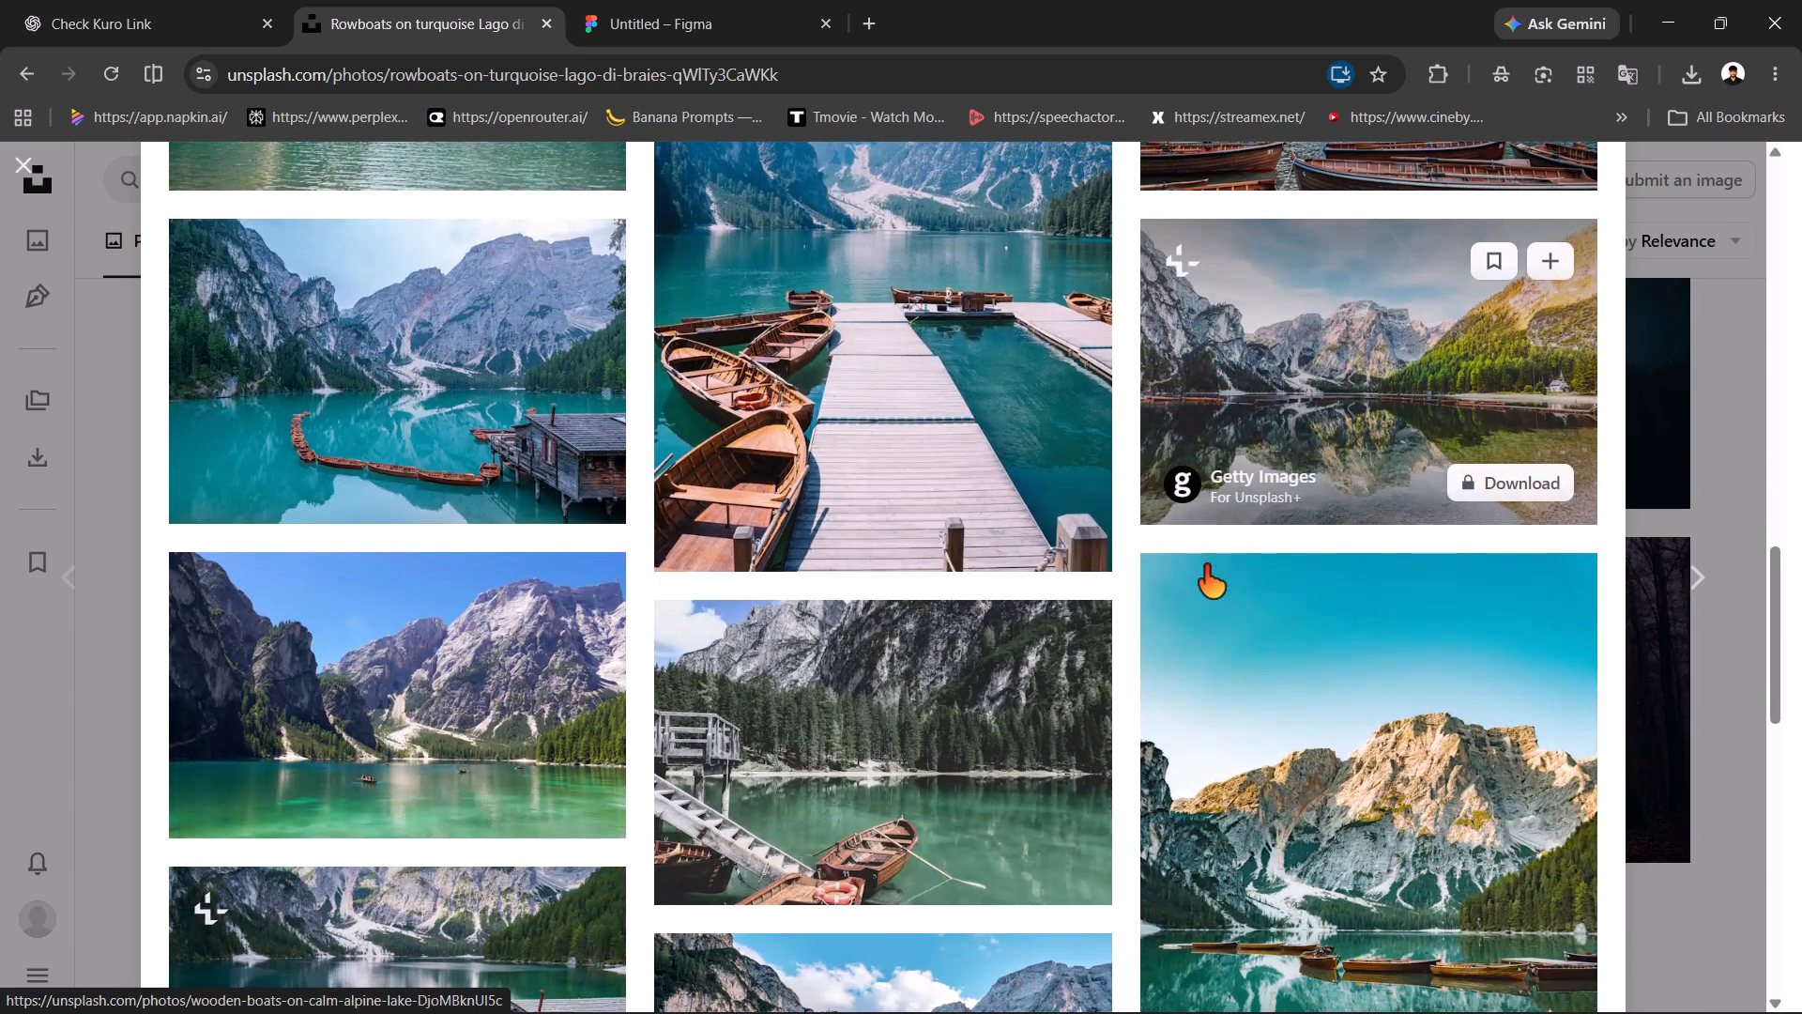
Open the related wide angle photo of a boat on a mountain lake and download it.
{"action": "left_click", "coordinate": [538, 668]}
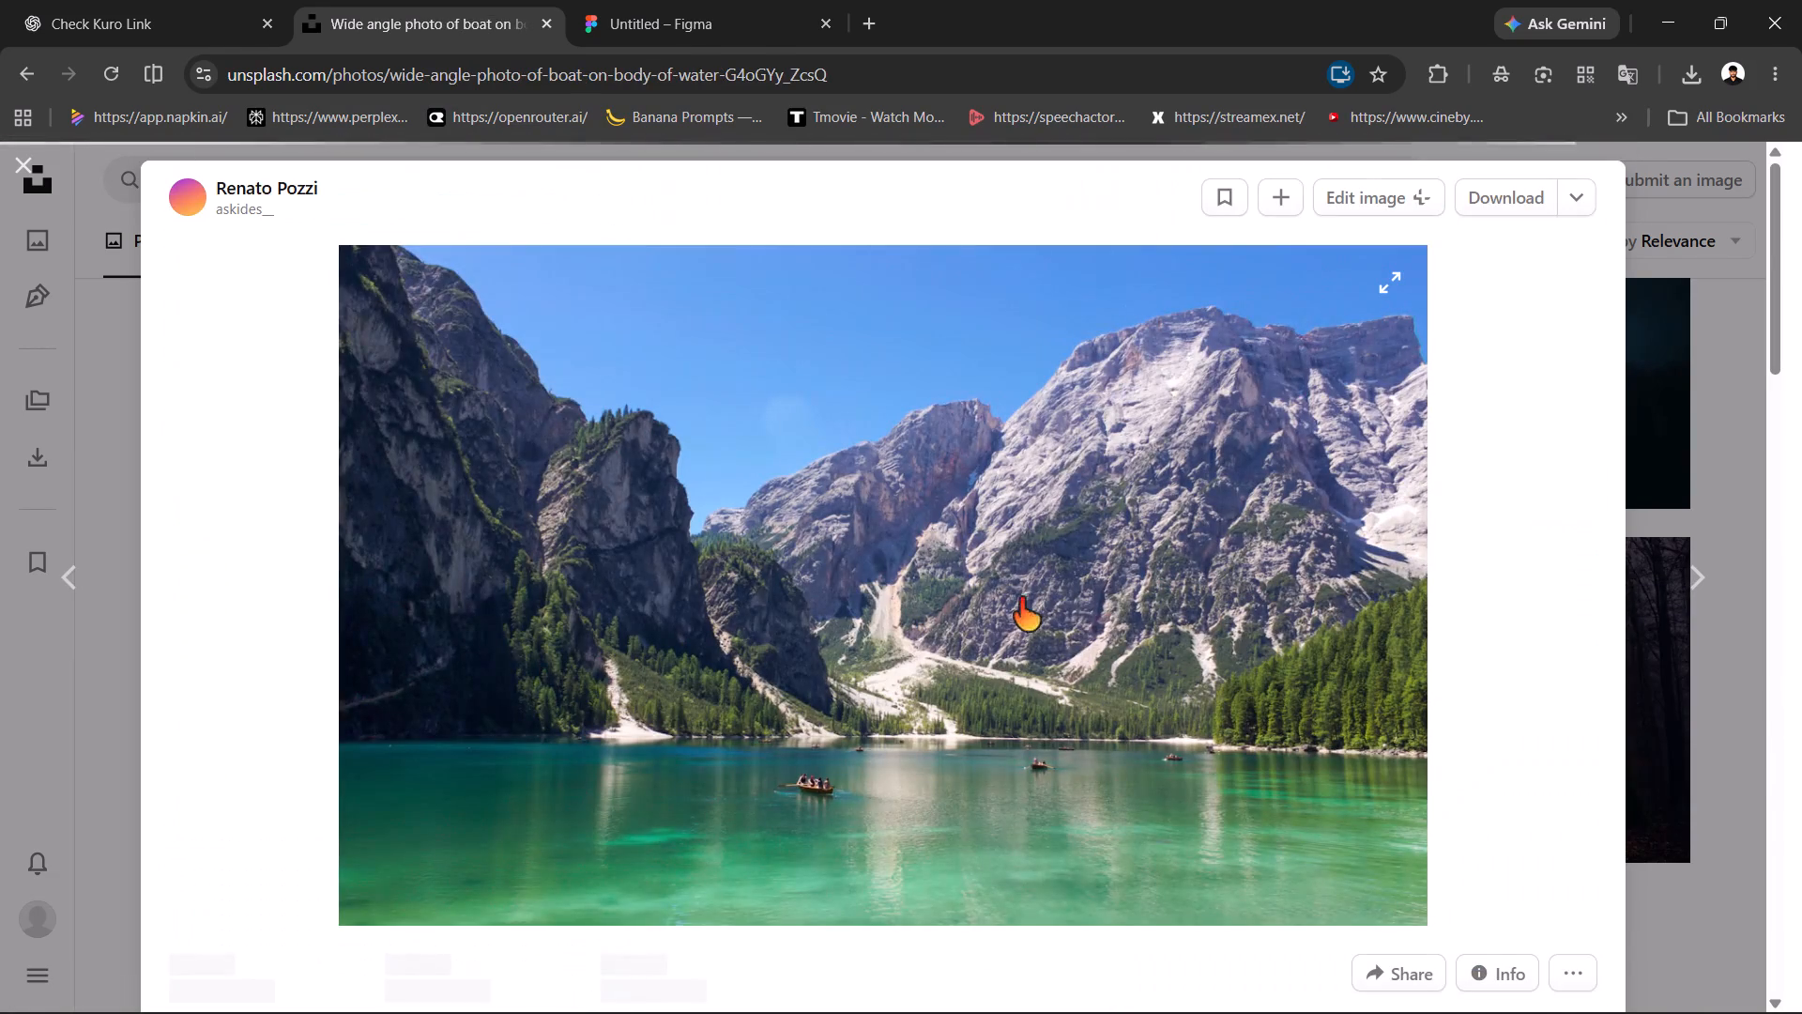
{"action": "scroll", "coordinate": [1073, 592], "scroll_direction": "down", "scroll_amount": 2}
{"action": "scroll", "coordinate": [1148, 611], "scroll_direction": "up", "scroll_amount": 2}
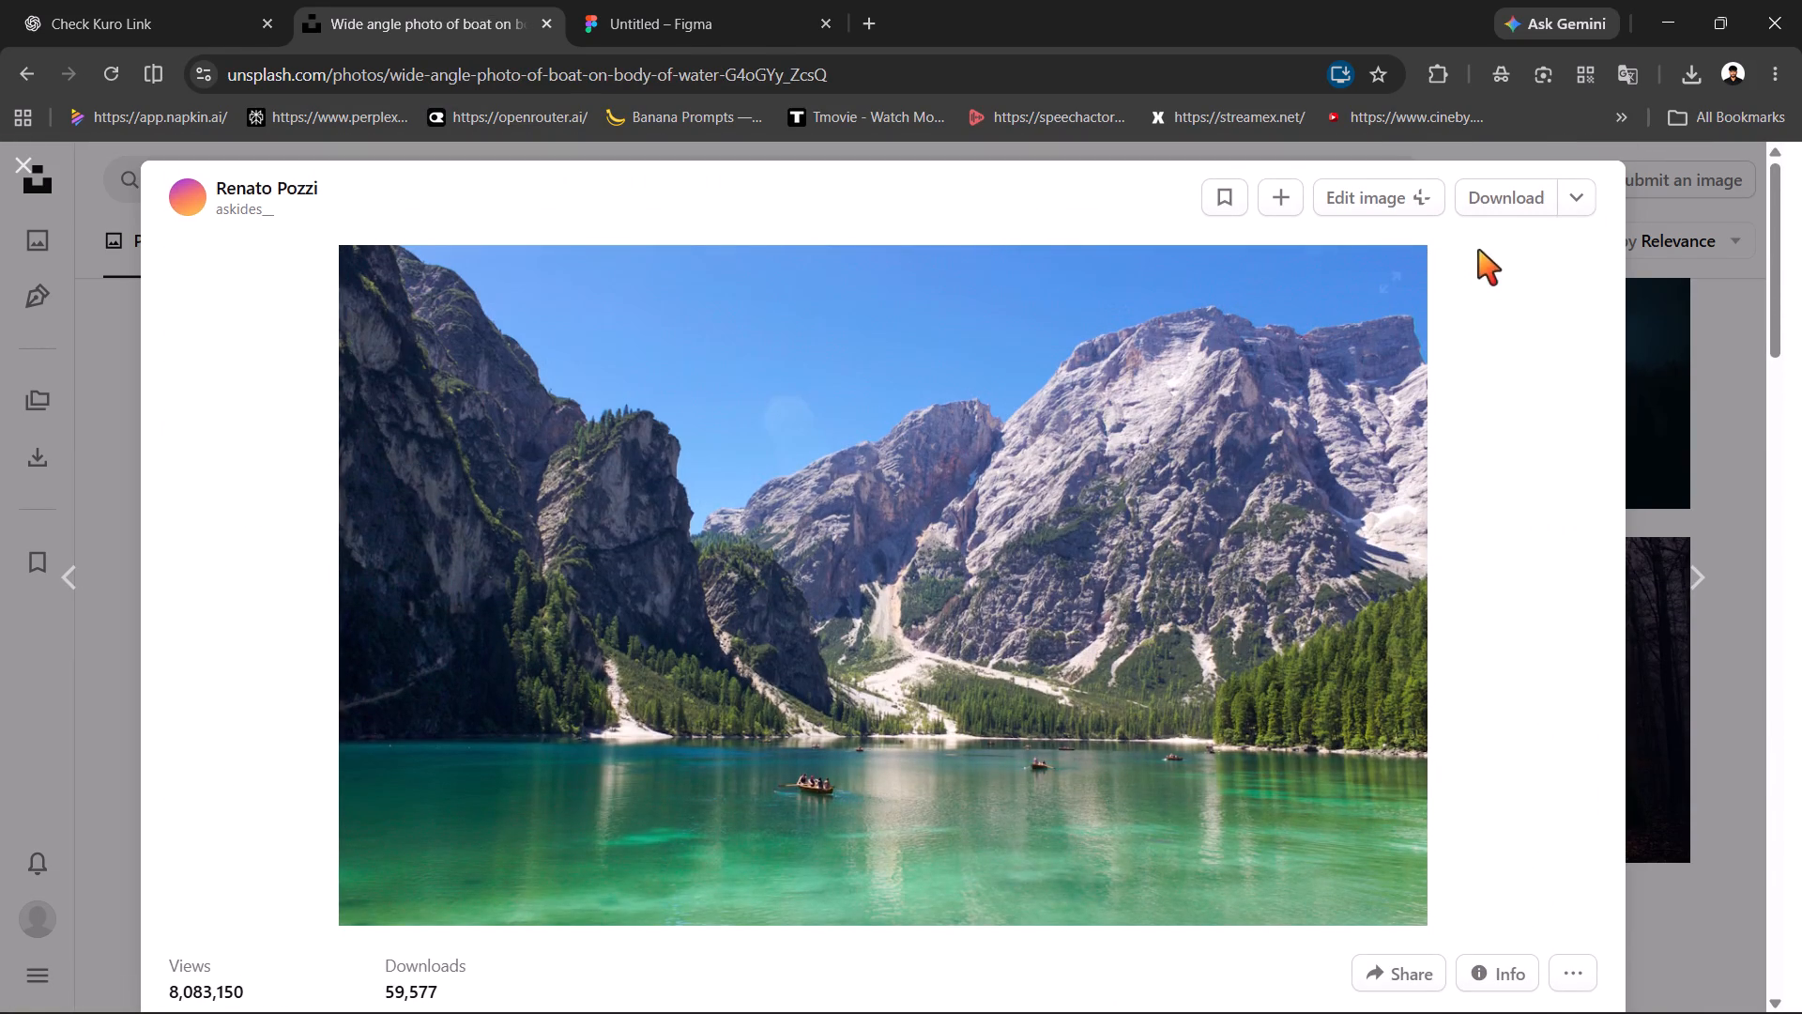
{"action": "left_click", "coordinate": [1492, 208]}
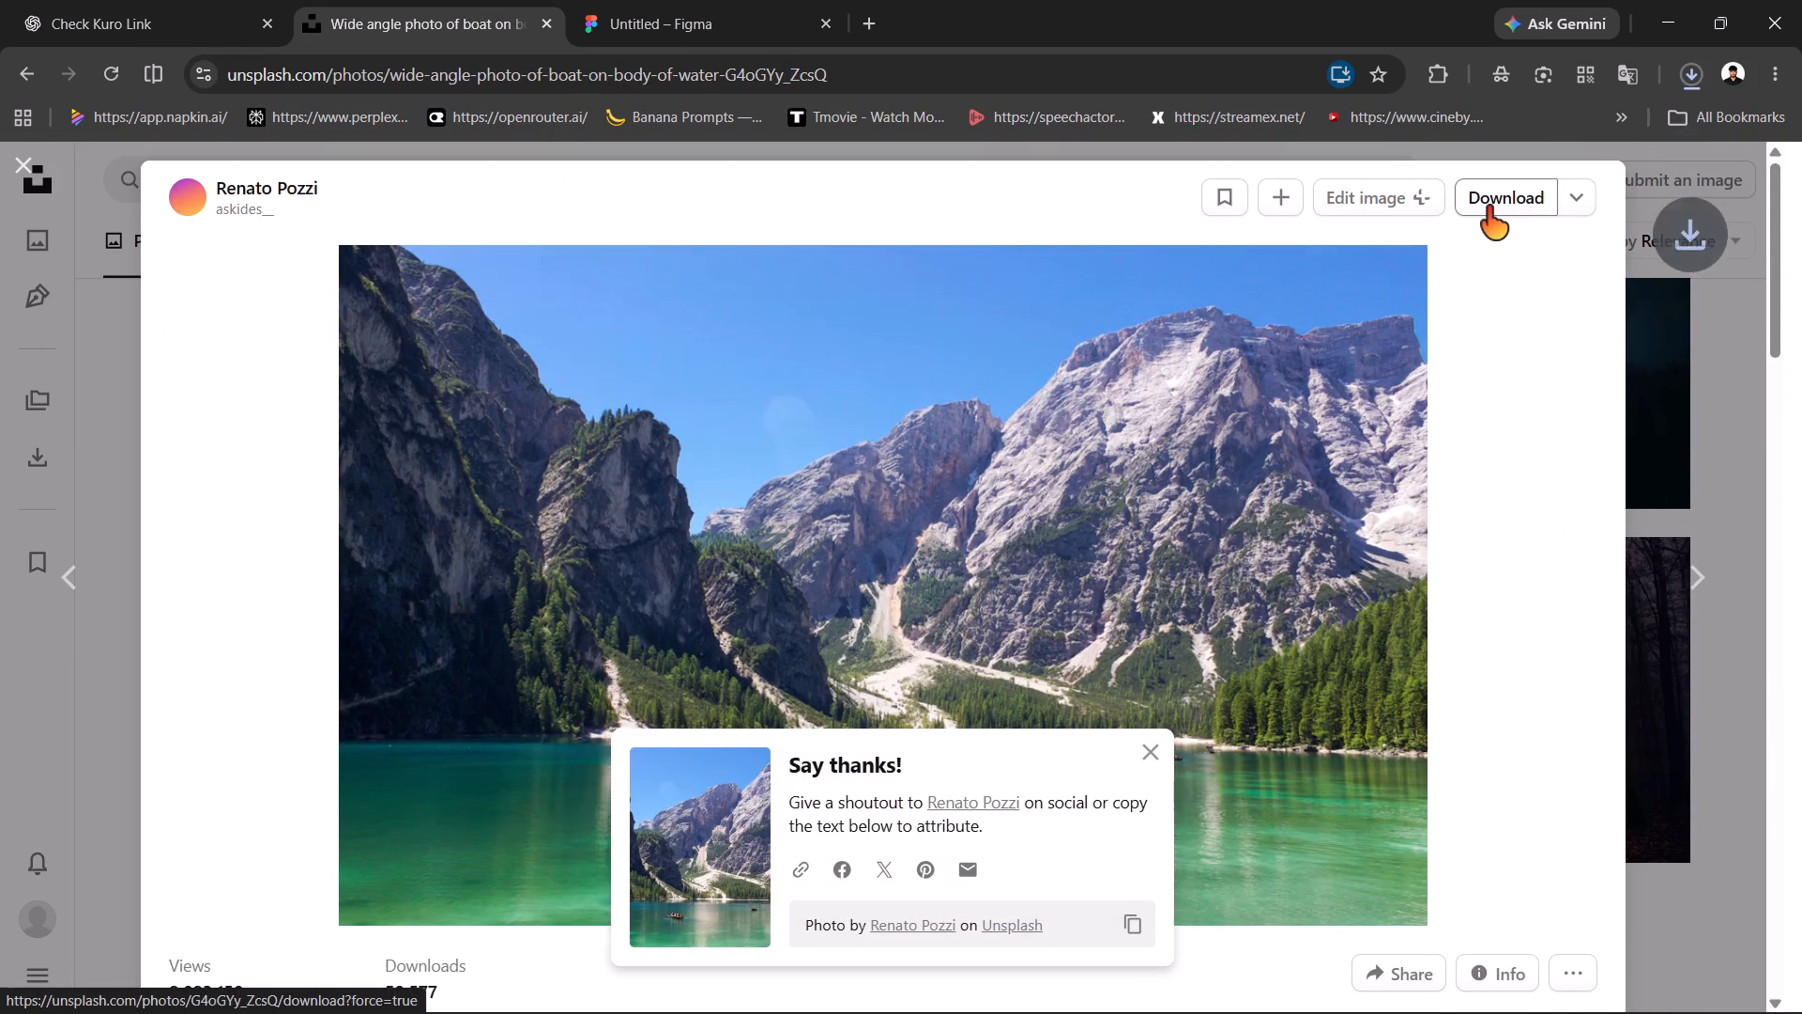
In Figma, add the downloaded lake photo as a new image fill on the homepage's hero rectangle.
{"action": "left_click", "coordinate": [649, 0]}
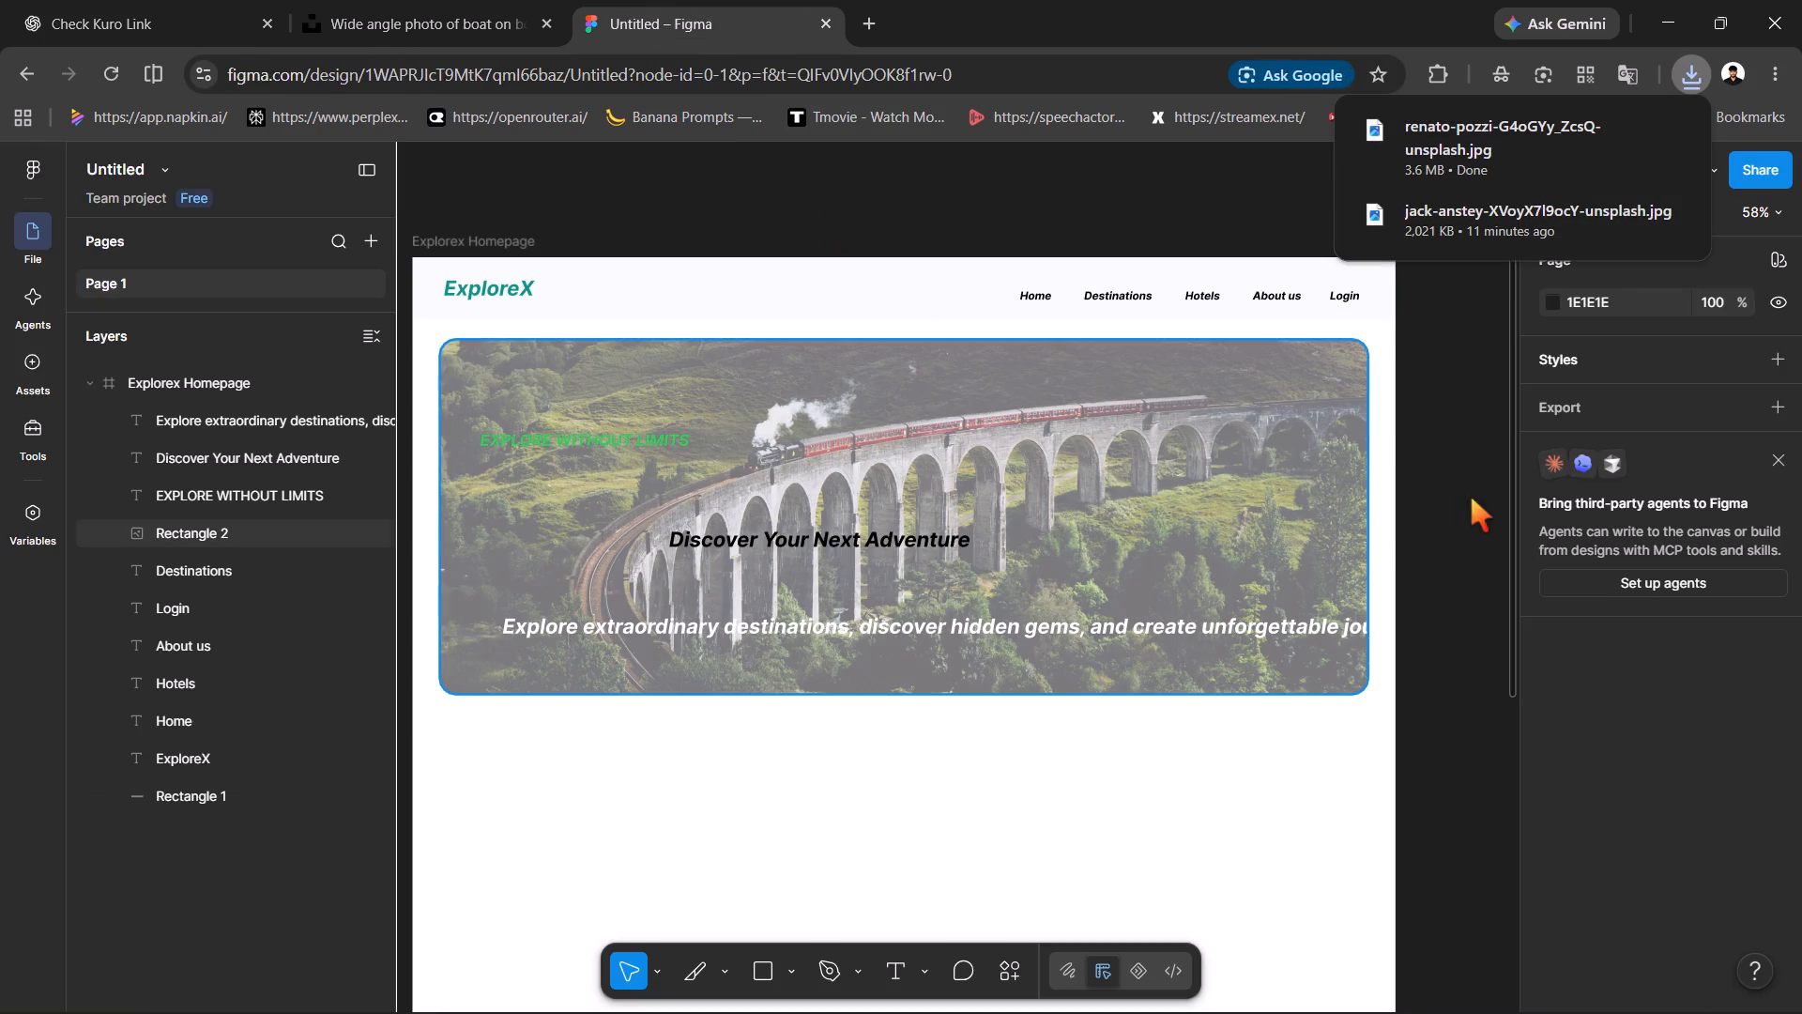
{"action": "left_click", "coordinate": [1225, 457]}
{"action": "scroll", "coordinate": [1651, 637], "scroll_direction": "down", "scroll_amount": 3}
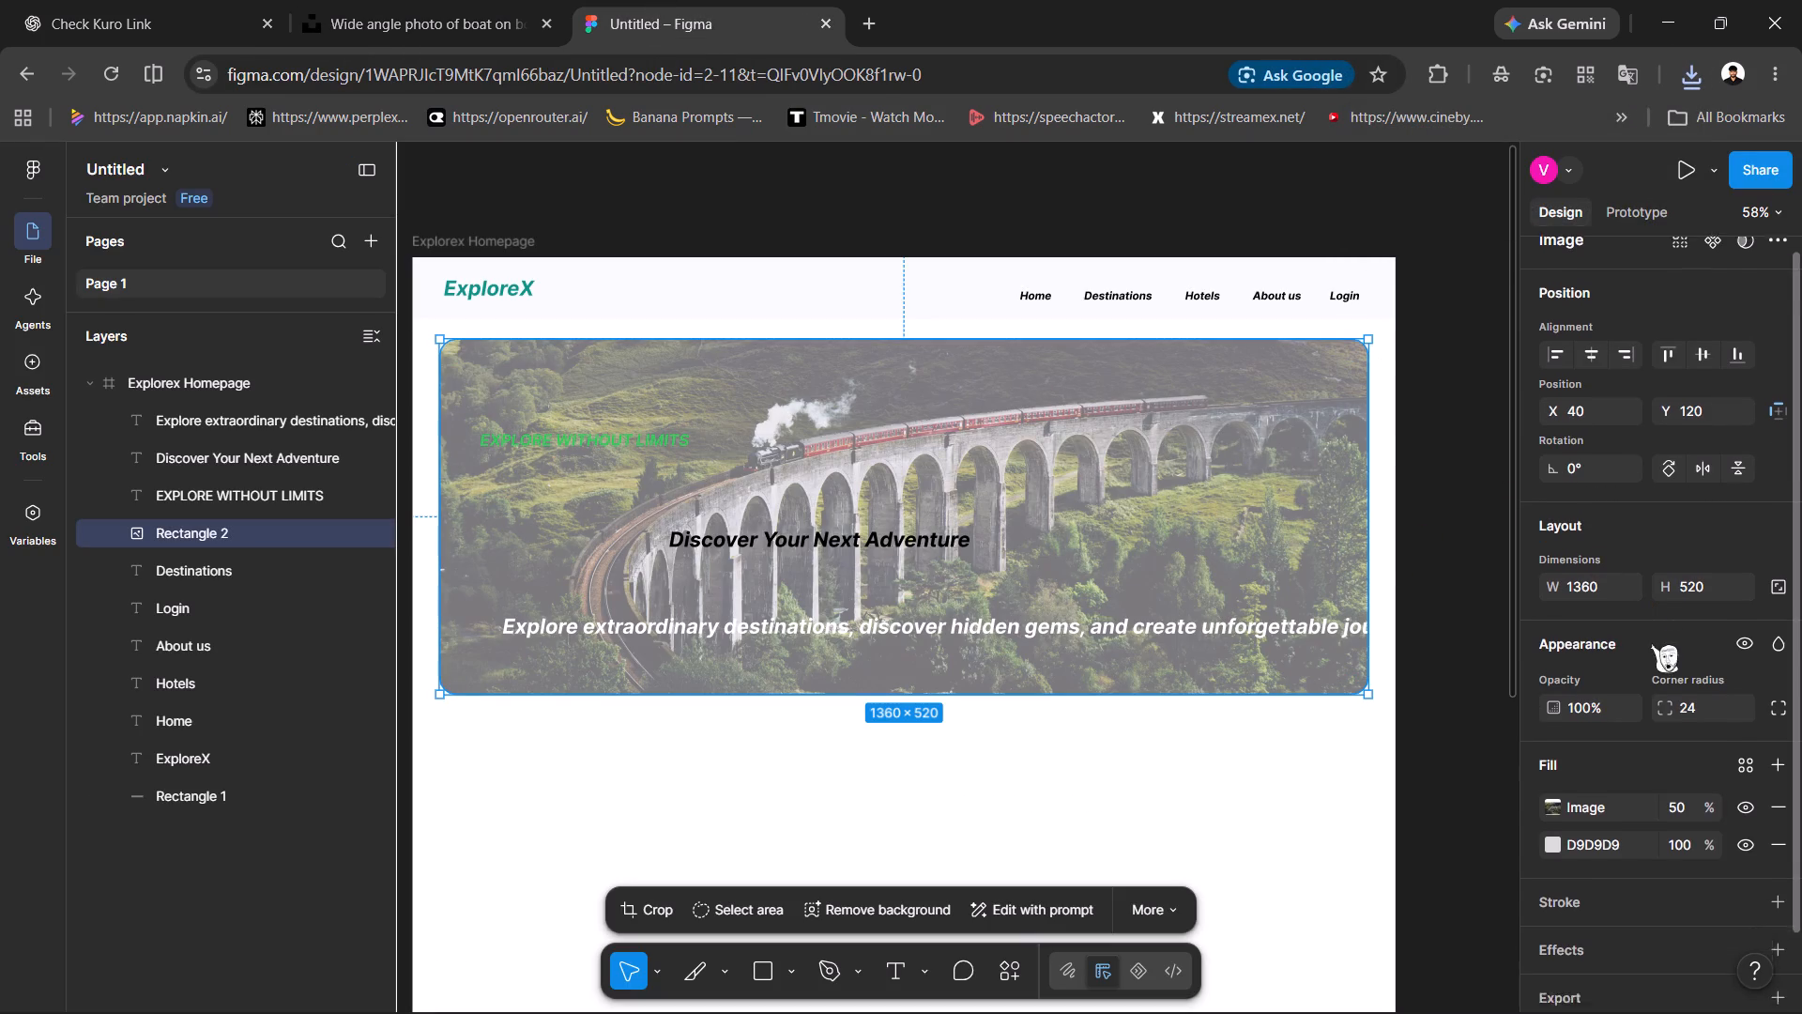
{"action": "left_click", "coordinate": [1773, 709]}
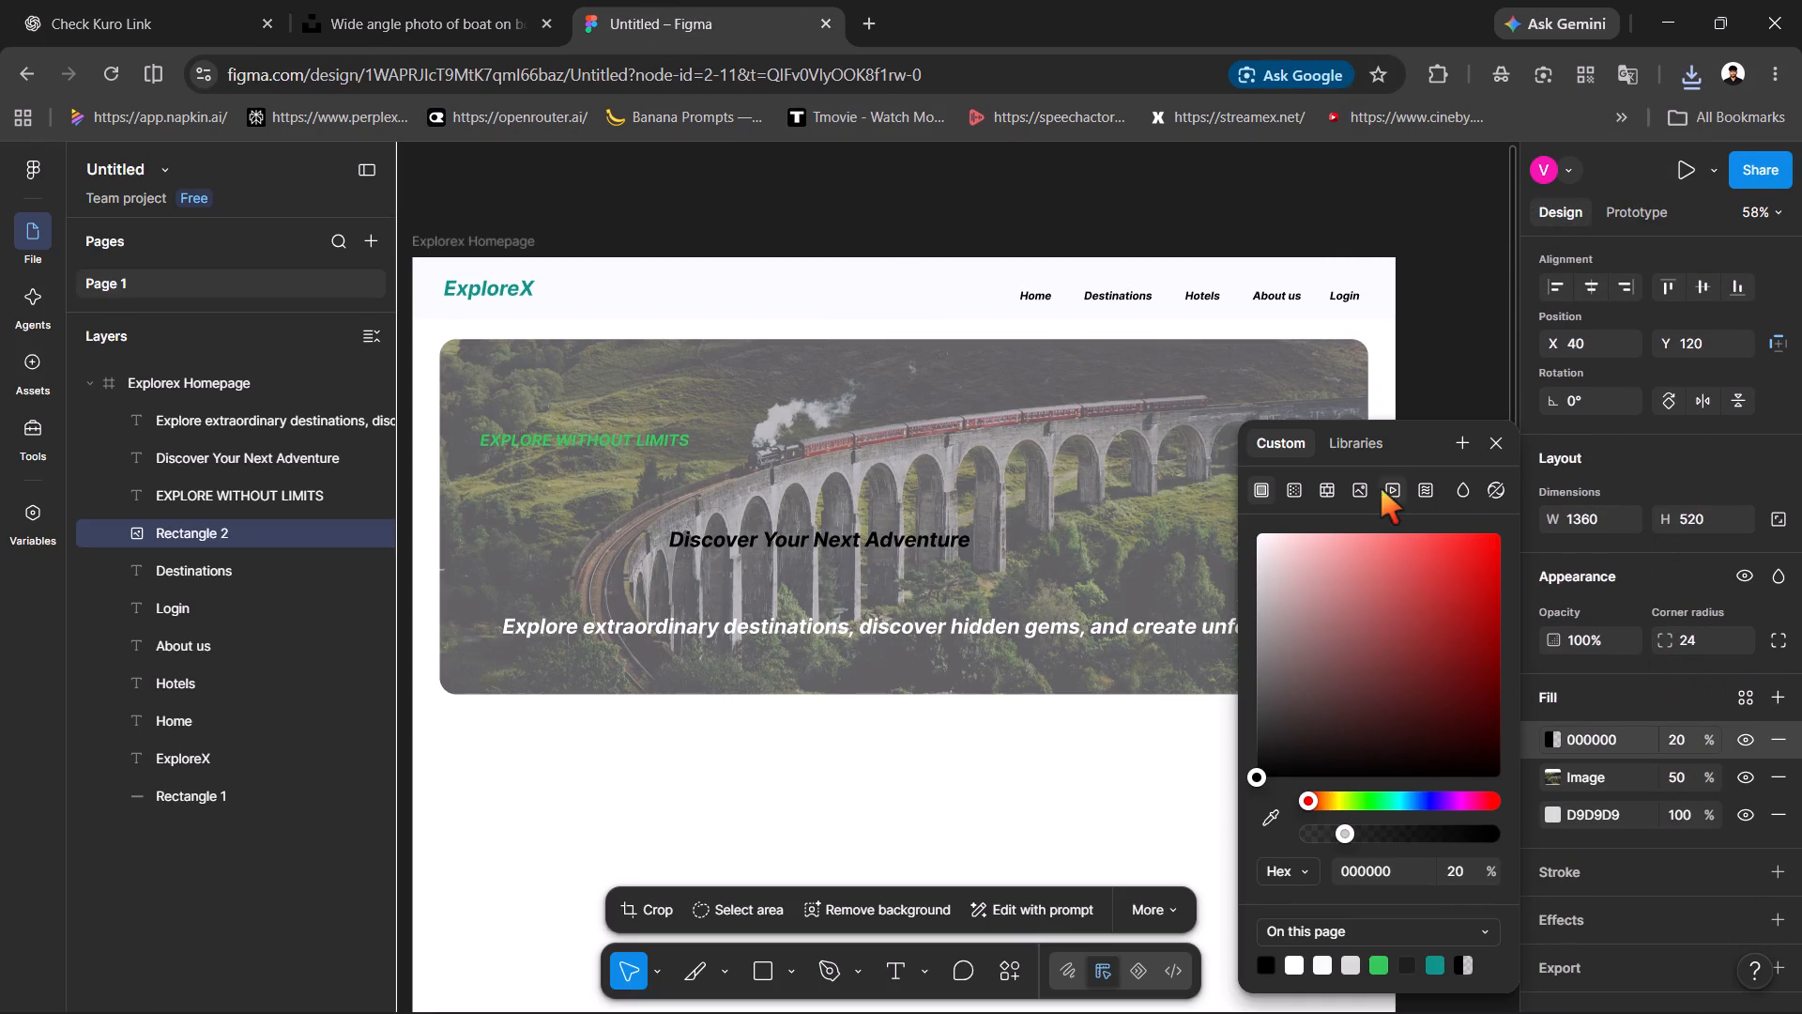
{"action": "left_click", "coordinate": [1362, 482]}
{"action": "left_click", "coordinate": [1380, 578]}
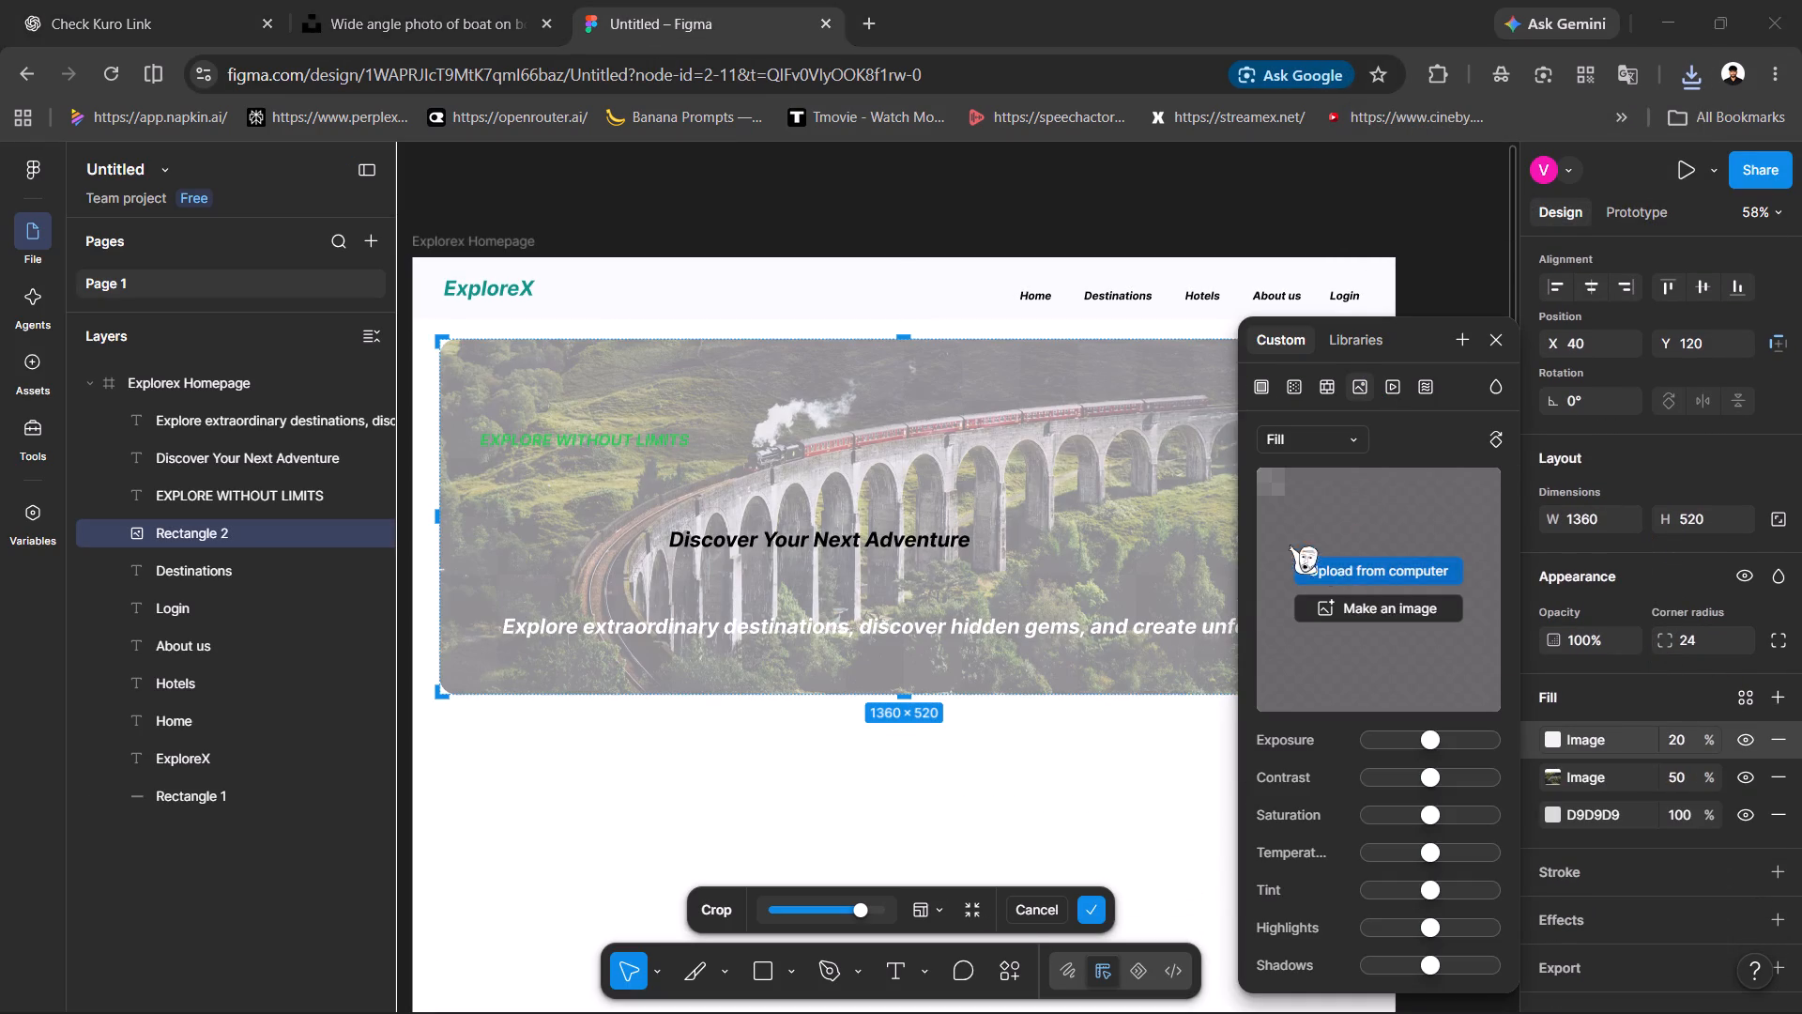
{"action": "double_click", "coordinate": [260, 265]}
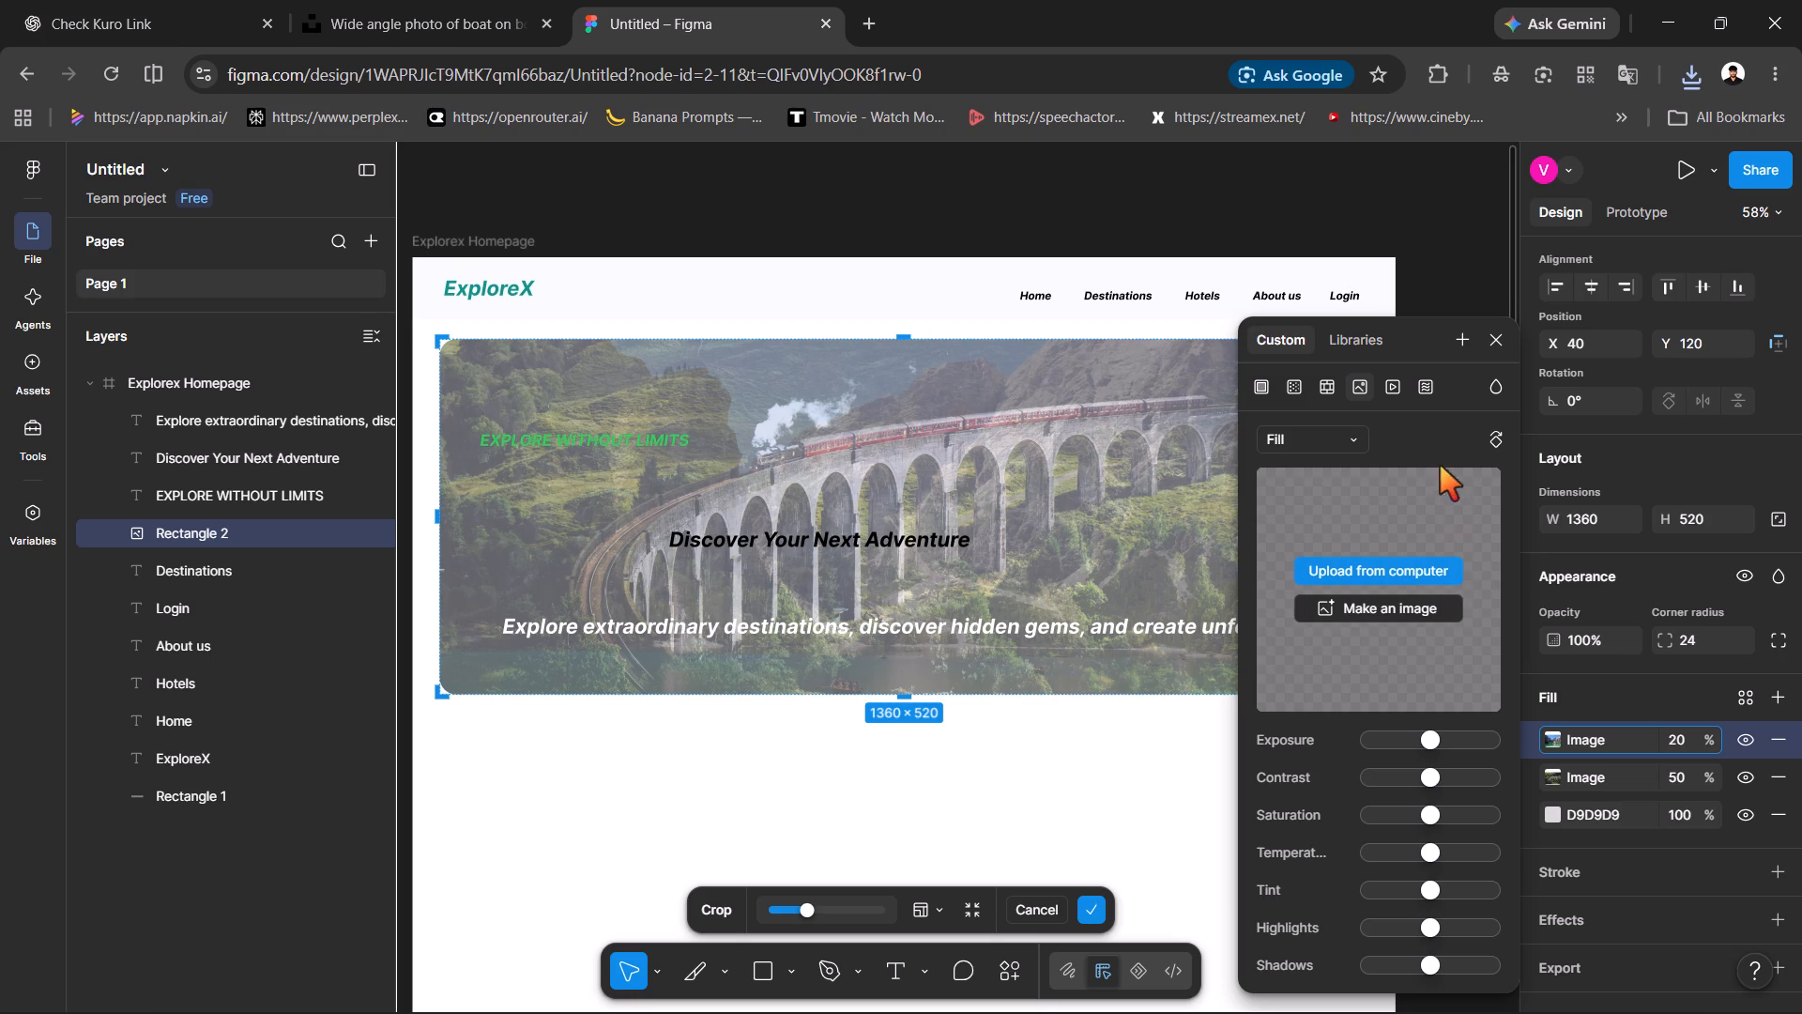
{"action": "left_click", "coordinate": [1494, 339]}
Remove the old train viaduct image fill from the hero rectangle.
{"action": "left_click", "coordinate": [1783, 787]}
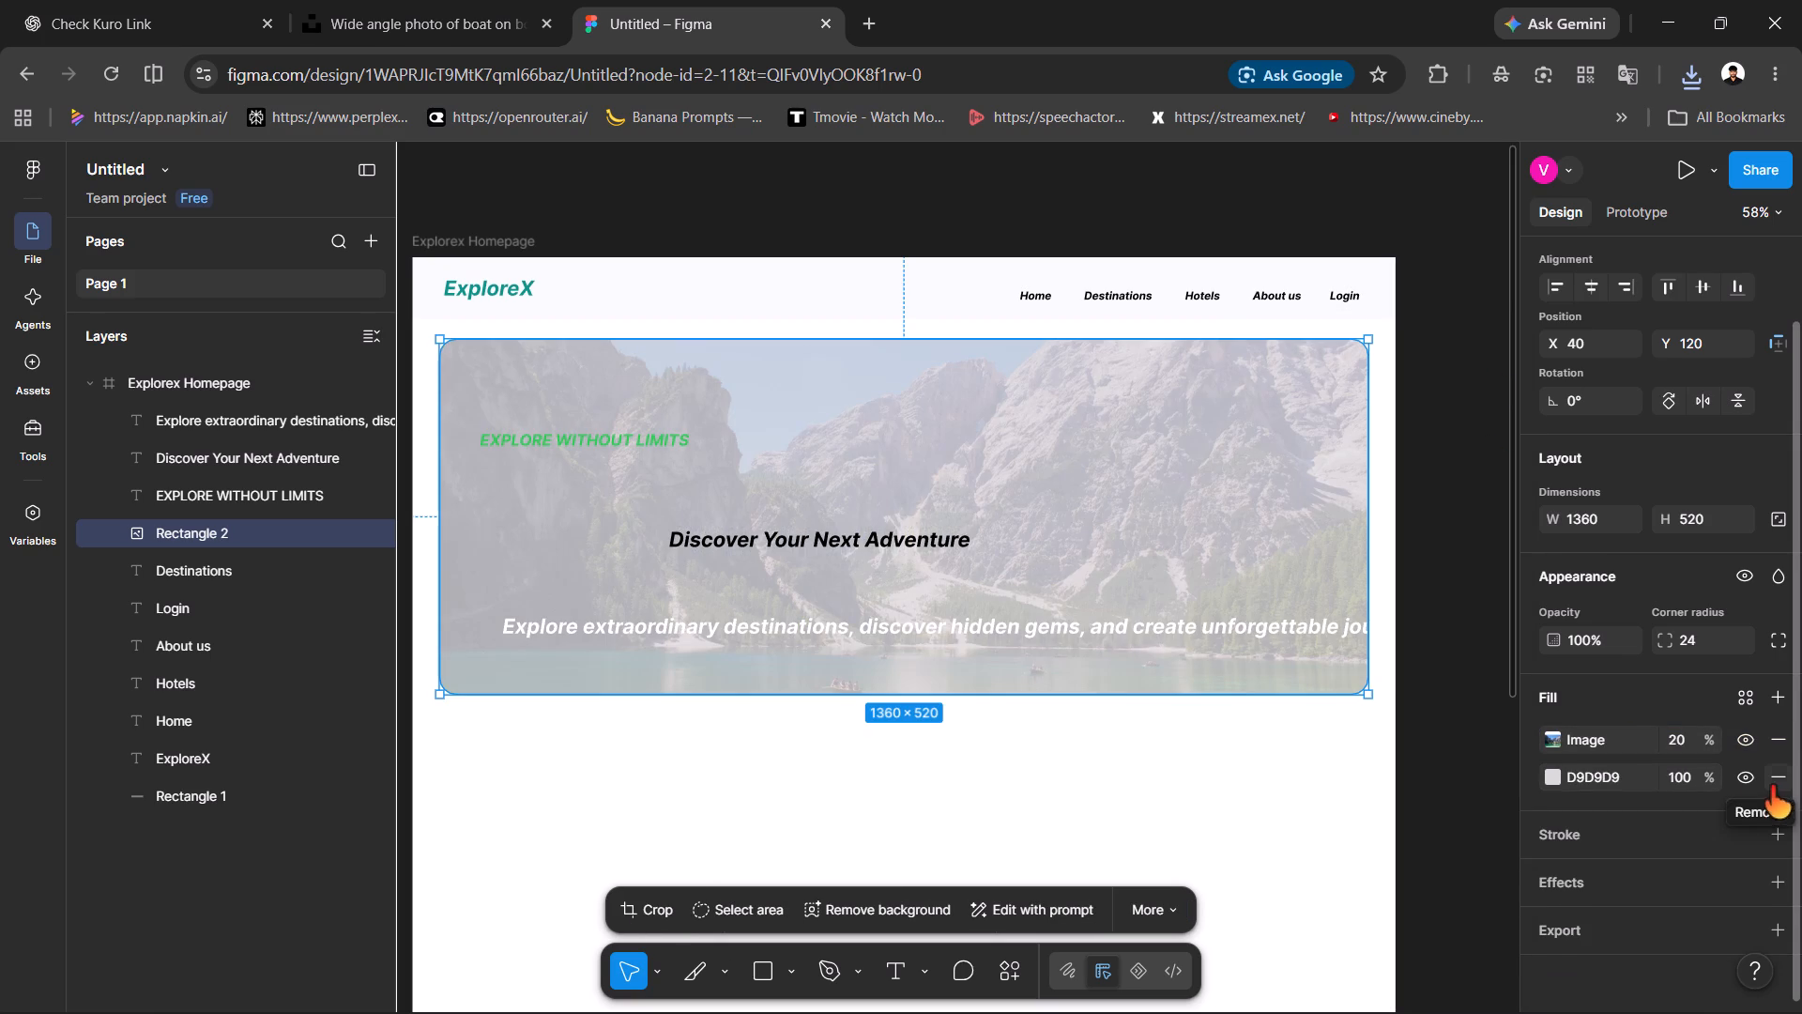
Set the lake photo fill's opacity to 100% on the hero rectangle.
{"action": "double_click", "coordinate": [1685, 741]}
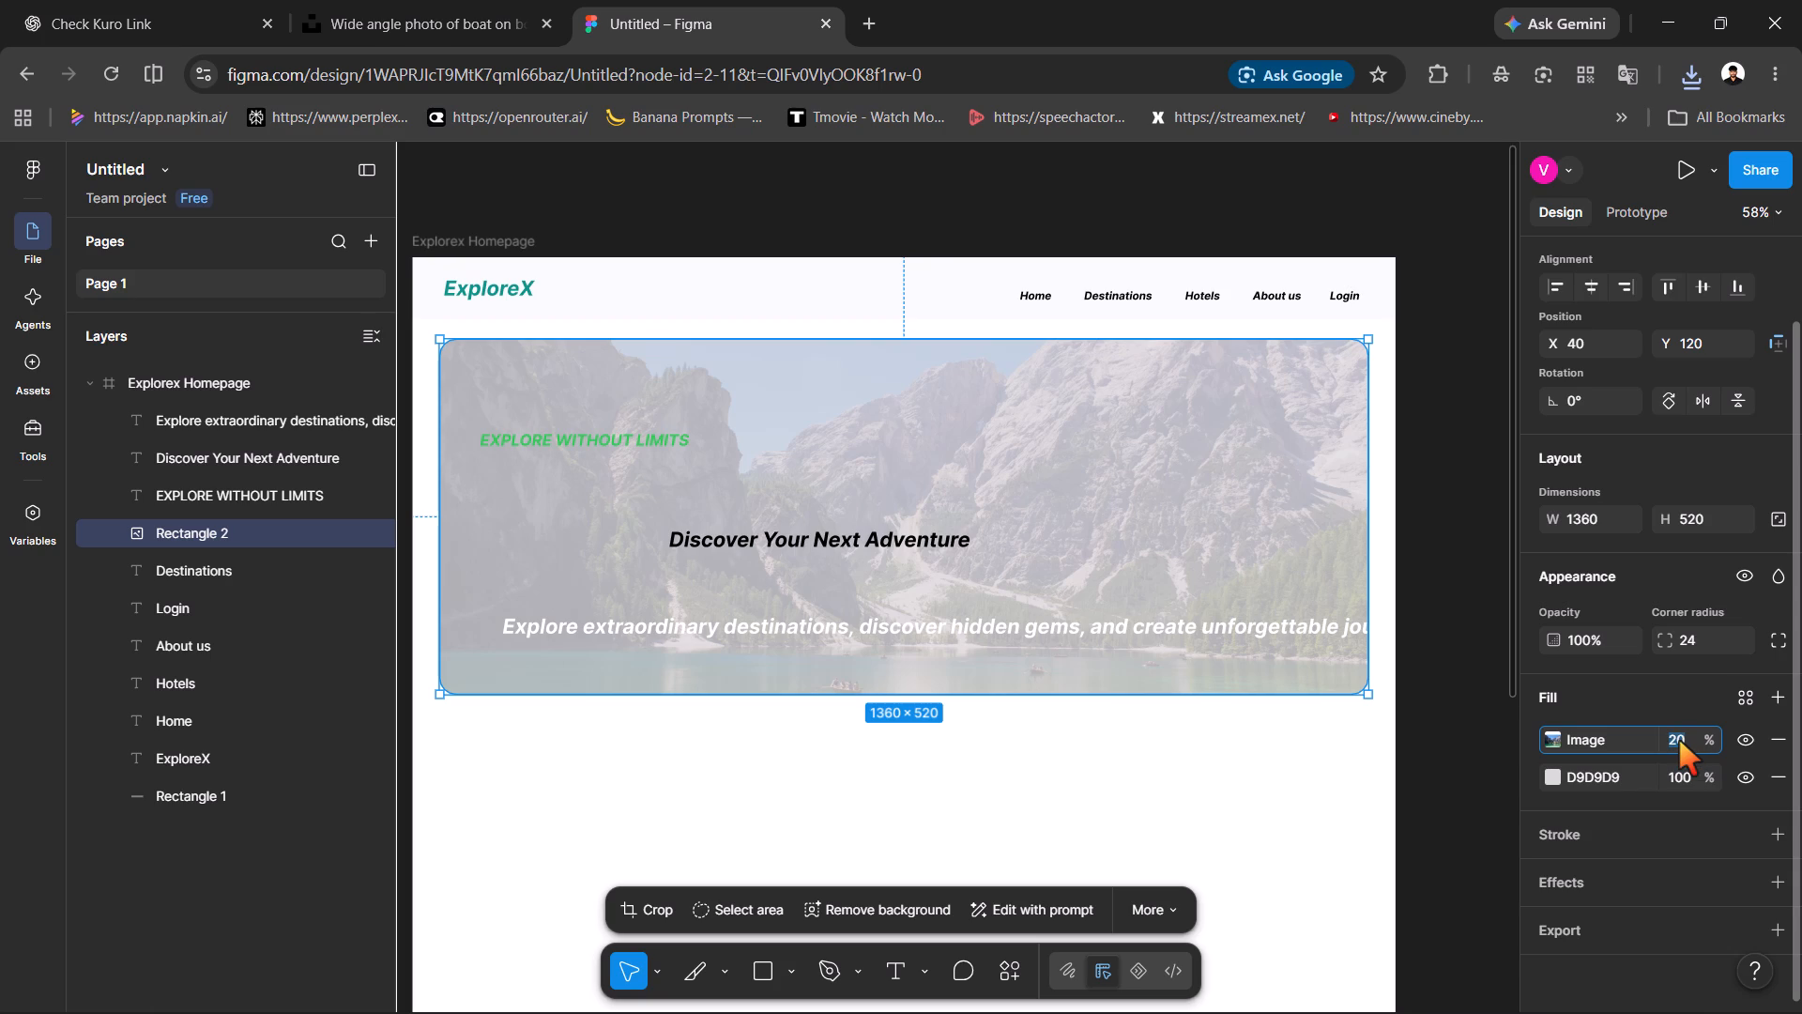
{"action": "type", "text": "100"}
{"action": "key", "text": "Return"}
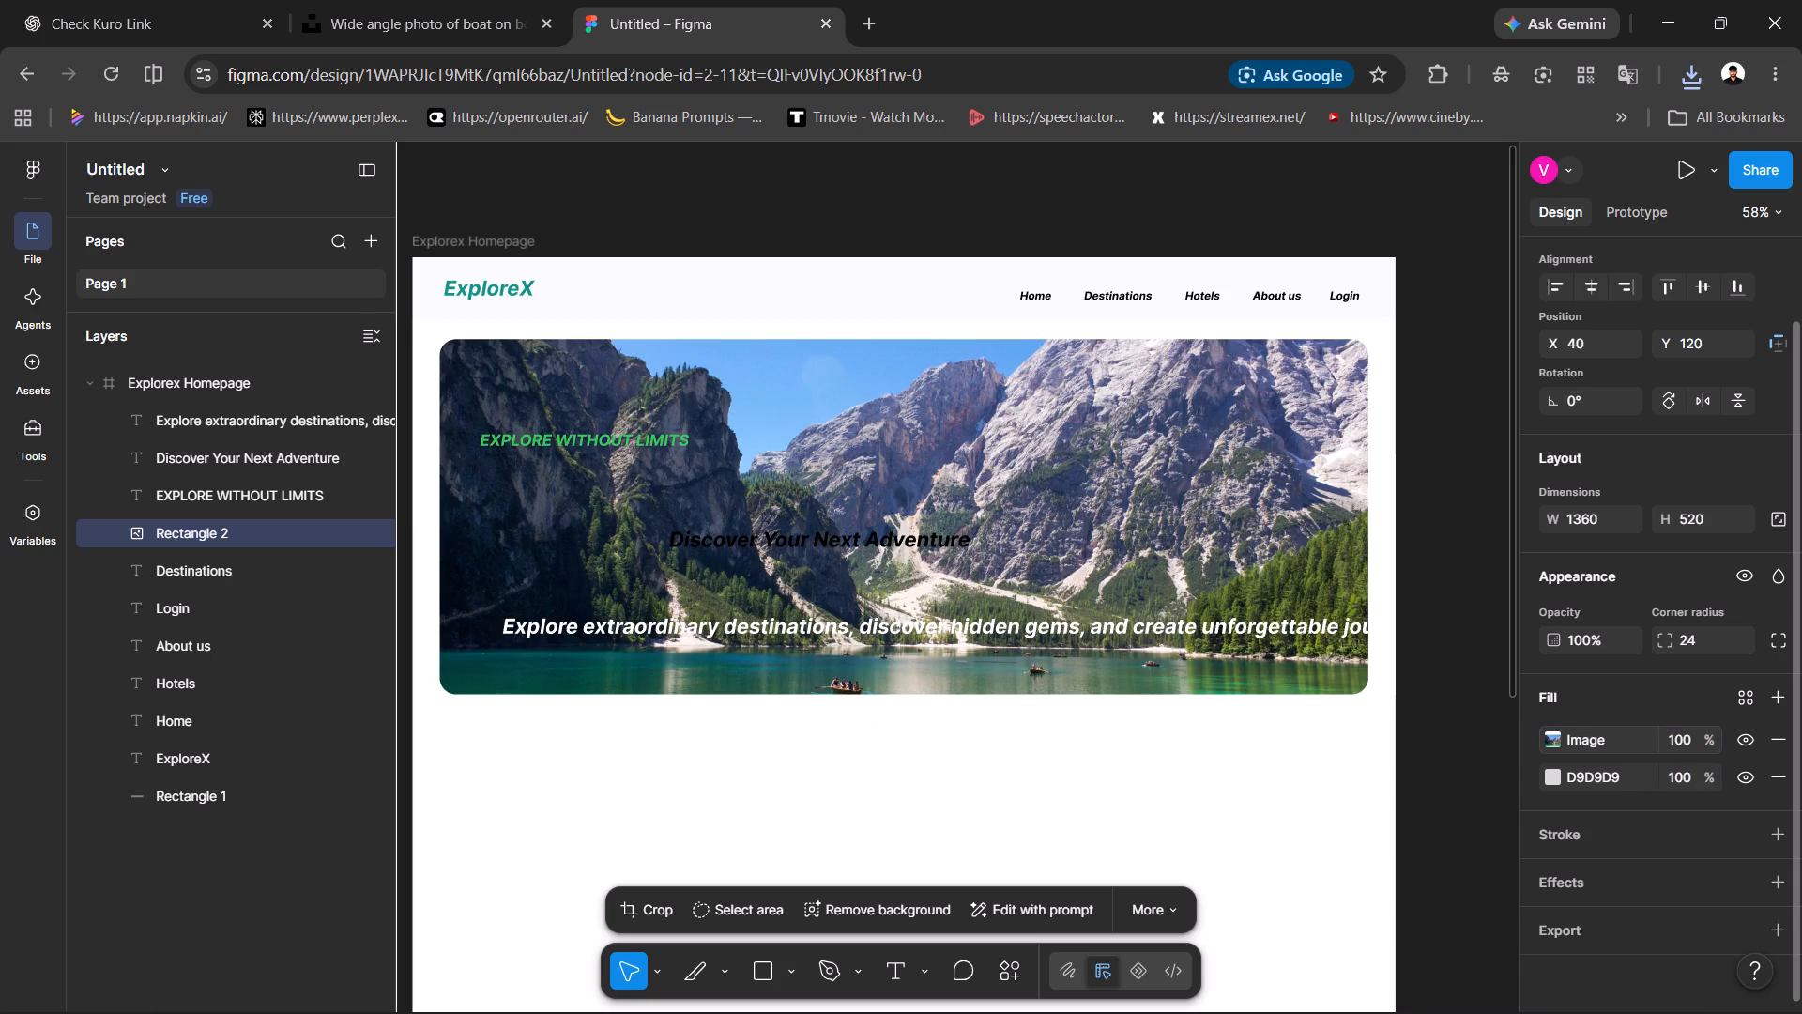
Reposition the lake photo within the hero rectangle's crop, shifting it upward so more of the lake shows.
{"action": "double_click", "coordinate": [1100, 507]}
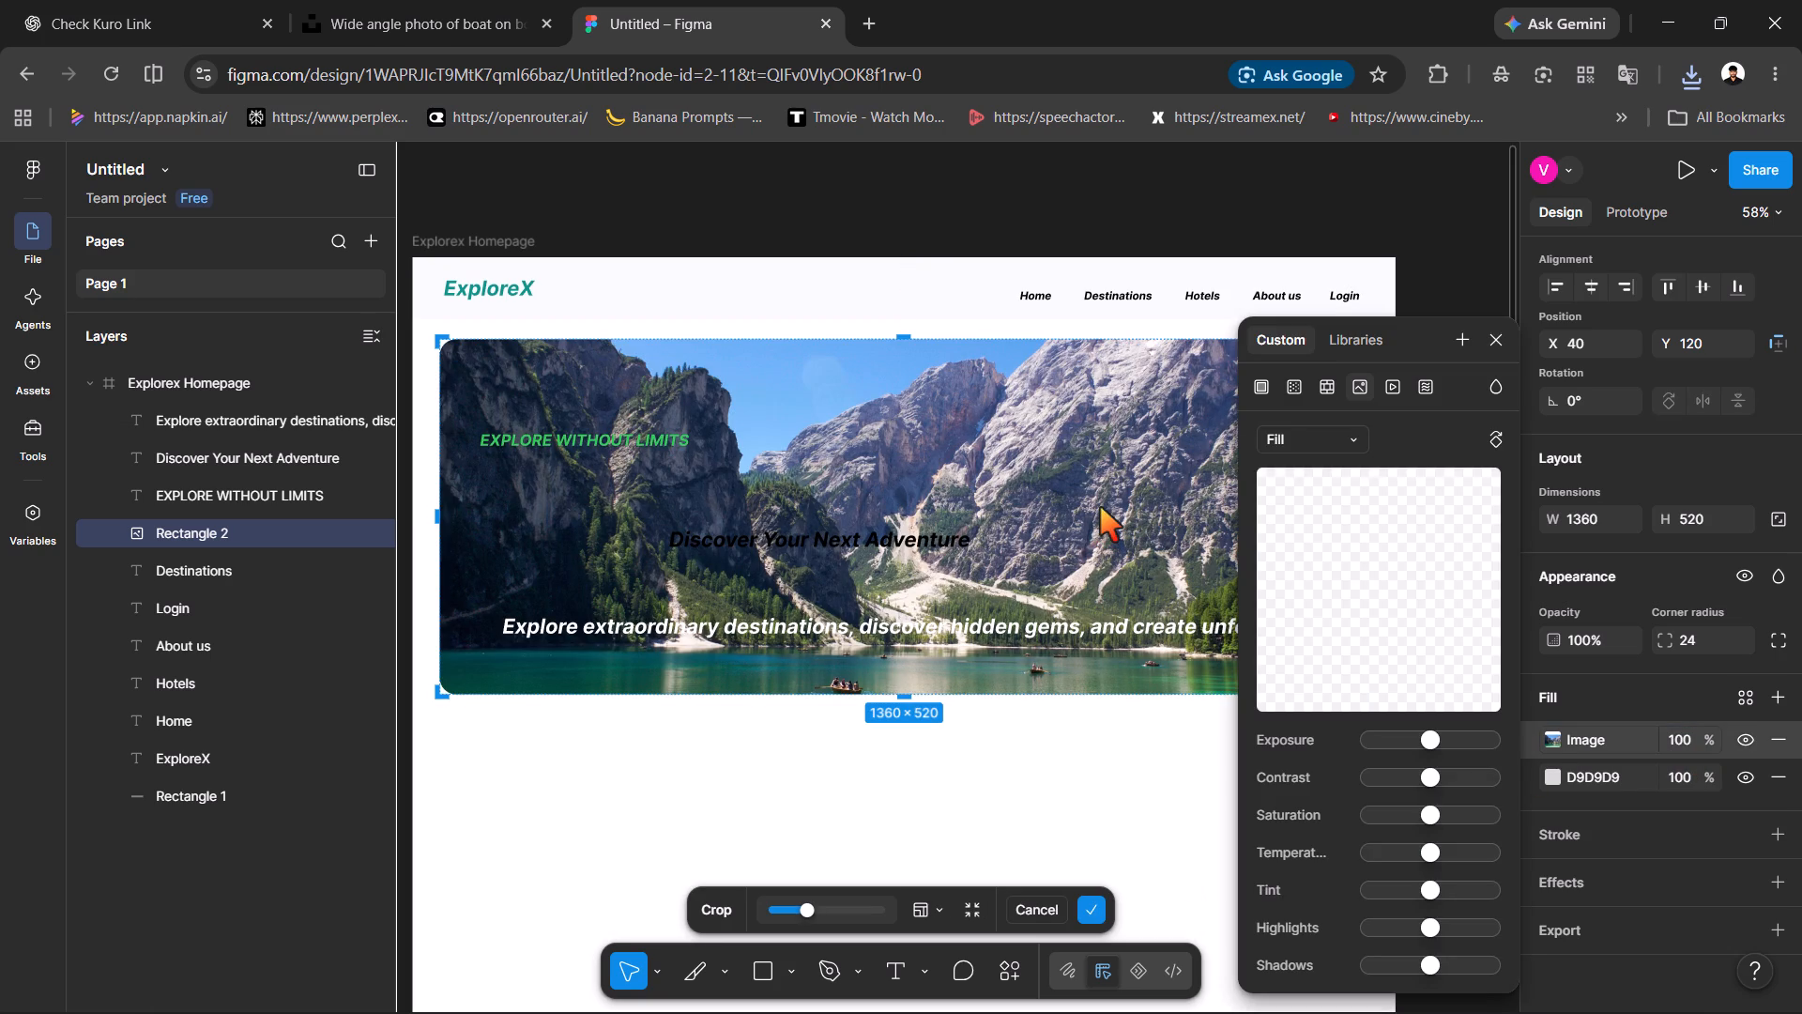
{"action": "left_click_drag", "start_coordinate": [1100, 507], "coordinate": [1132, 636]}
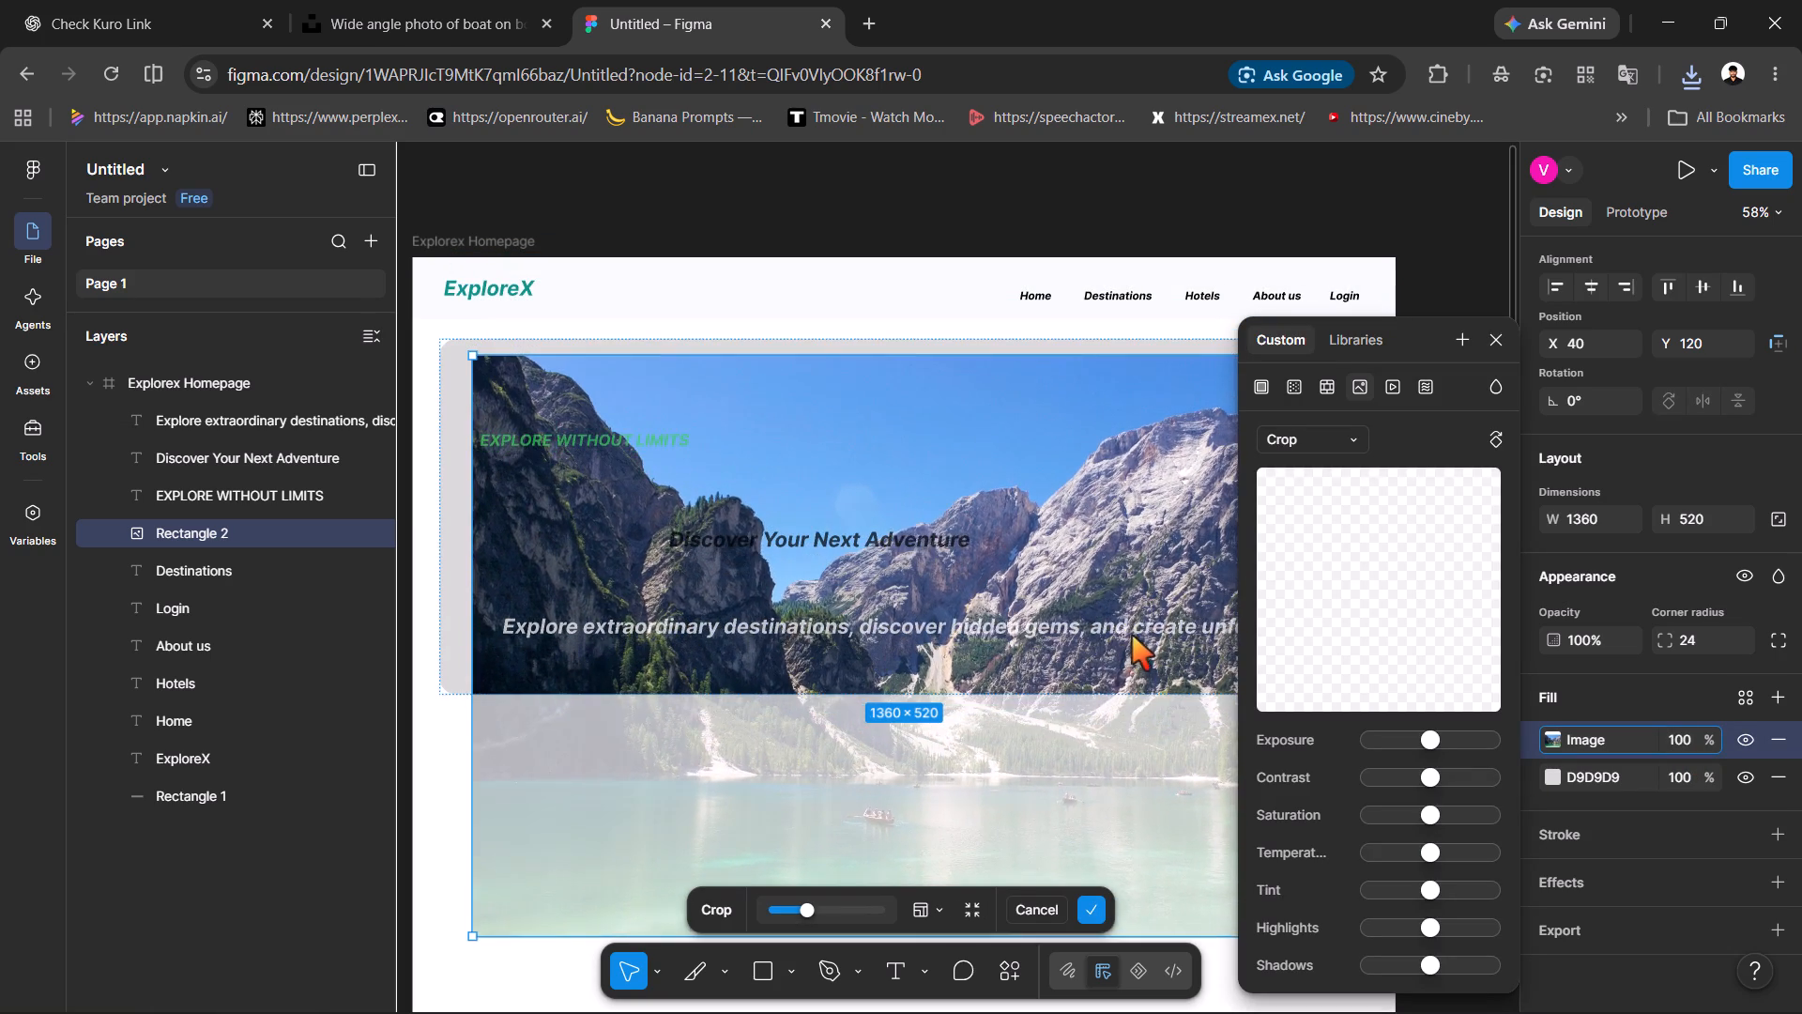
{"action": "left_click_drag", "start_coordinate": [1132, 636], "coordinate": [1089, 471]}
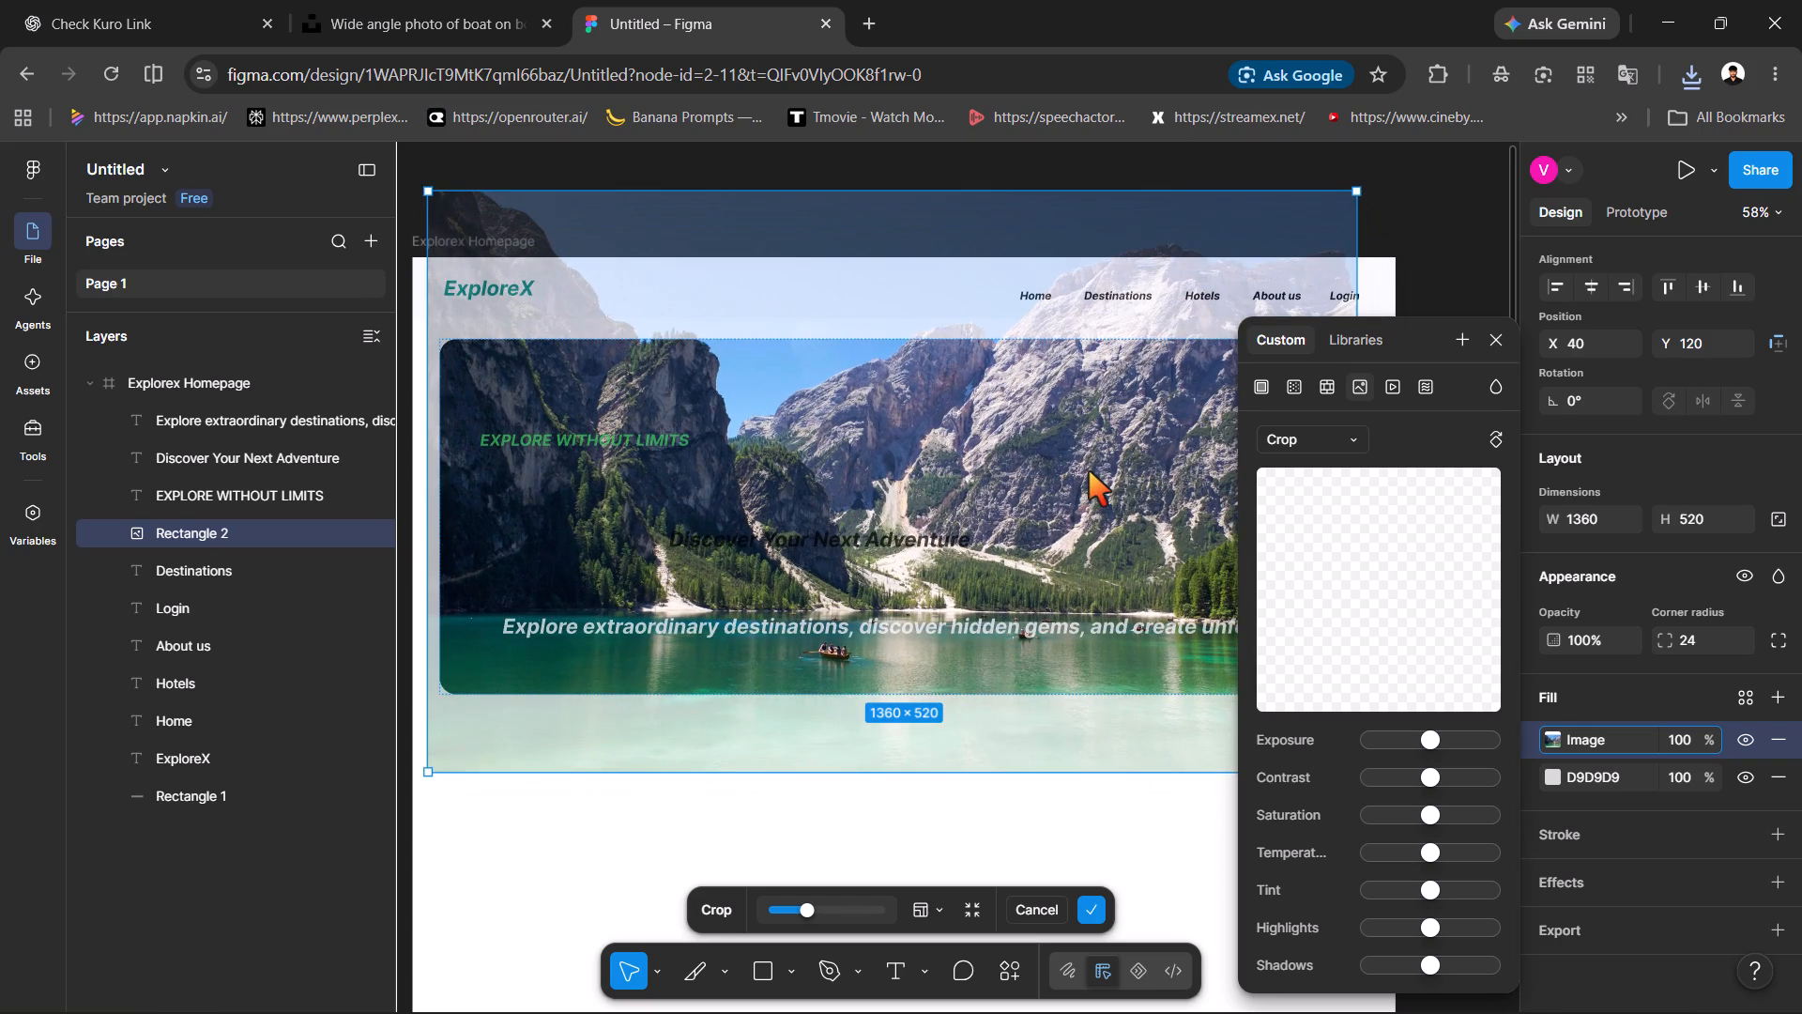
{"action": "left_click_drag", "start_coordinate": [1089, 471], "coordinate": [1087, 452]}
{"action": "left_click", "coordinate": [1087, 452]}
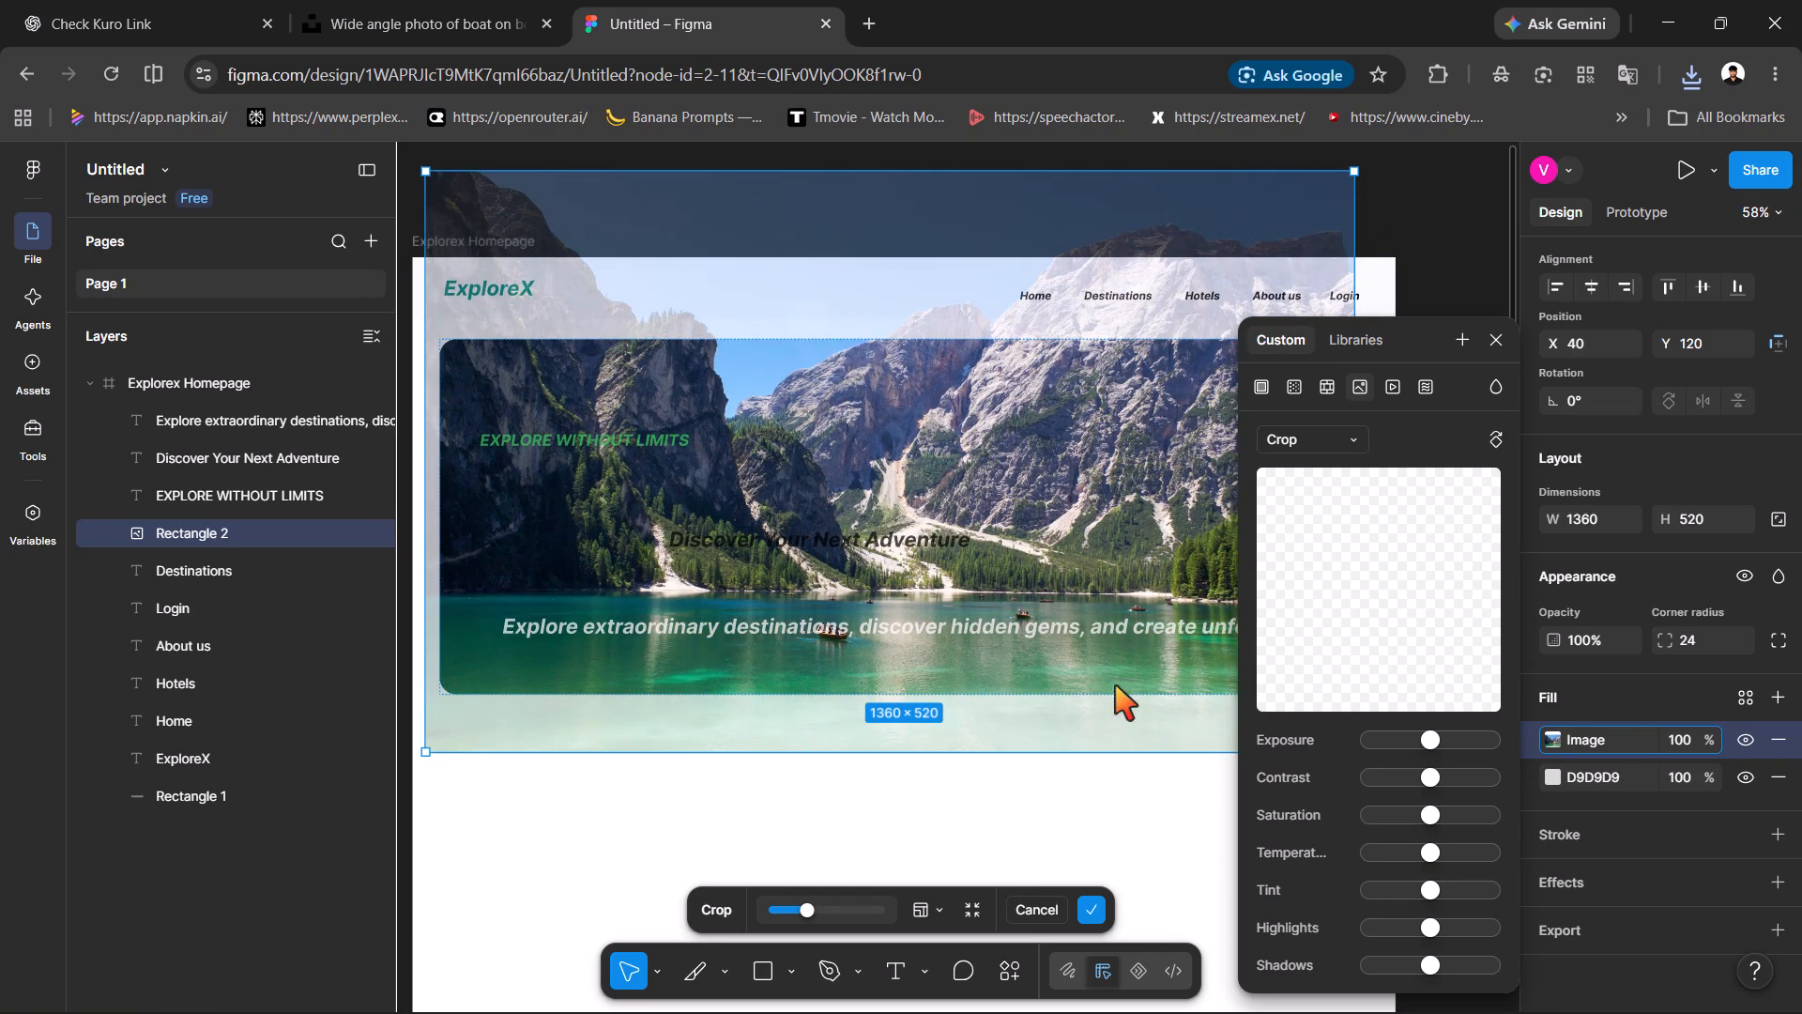
{"action": "left_click", "coordinate": [1137, 792]}
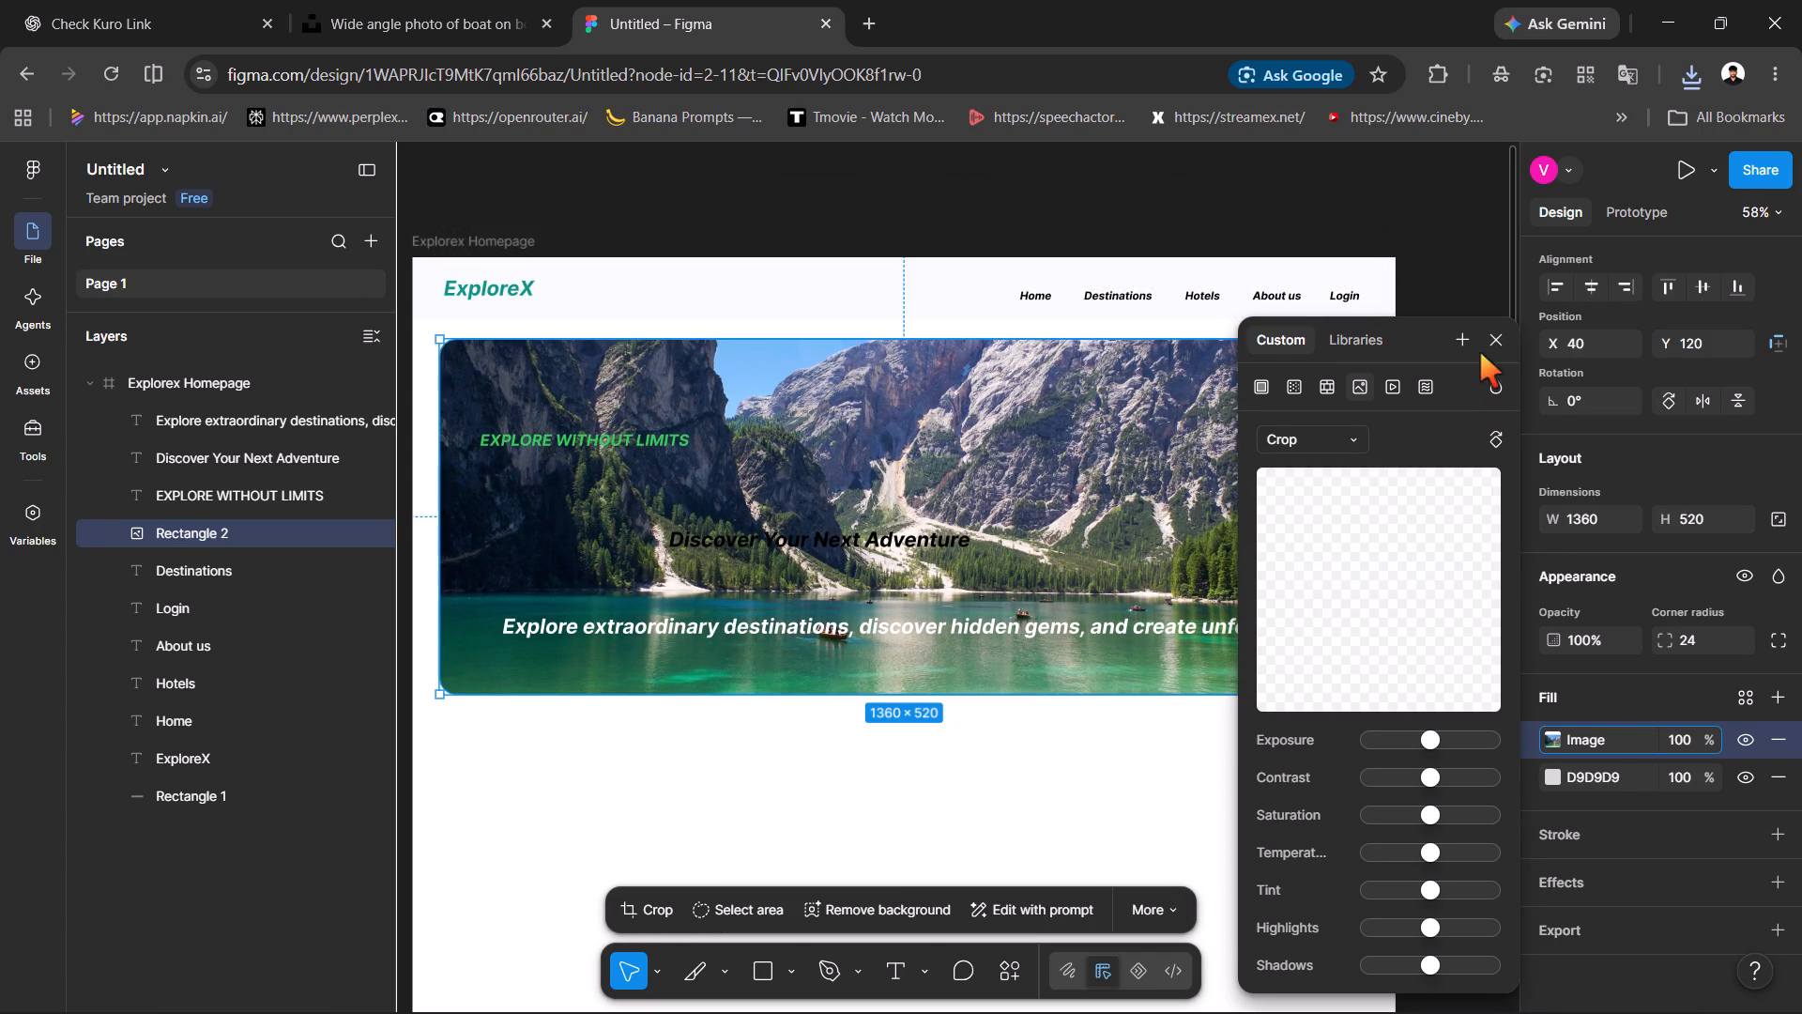
{"action": "left_click", "coordinate": [1492, 333]}
Resize the EXPLORE WITHOUT LIMITS text box to about 323 × 17, keeping the text on one line.
{"action": "left_click", "coordinate": [652, 436]}
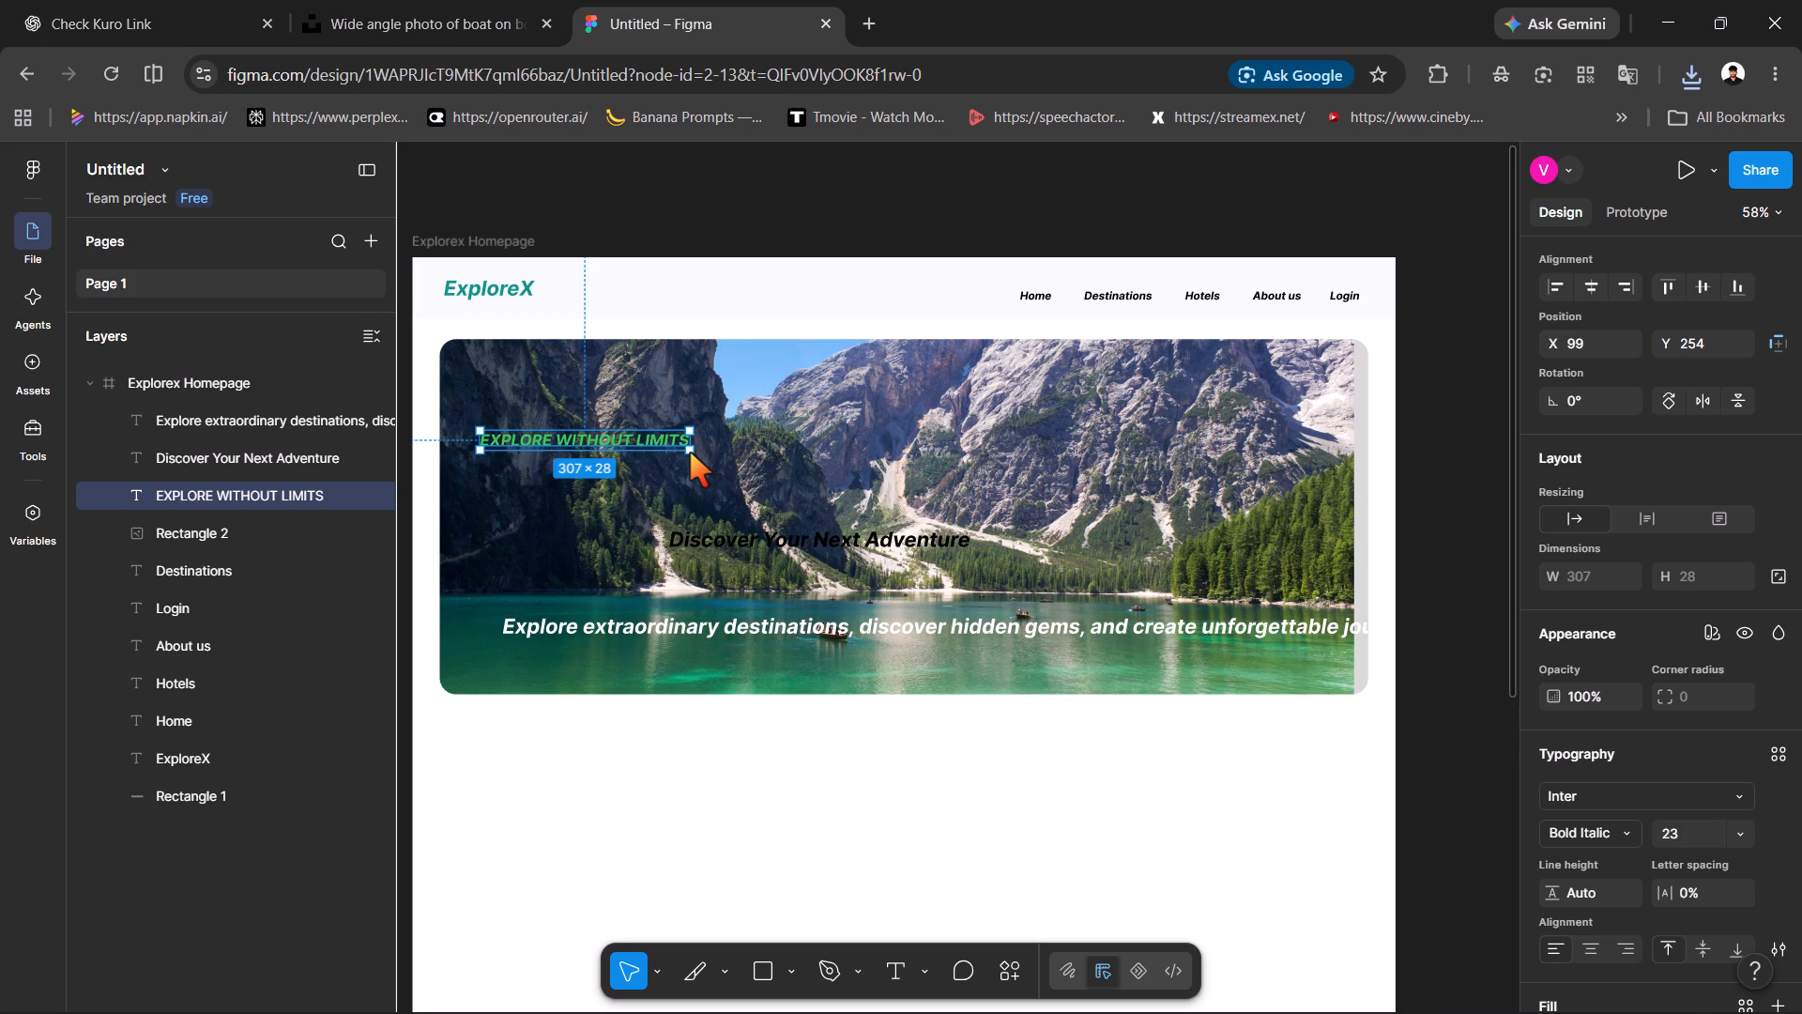
{"action": "left_click_drag", "start_coordinate": [690, 453], "coordinate": [666, 442]}
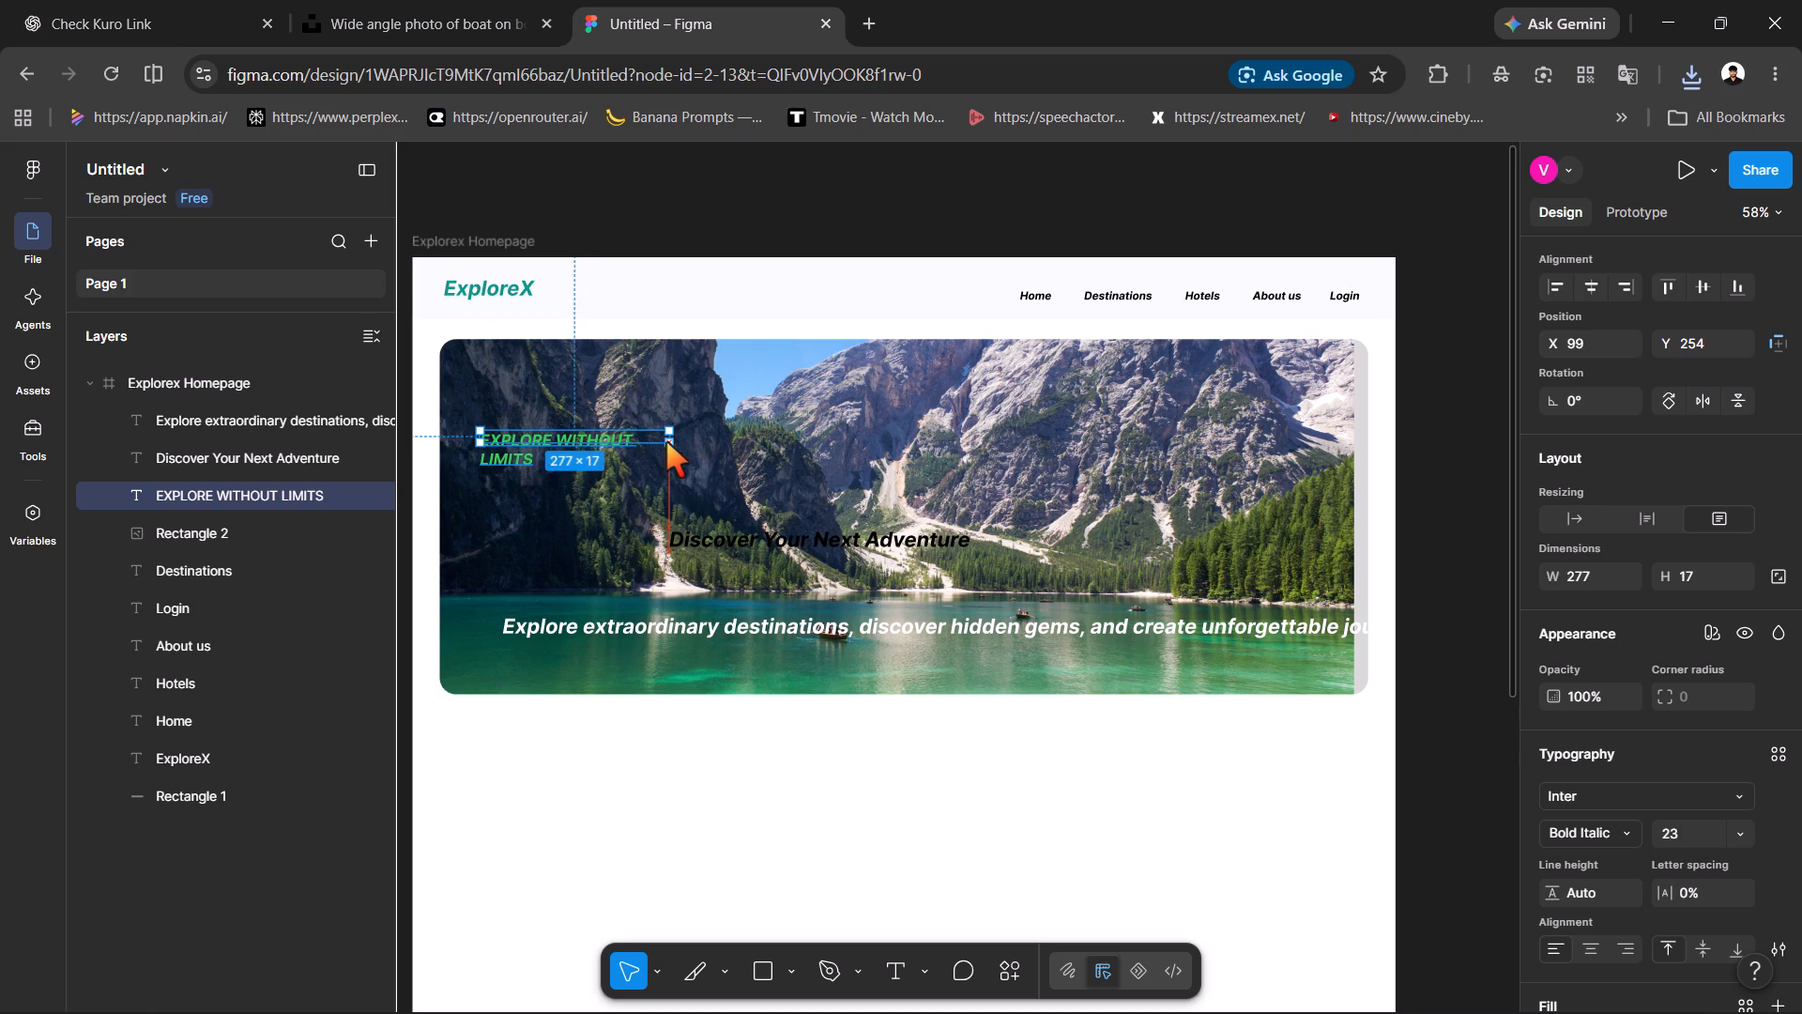
{"action": "left_click_drag", "start_coordinate": [666, 442], "coordinate": [700, 442]}
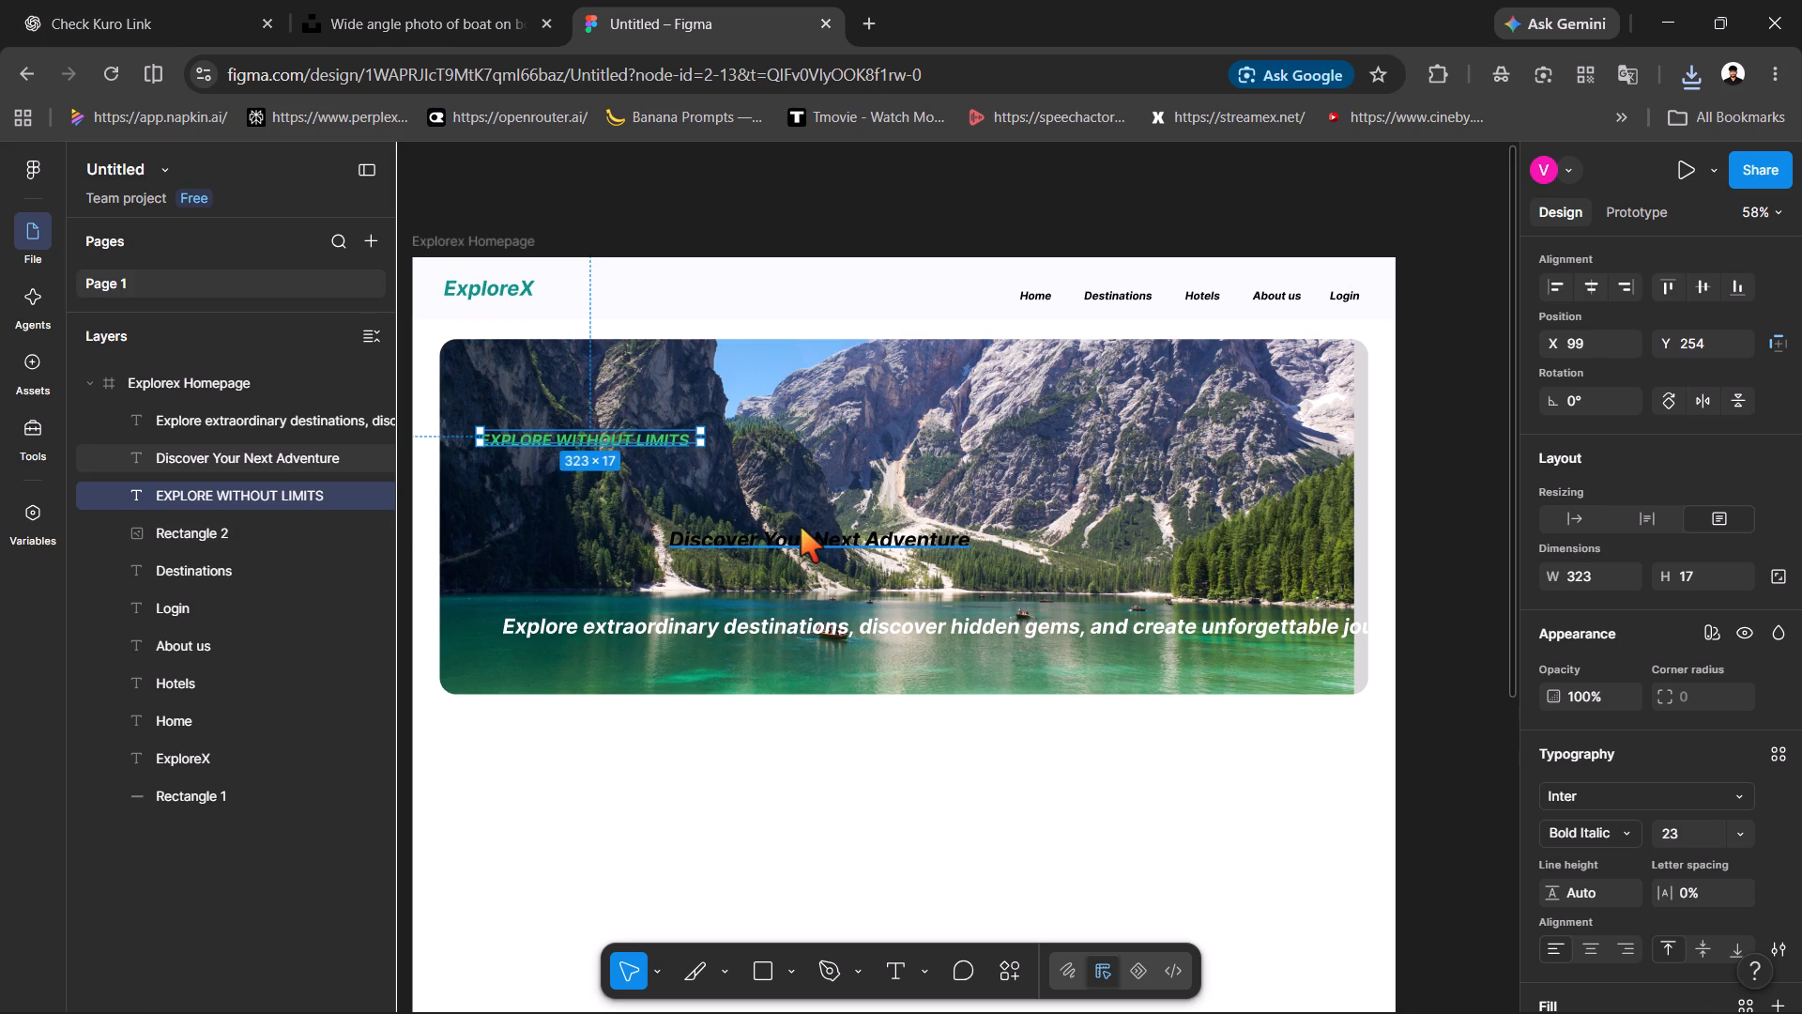
Set the font size of the Discover Your Next Adventure heading to 56.
{"action": "left_click", "coordinate": [801, 528]}
{"action": "double_click", "coordinate": [801, 532]}
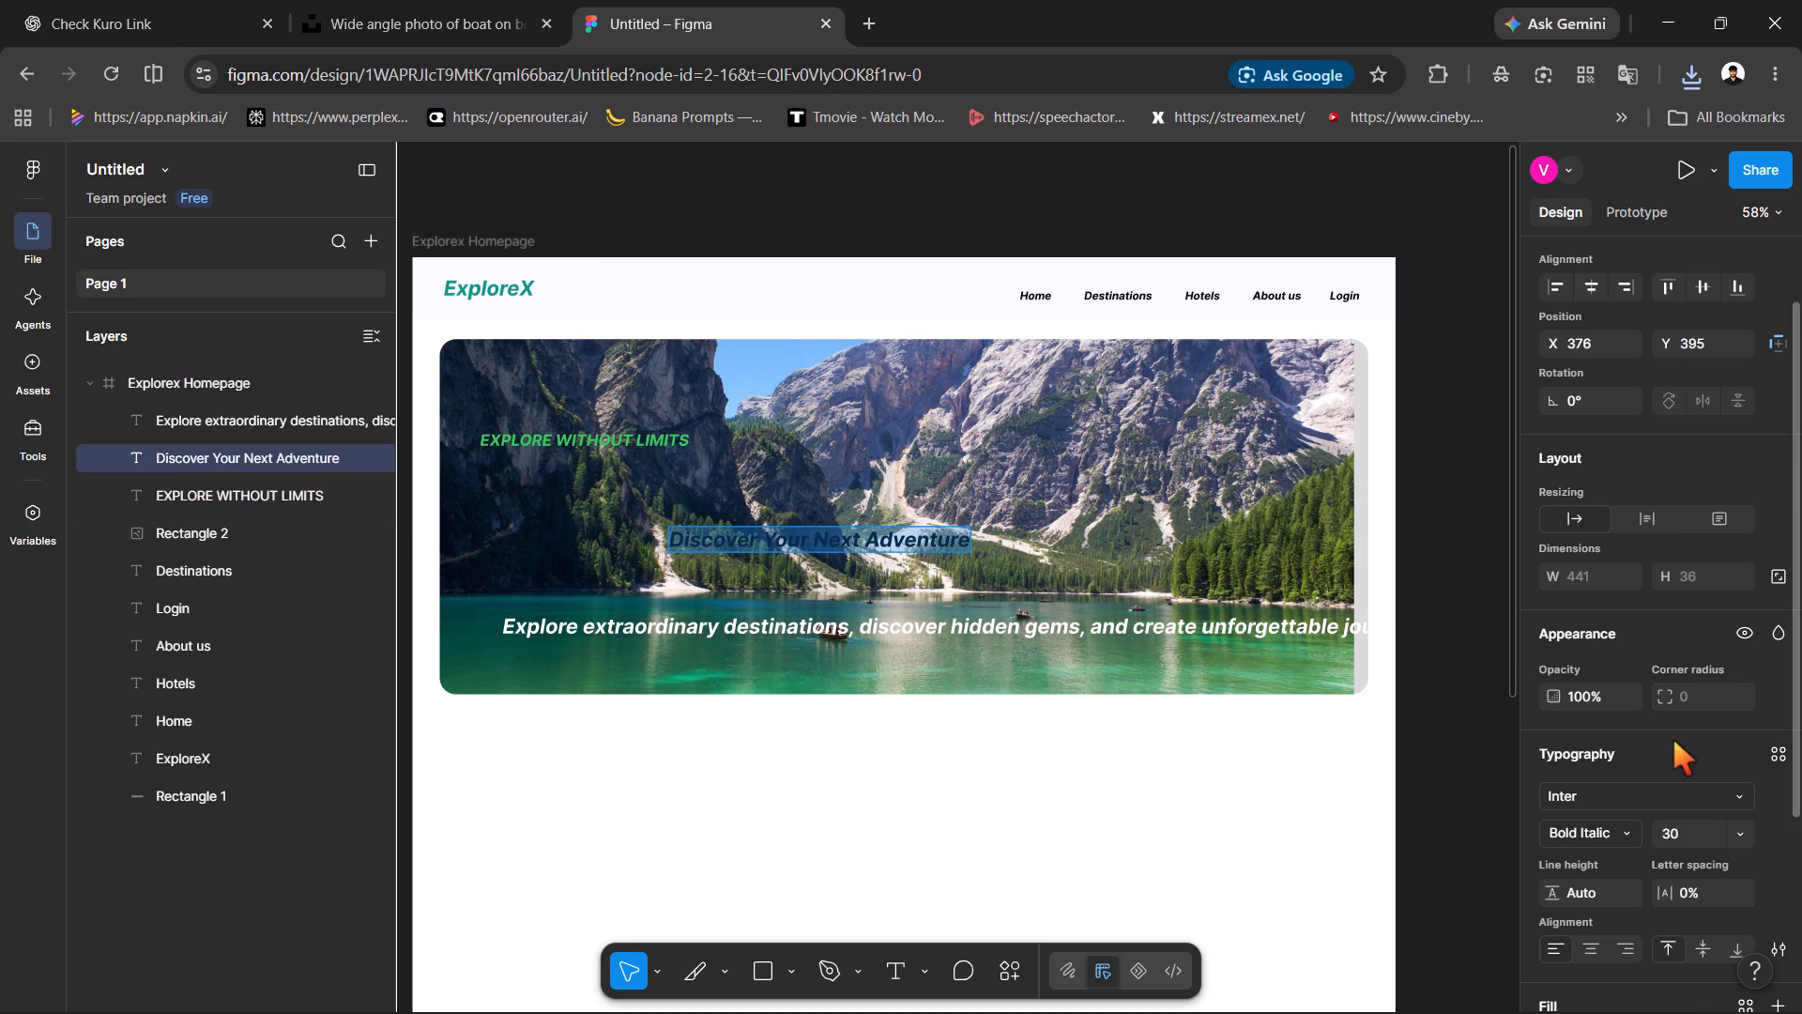
{"action": "left_click", "coordinate": [1697, 827]}
{"action": "type", "text": "56"}
{"action": "key", "text": "Return"}
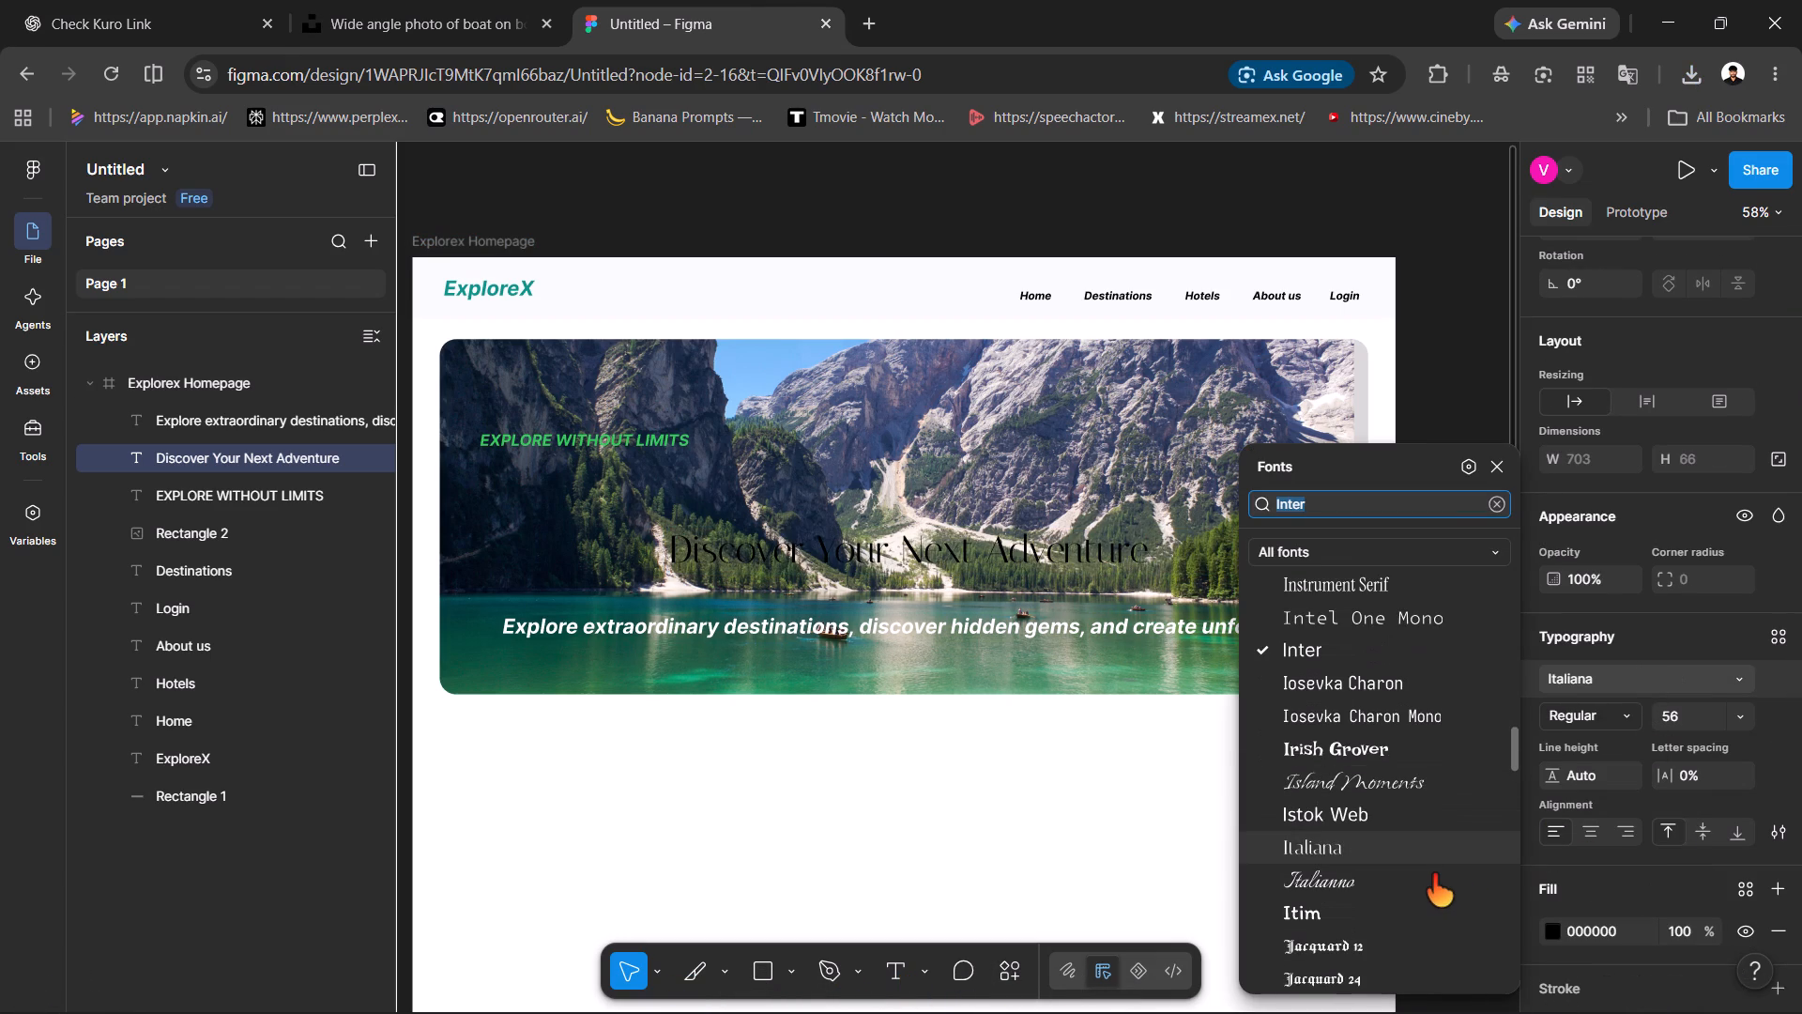
{"action": "scroll", "coordinate": [1427, 886], "scroll_direction": "up", "scroll_amount": 2}
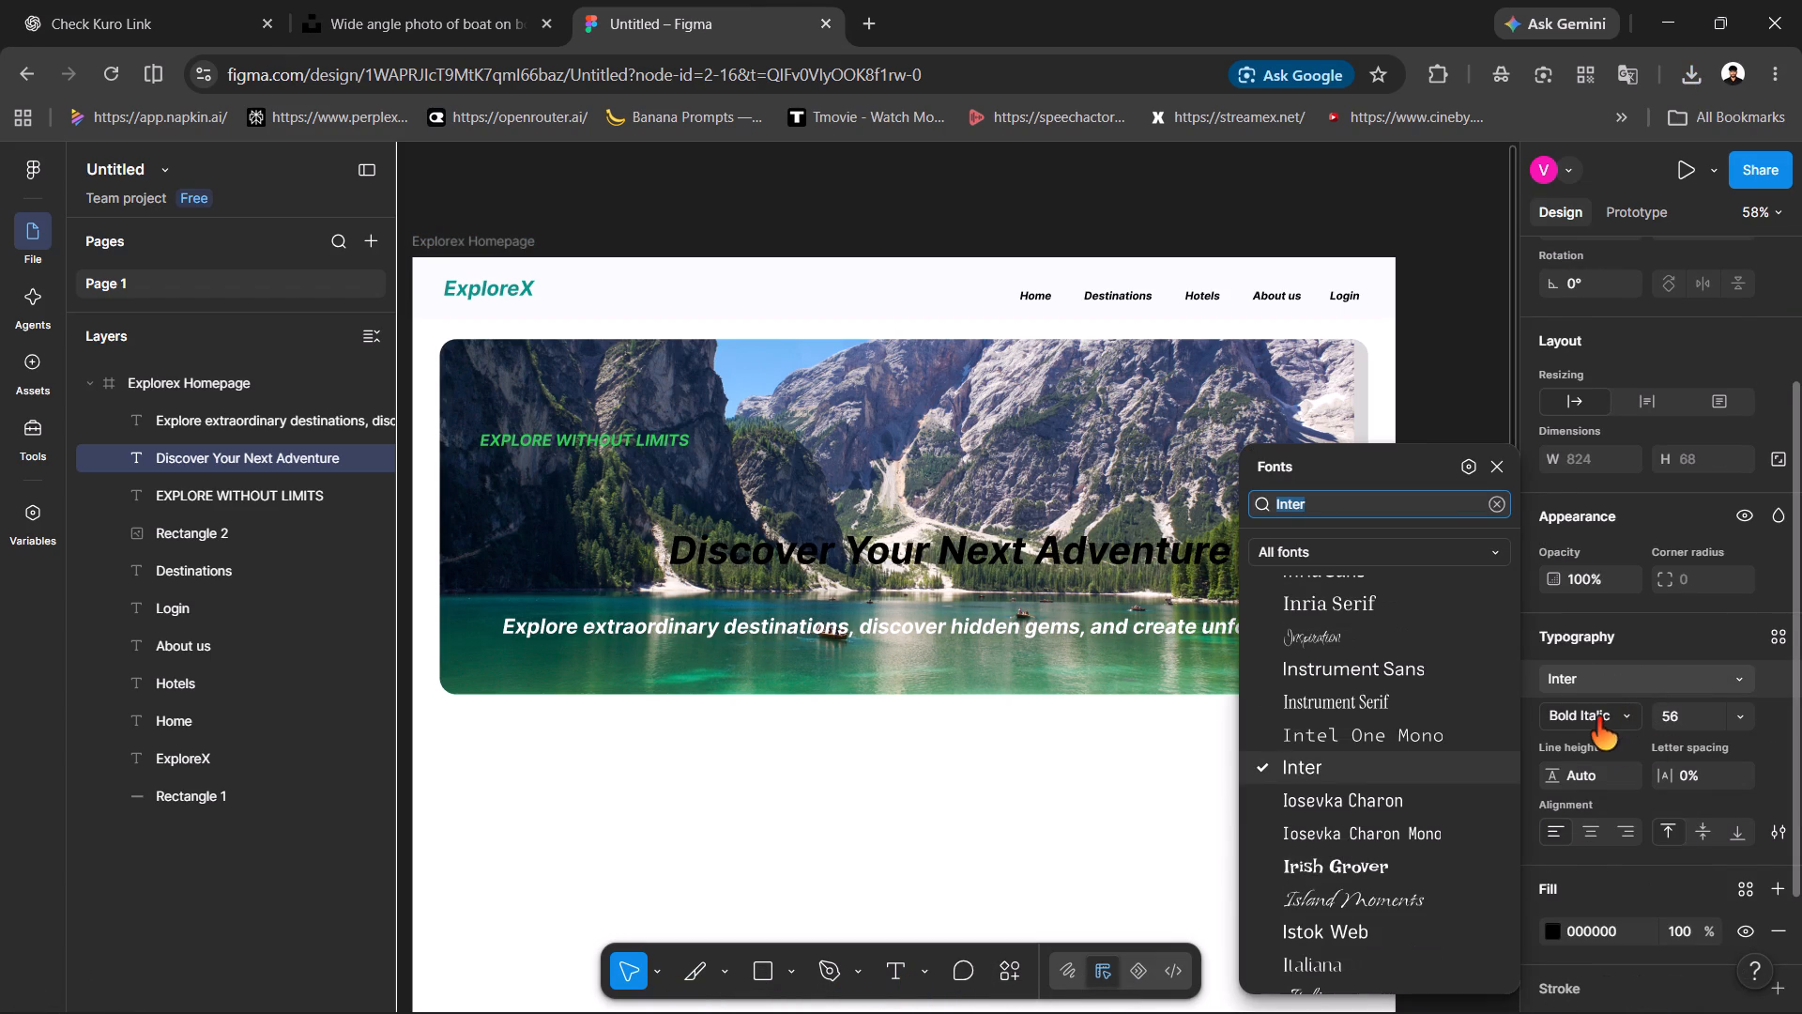
{"action": "left_click", "coordinate": [1596, 717]}
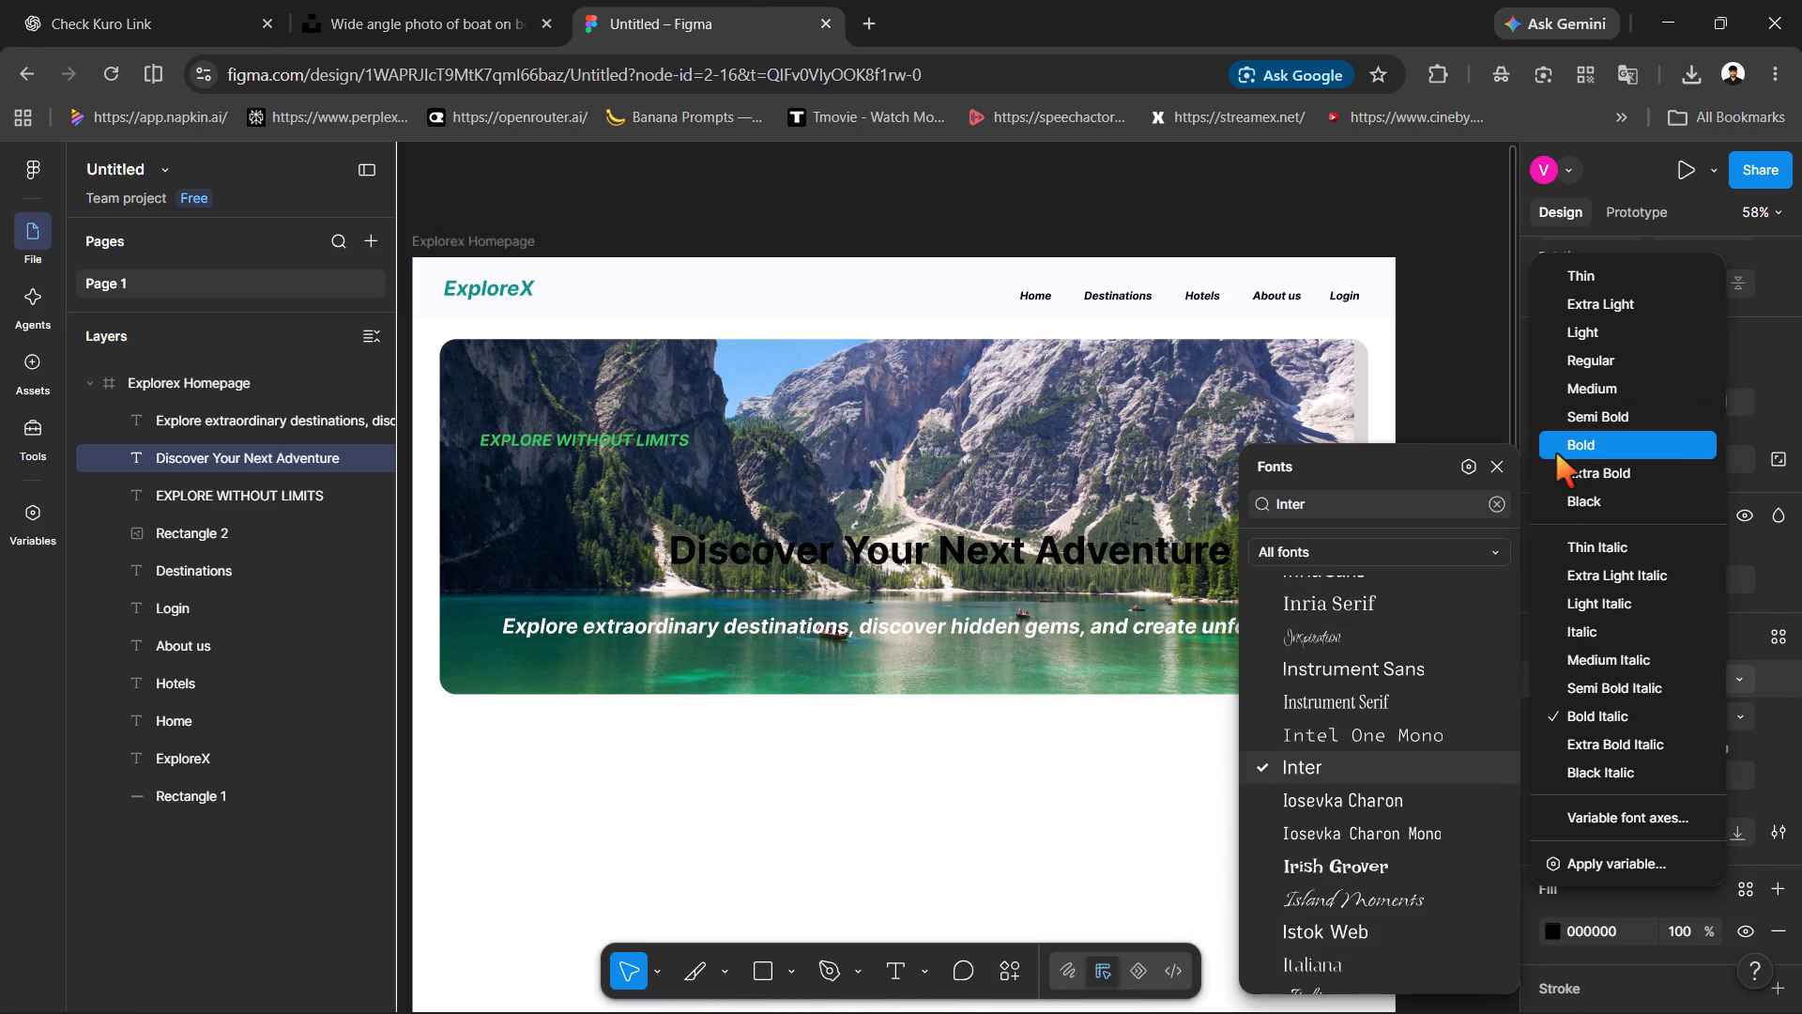
{"action": "left_click", "coordinate": [1556, 453]}
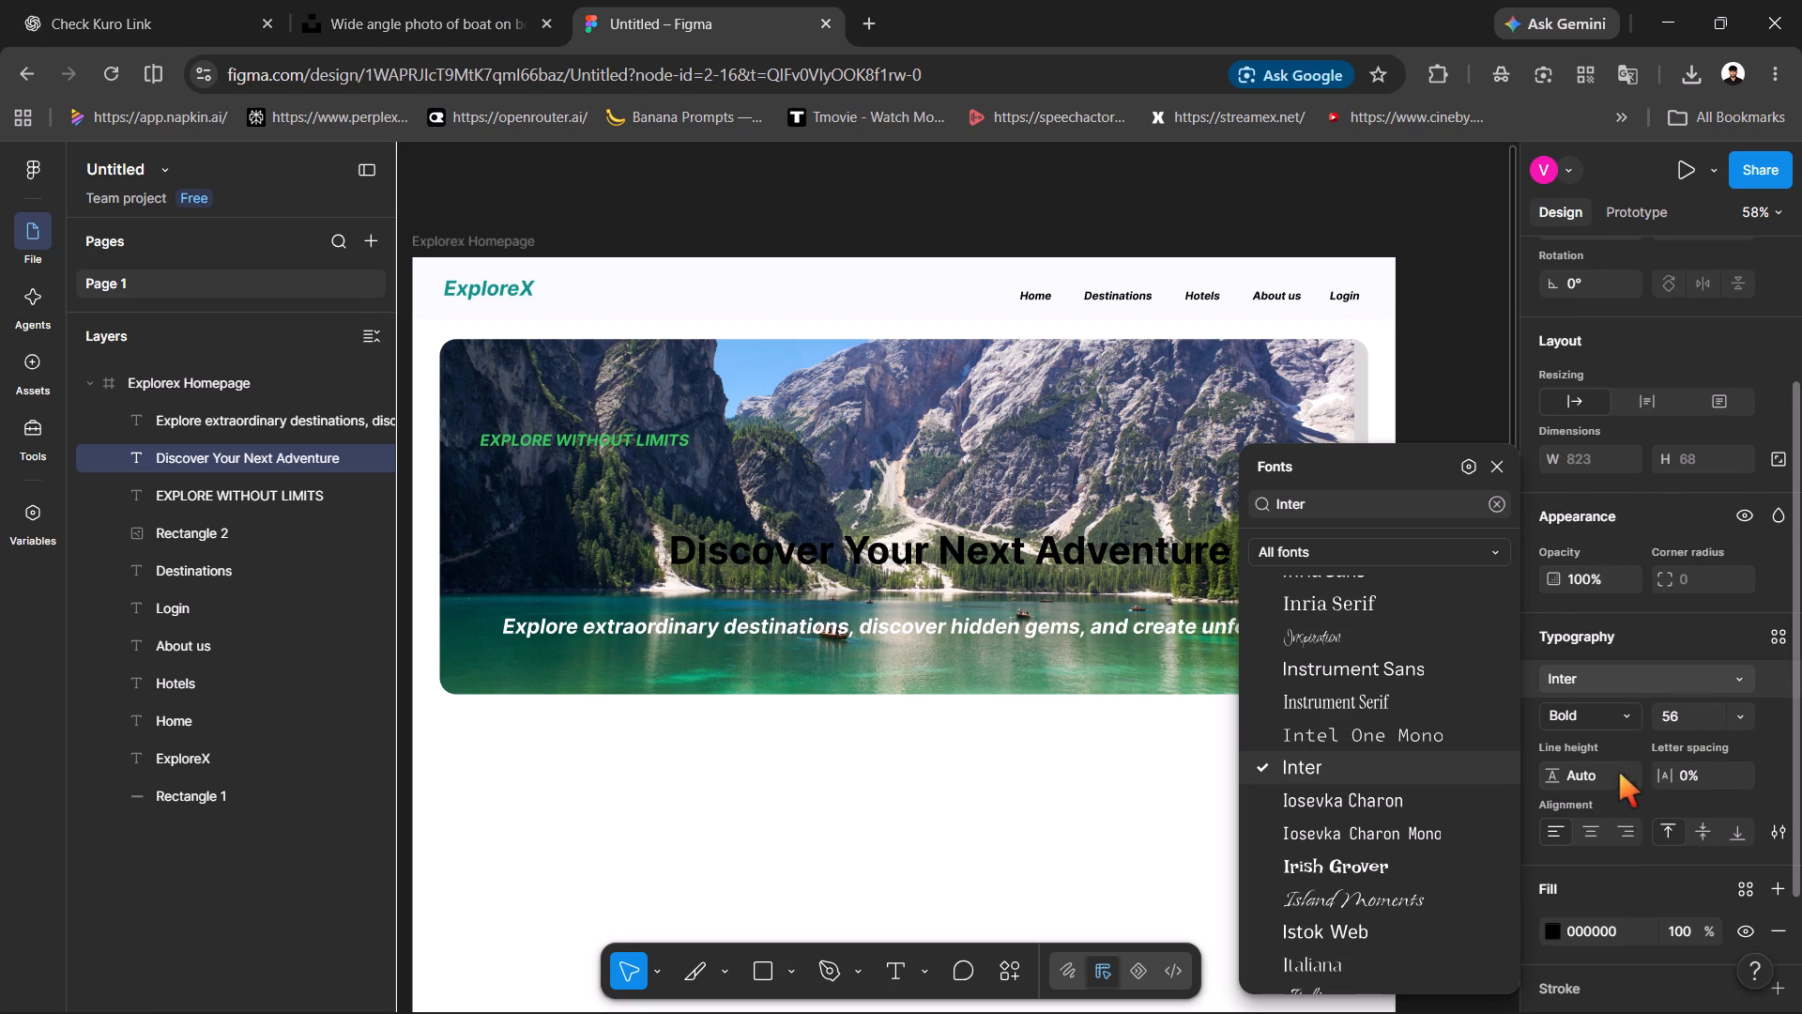
{"action": "left_click", "coordinate": [1627, 629]}
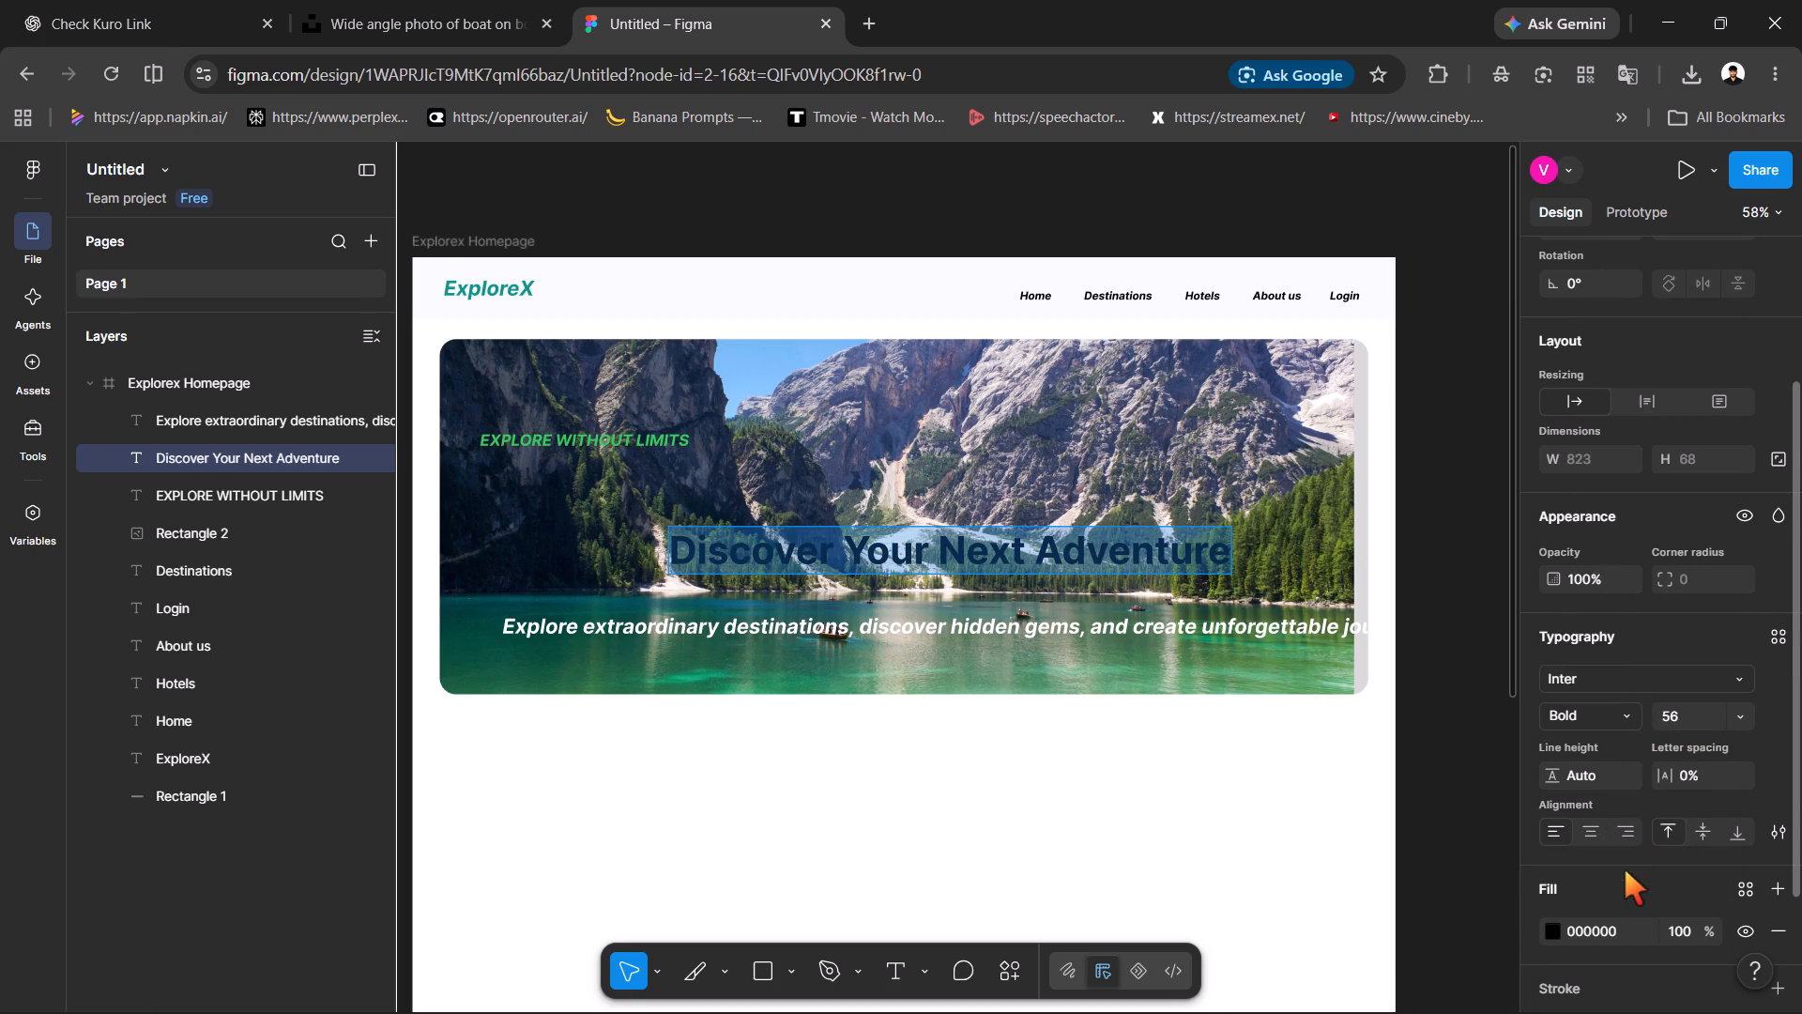
Set the Discover Your Next Adventure heading's fill colour to the copied FFFFFF.
{"action": "left_click", "coordinate": [1601, 926]}
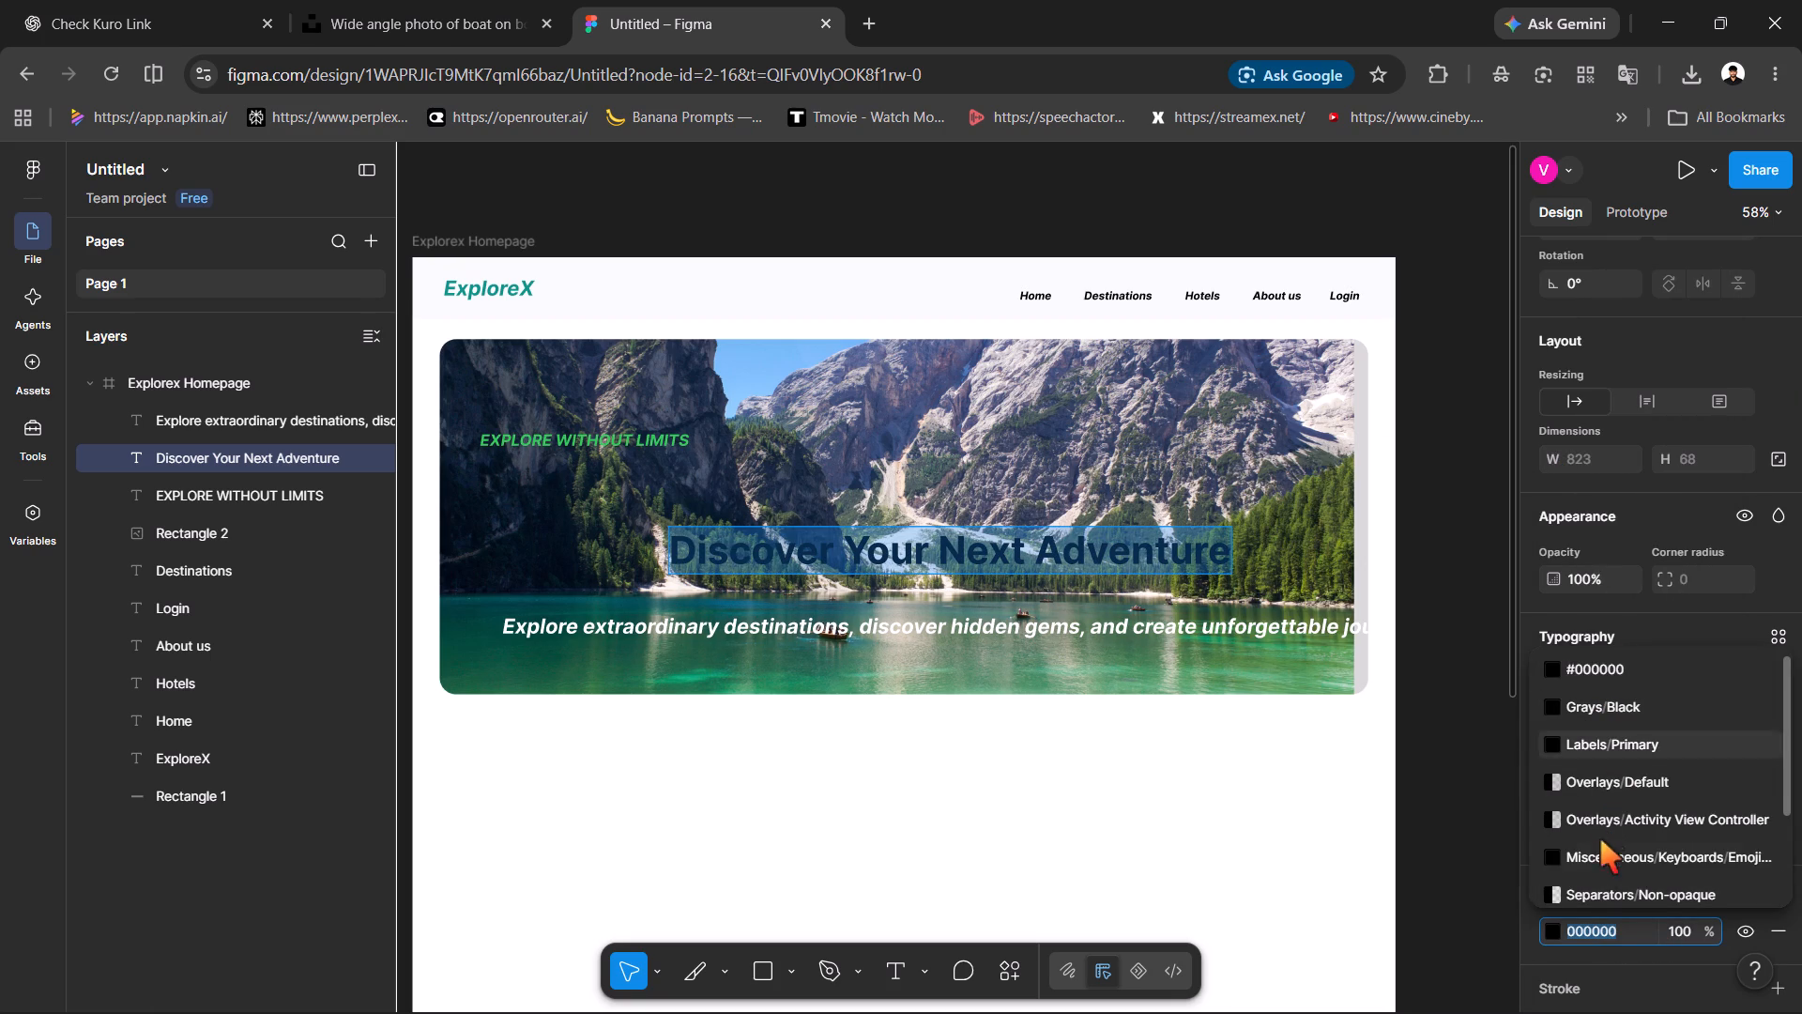
{"action": "right_click", "coordinate": [1598, 925]}
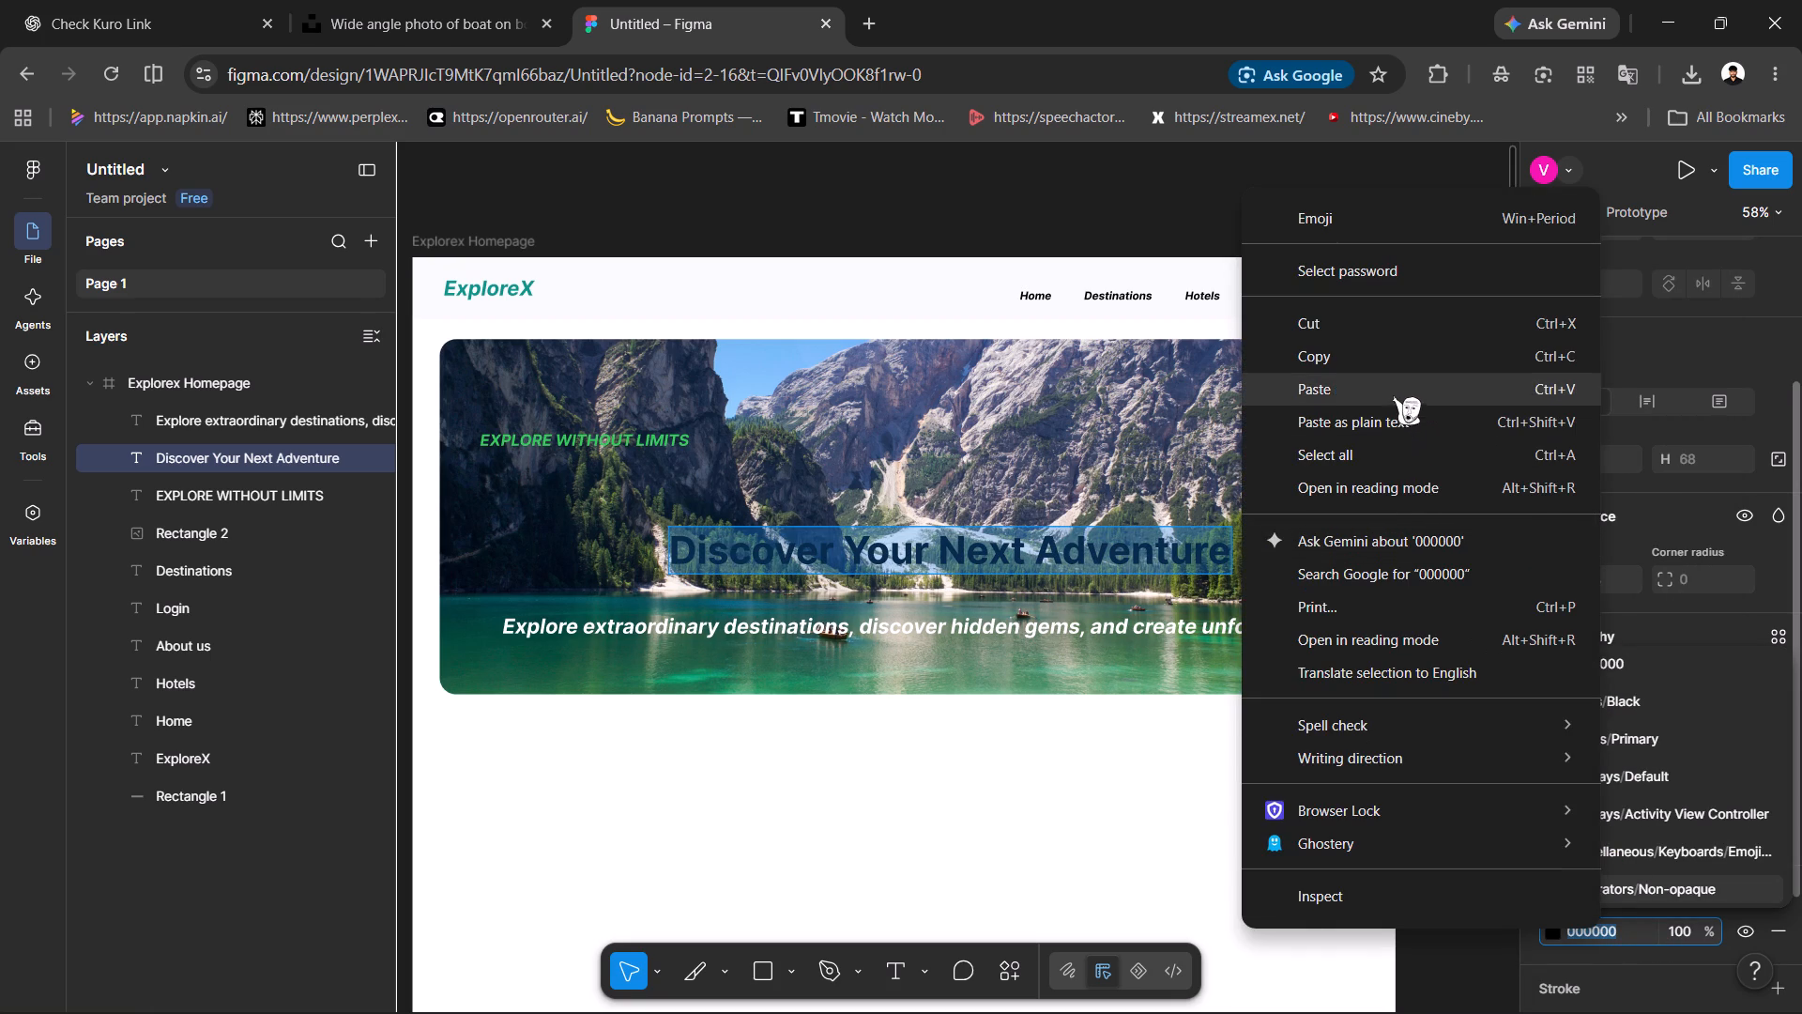
{"action": "left_click", "coordinate": [1393, 395]}
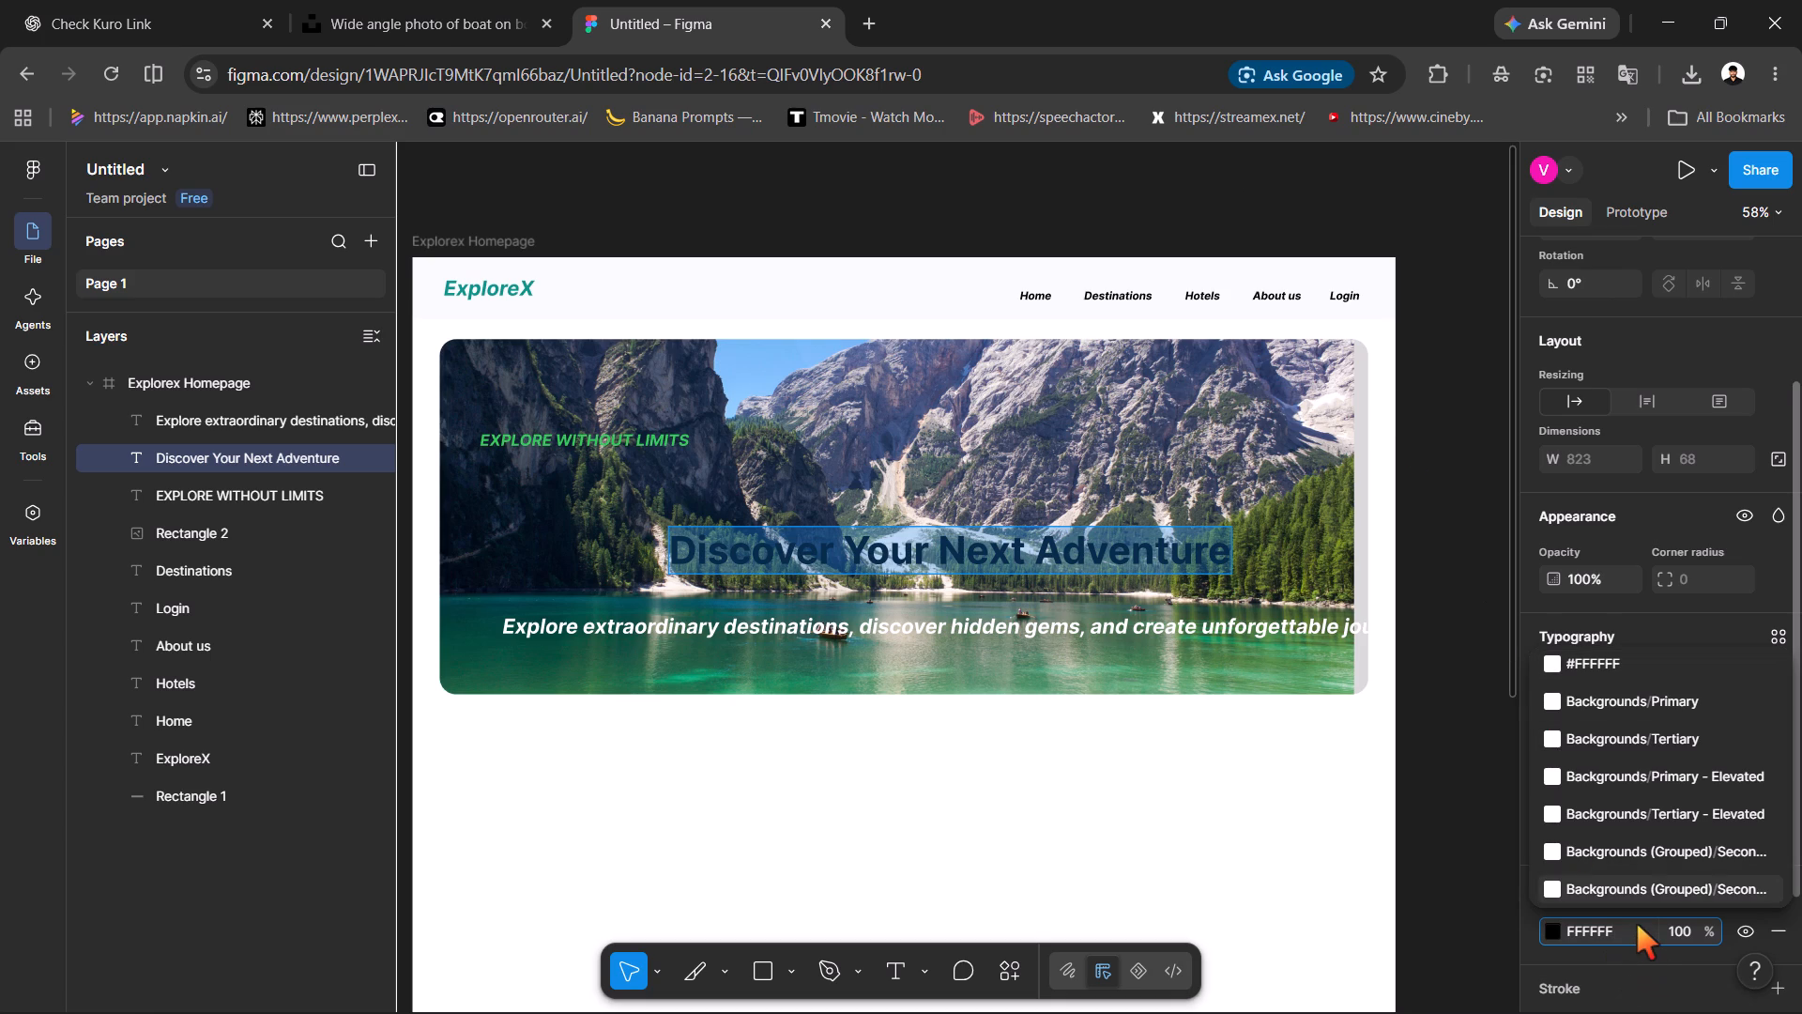
{"action": "key", "text": "Return"}
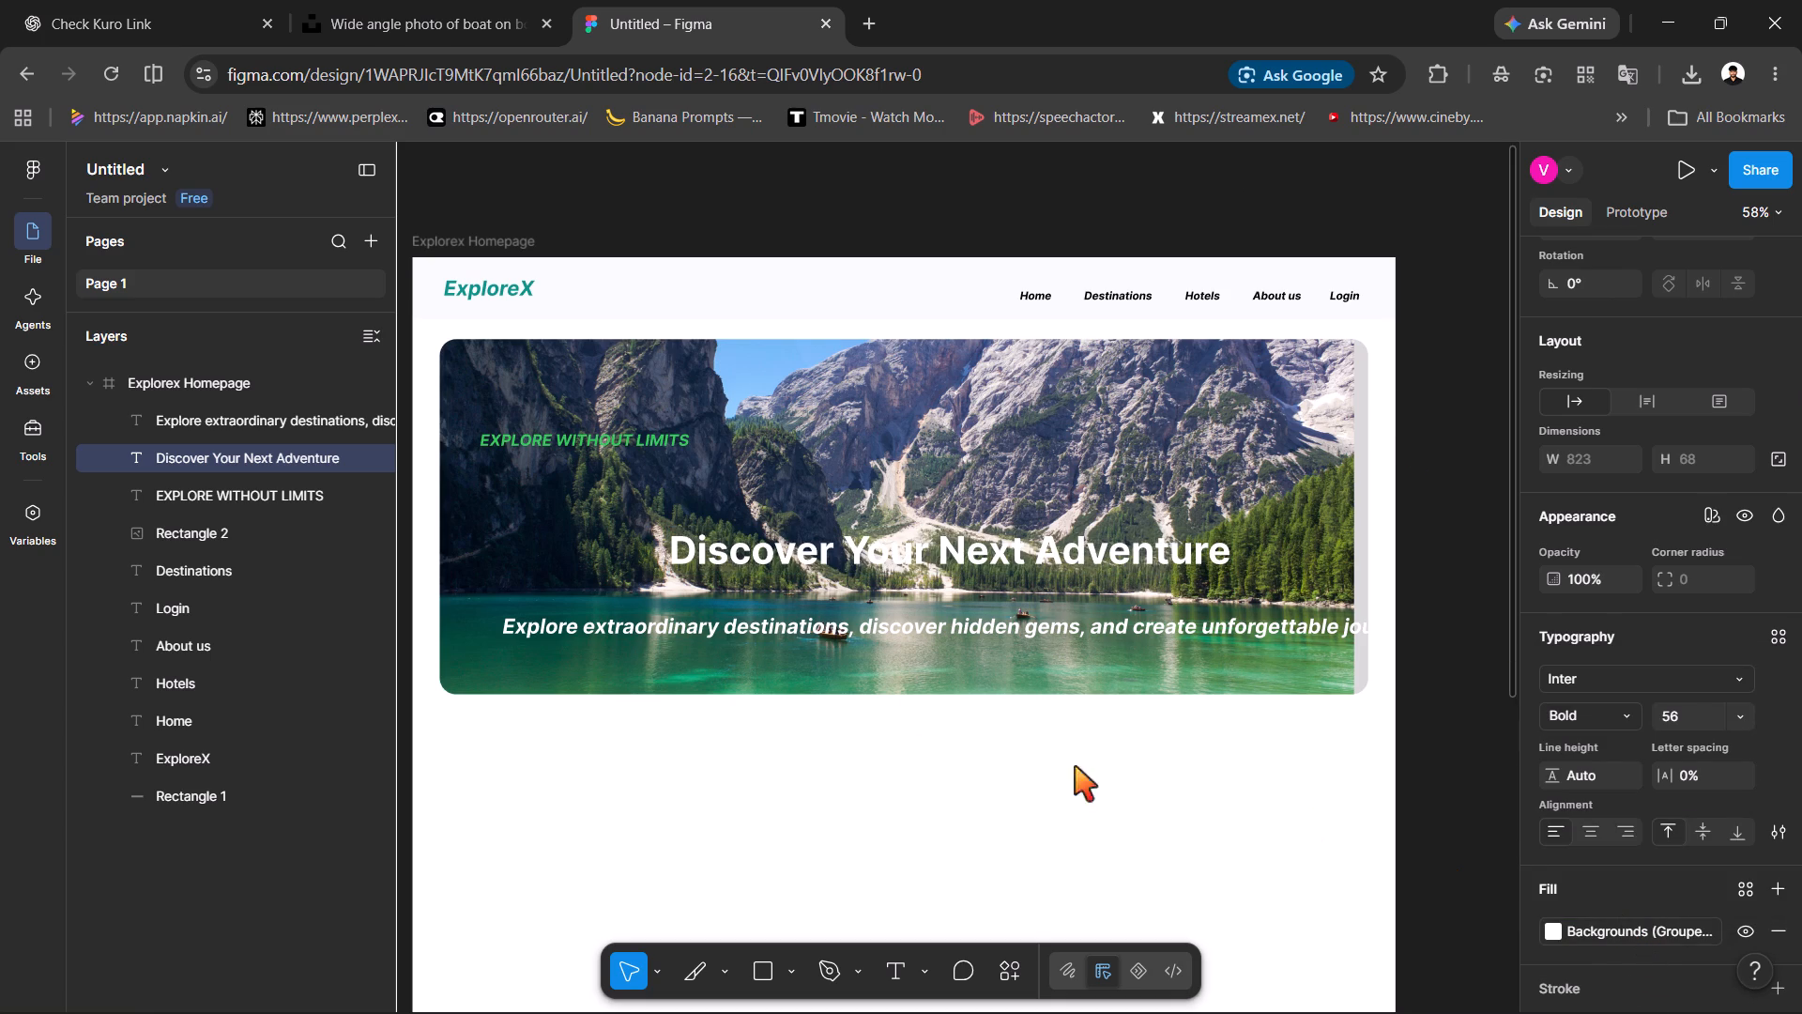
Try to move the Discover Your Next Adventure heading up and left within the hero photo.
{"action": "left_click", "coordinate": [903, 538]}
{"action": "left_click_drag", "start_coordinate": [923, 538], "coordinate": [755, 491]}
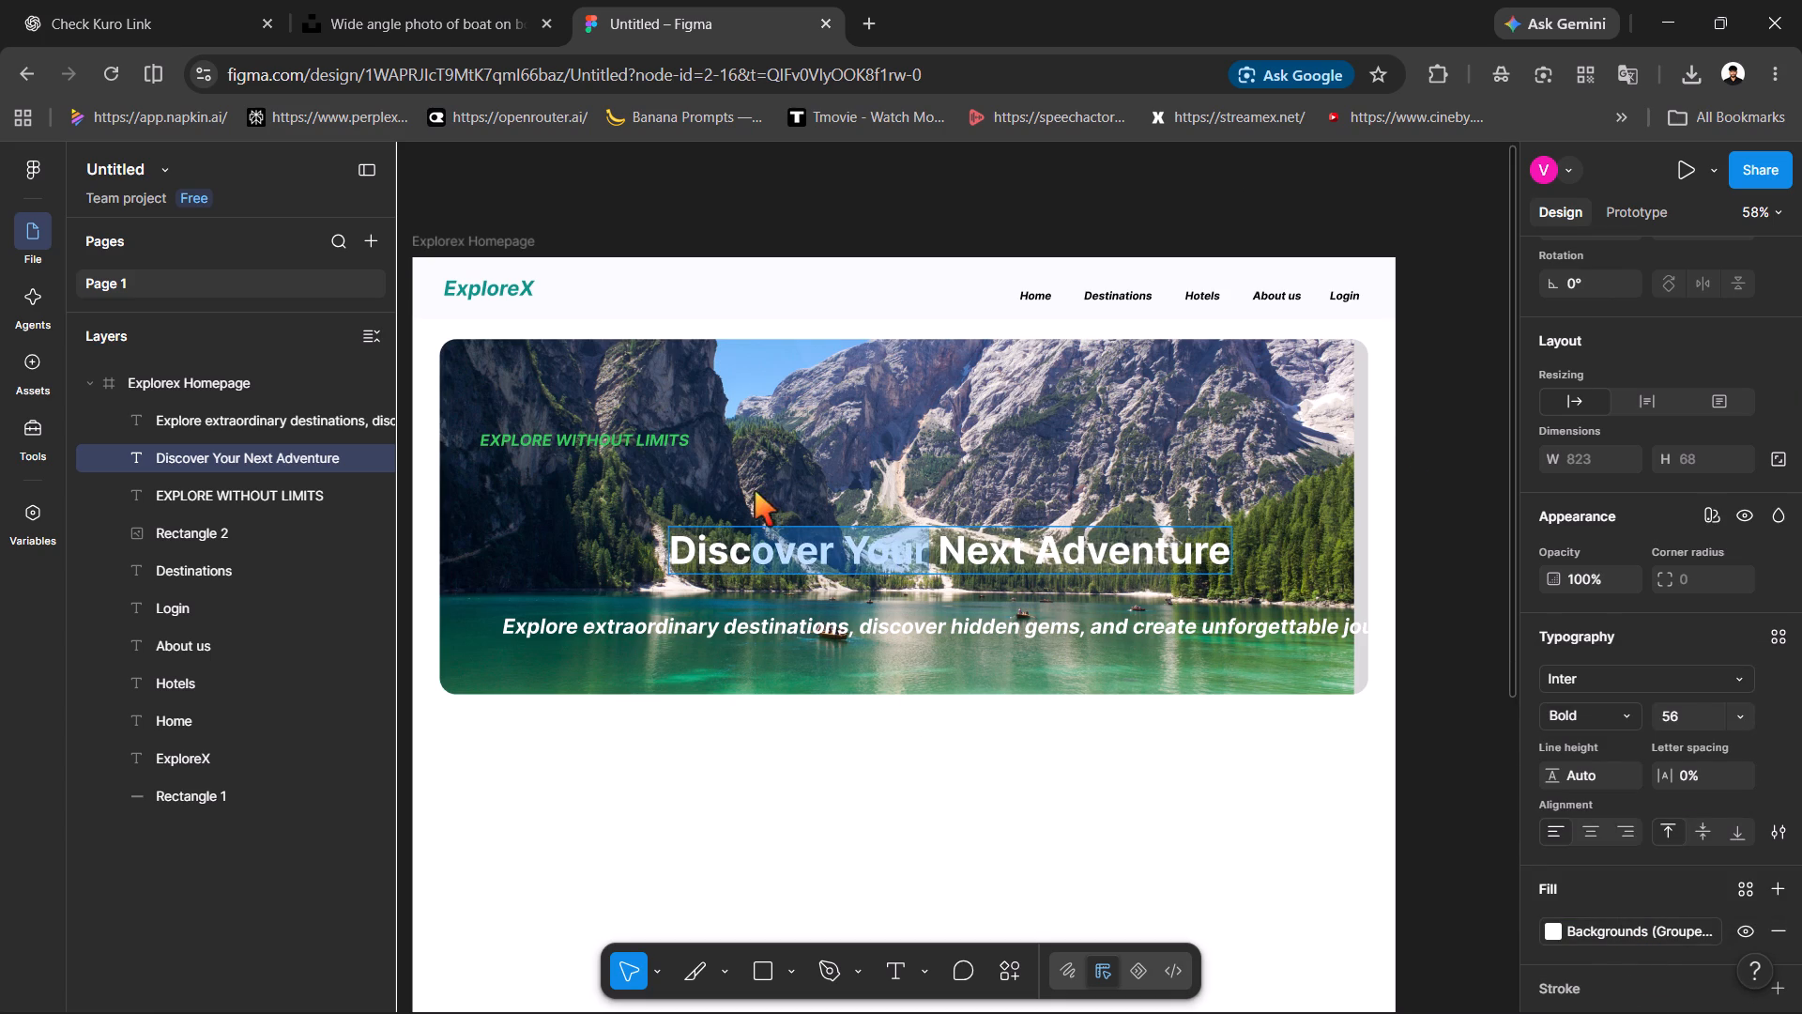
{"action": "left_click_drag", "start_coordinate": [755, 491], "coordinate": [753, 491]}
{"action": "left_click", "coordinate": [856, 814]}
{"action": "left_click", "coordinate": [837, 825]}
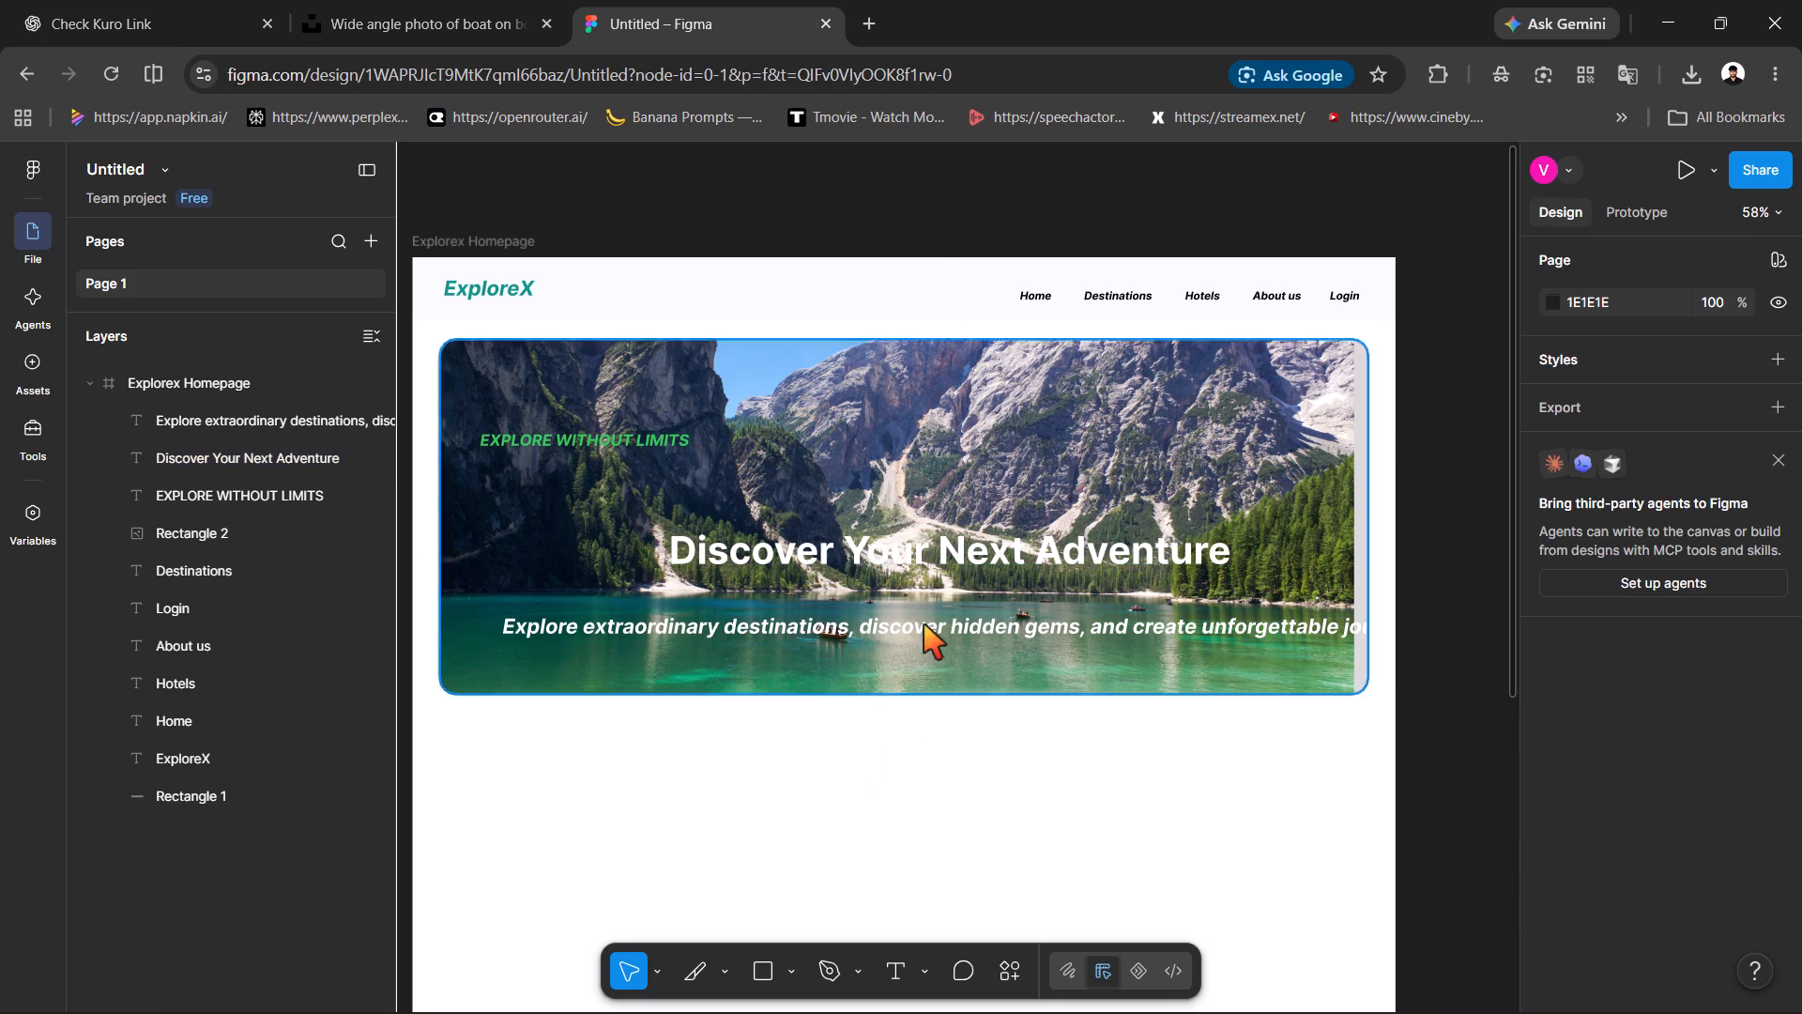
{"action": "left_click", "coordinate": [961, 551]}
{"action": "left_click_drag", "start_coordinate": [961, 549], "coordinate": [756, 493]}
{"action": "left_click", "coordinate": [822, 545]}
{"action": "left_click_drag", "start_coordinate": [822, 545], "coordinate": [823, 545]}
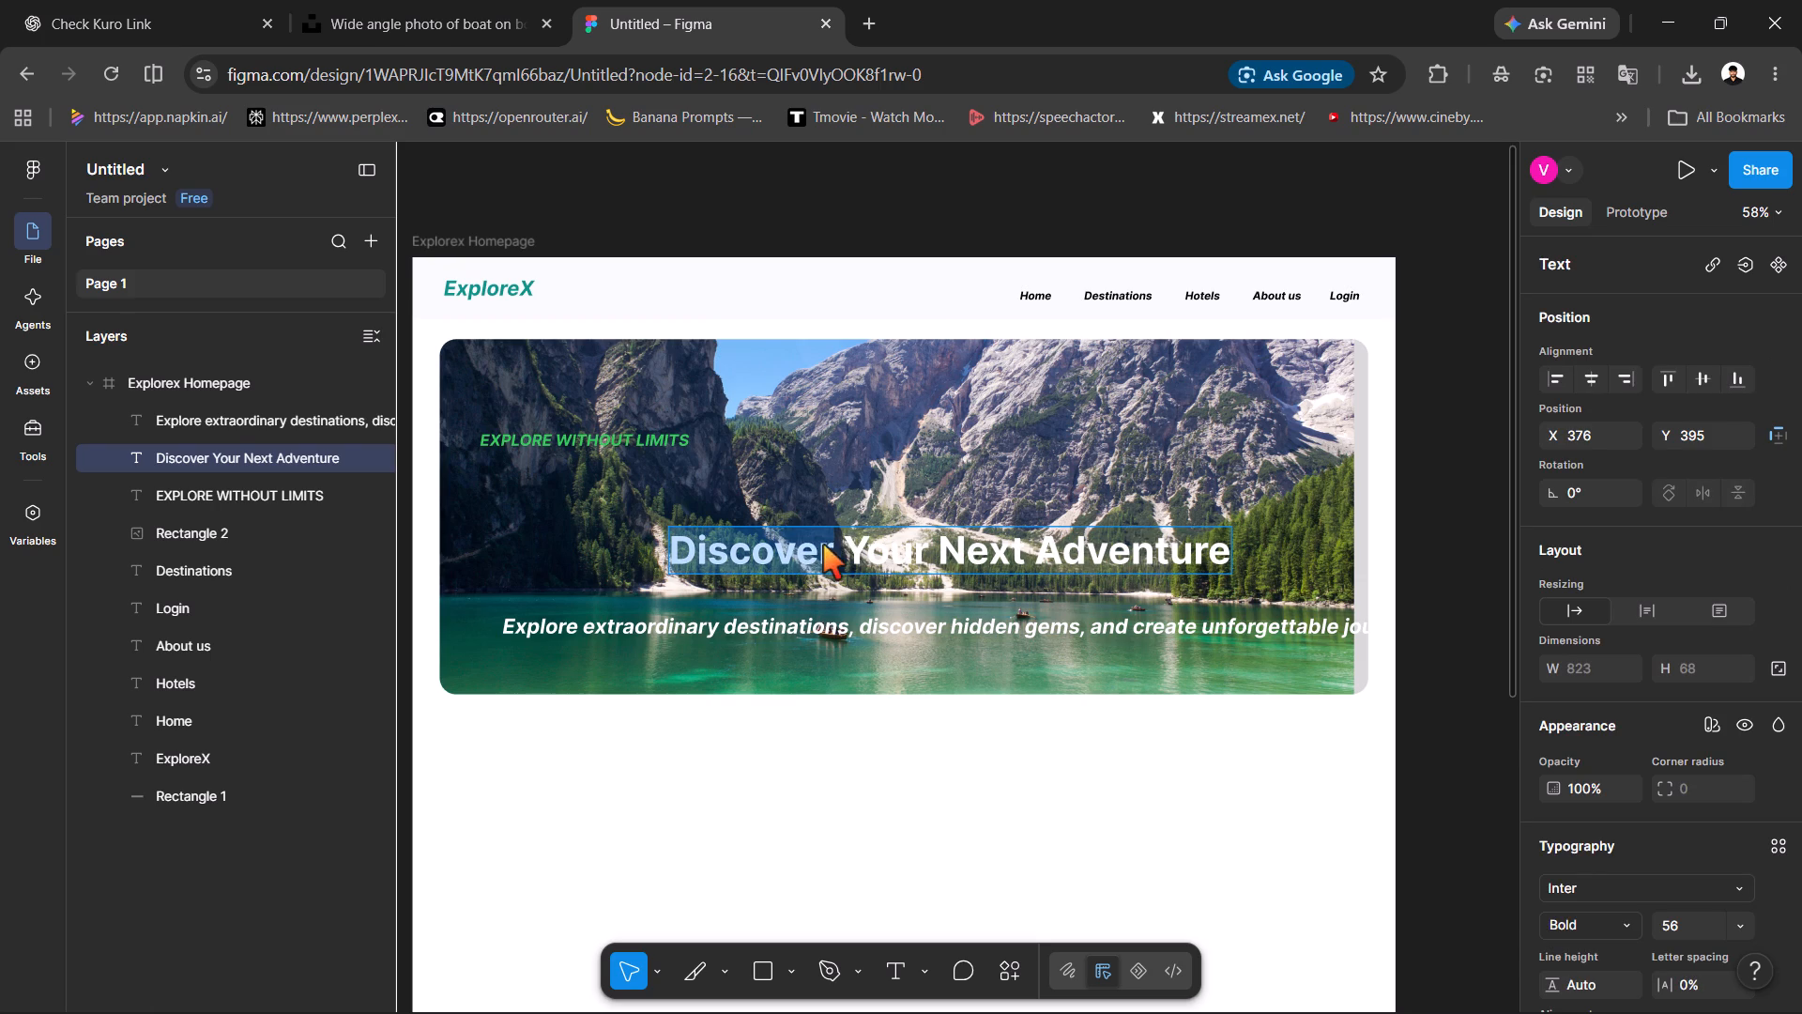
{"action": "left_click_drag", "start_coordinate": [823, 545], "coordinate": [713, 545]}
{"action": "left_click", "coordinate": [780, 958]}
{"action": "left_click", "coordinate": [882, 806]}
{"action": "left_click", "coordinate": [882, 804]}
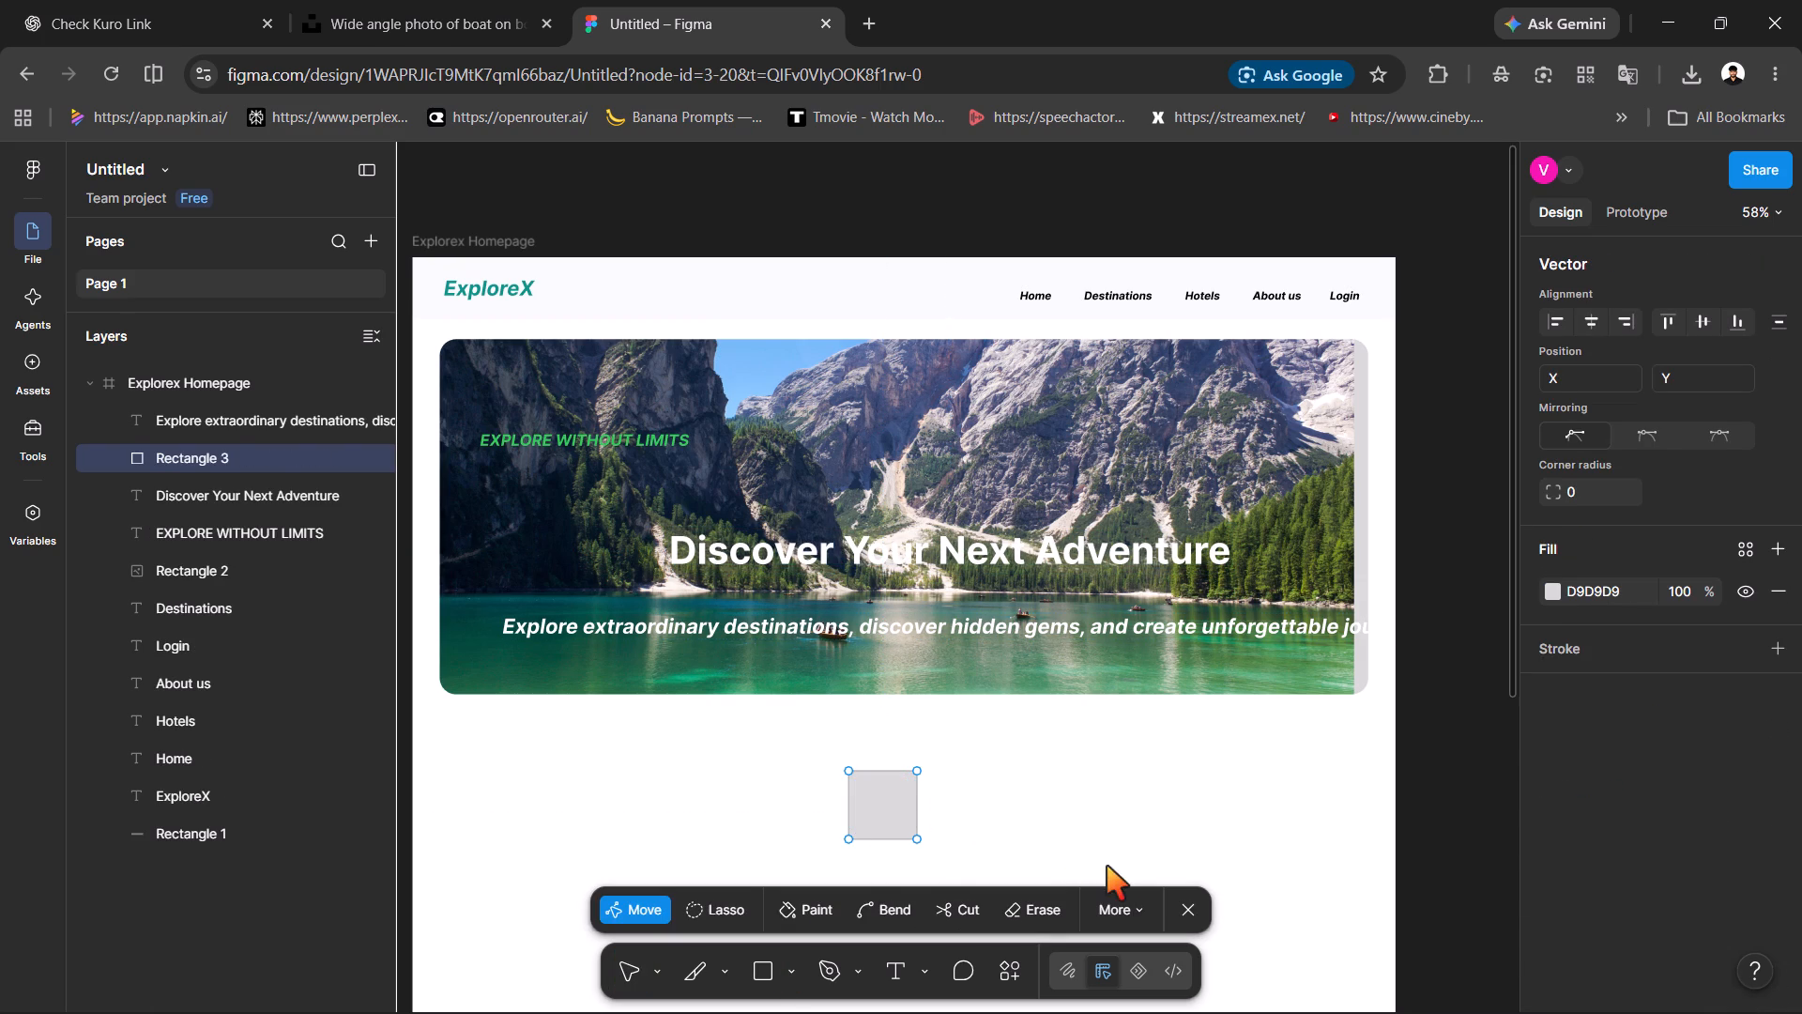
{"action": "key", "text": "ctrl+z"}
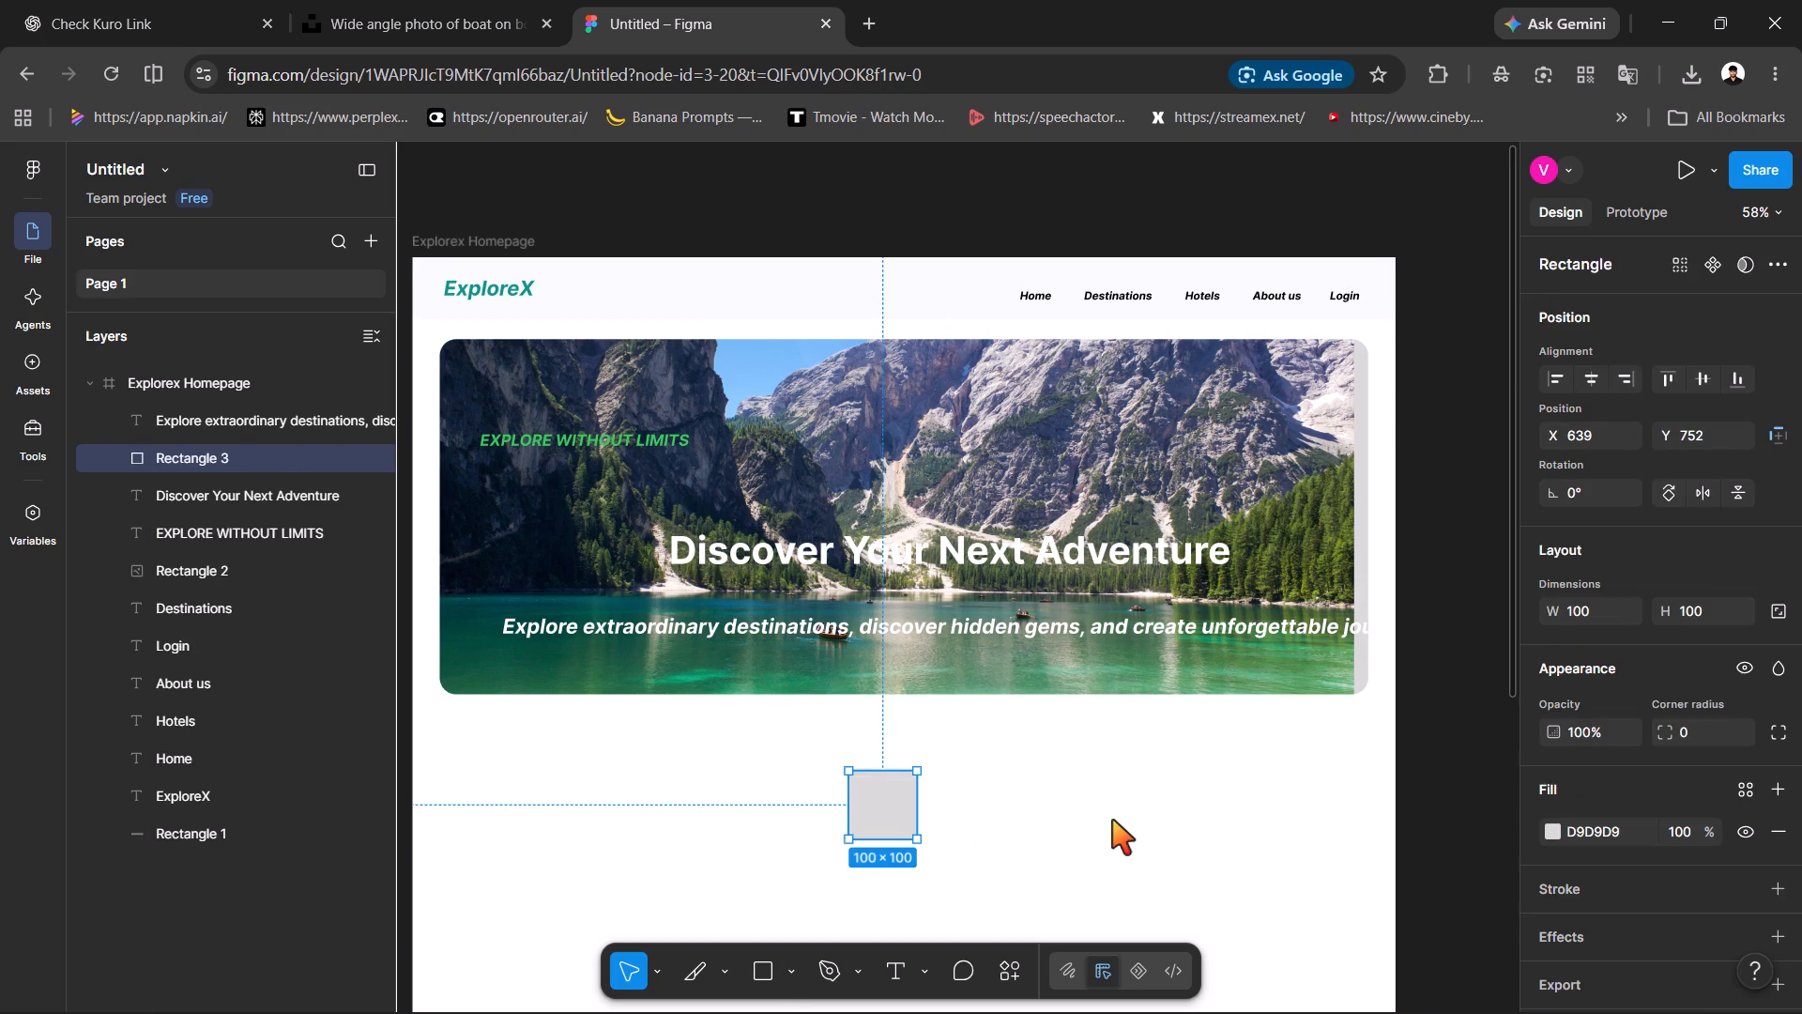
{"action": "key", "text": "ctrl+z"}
Move the Discover Your Next Adventure heading to about X 99, Y 312, left-aligned beneath EXPLORE WITHOUT LIMITS.
{"action": "left_click", "coordinate": [889, 761]}
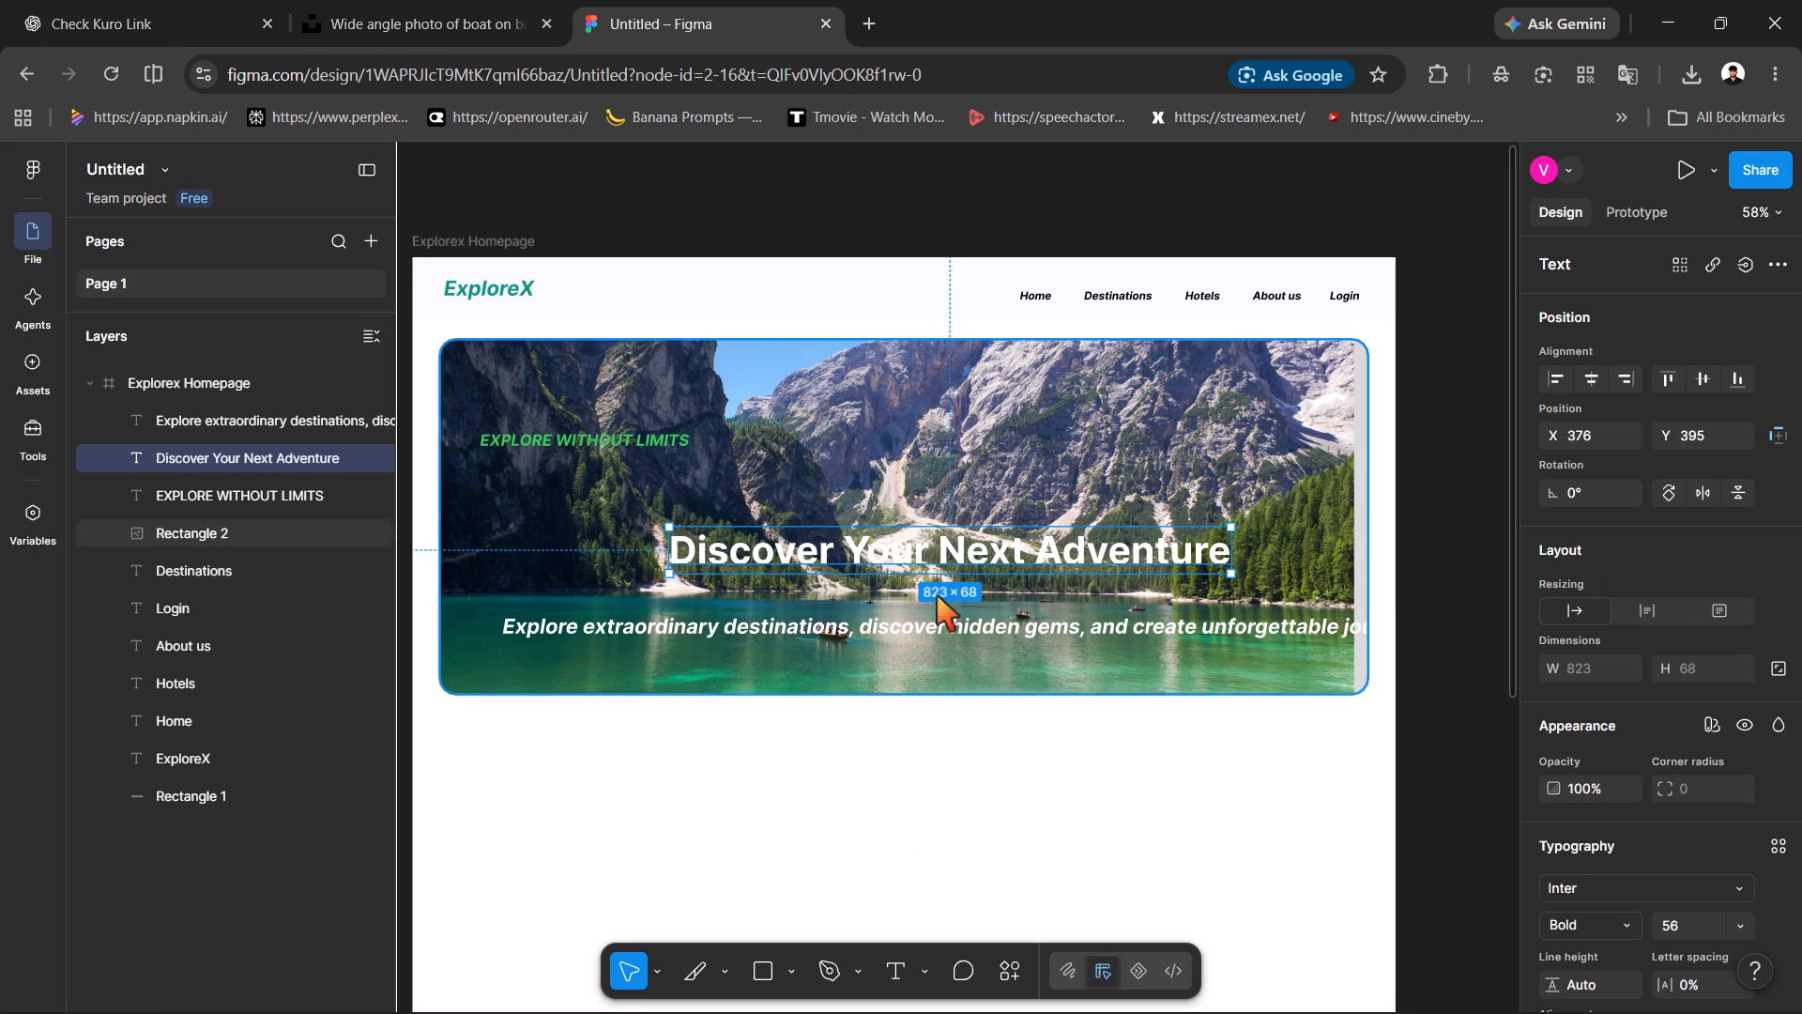
{"action": "left_click", "coordinate": [924, 772]}
{"action": "left_click", "coordinate": [974, 539]}
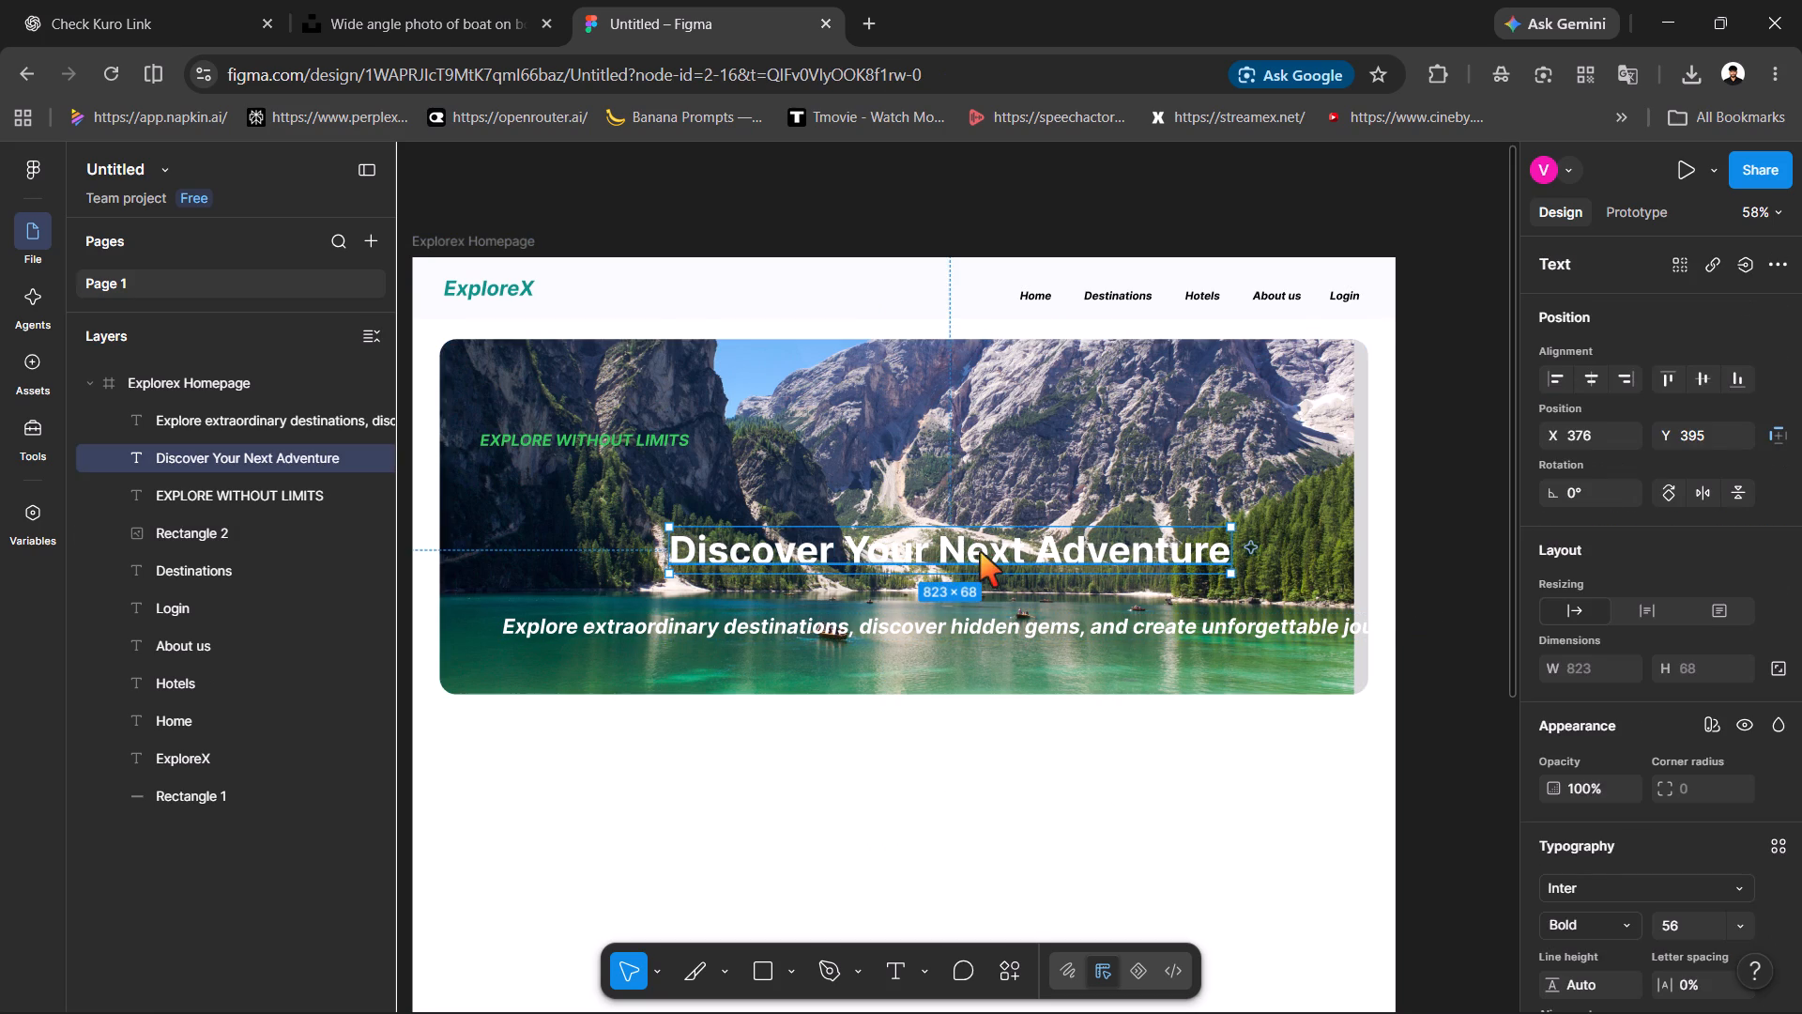
{"action": "left_click_drag", "start_coordinate": [980, 552], "coordinate": [793, 503]}
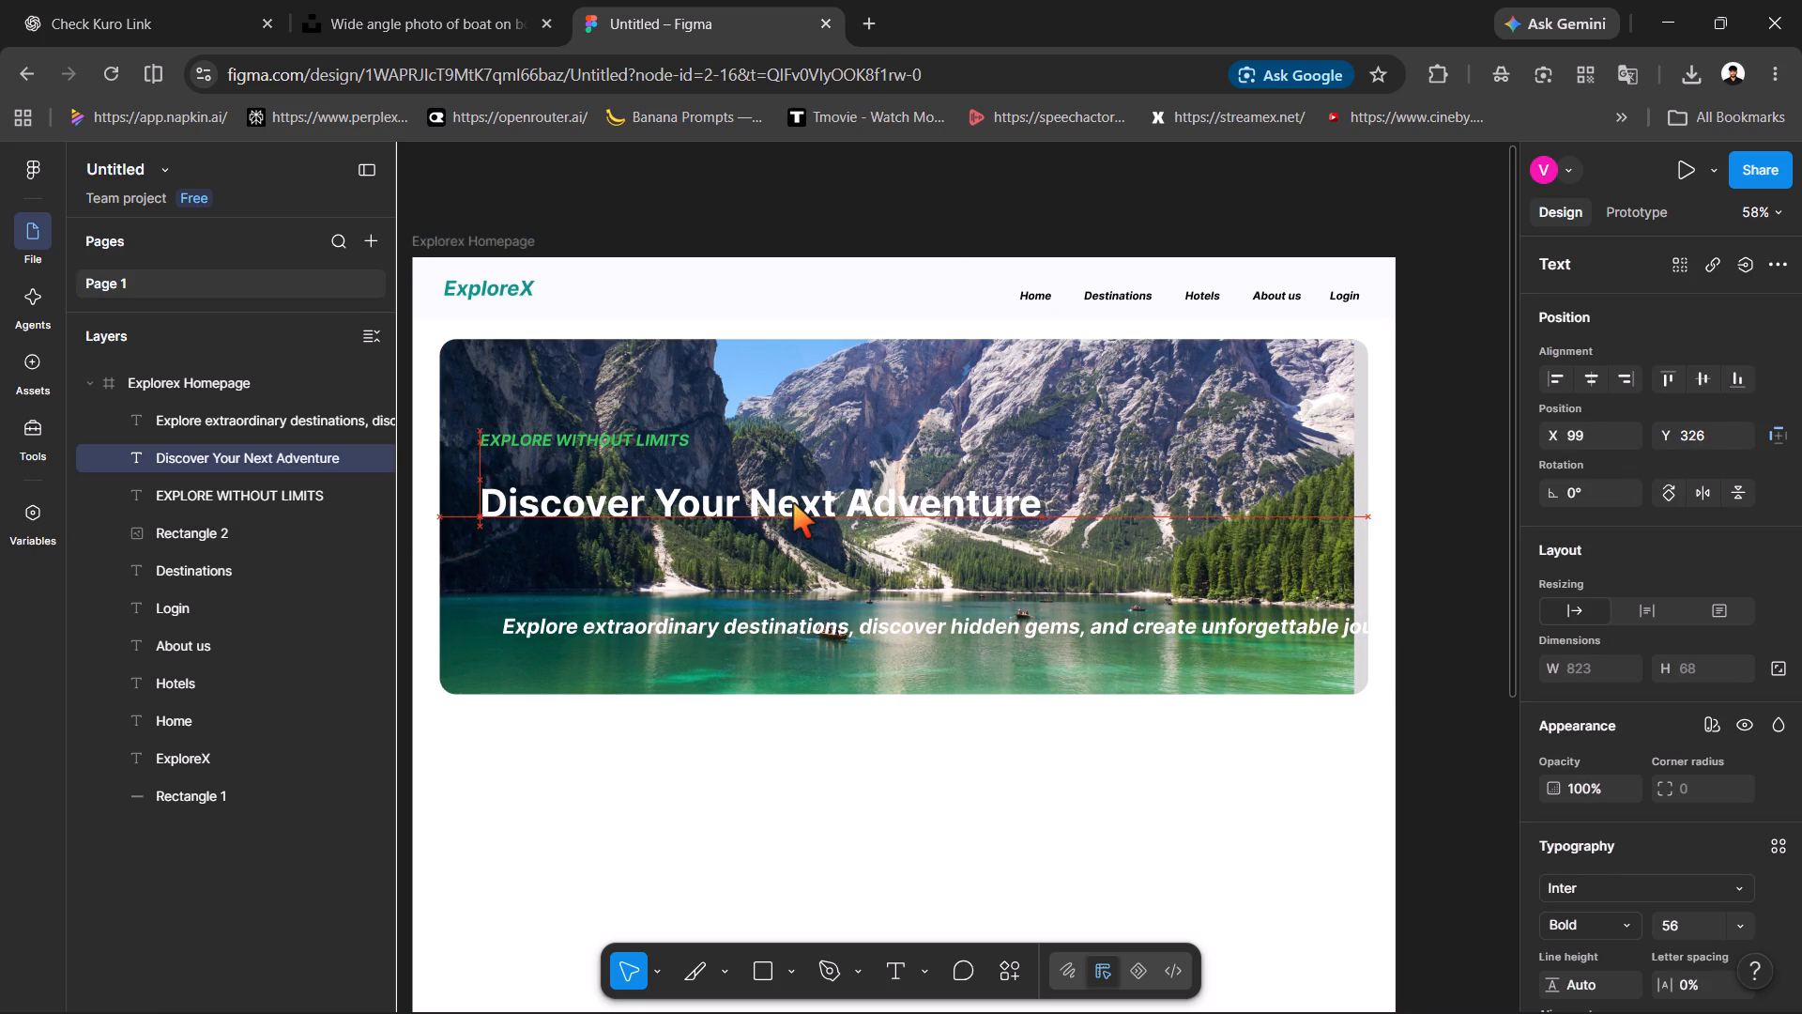
{"action": "left_click_drag", "start_coordinate": [793, 503], "coordinate": [791, 495]}
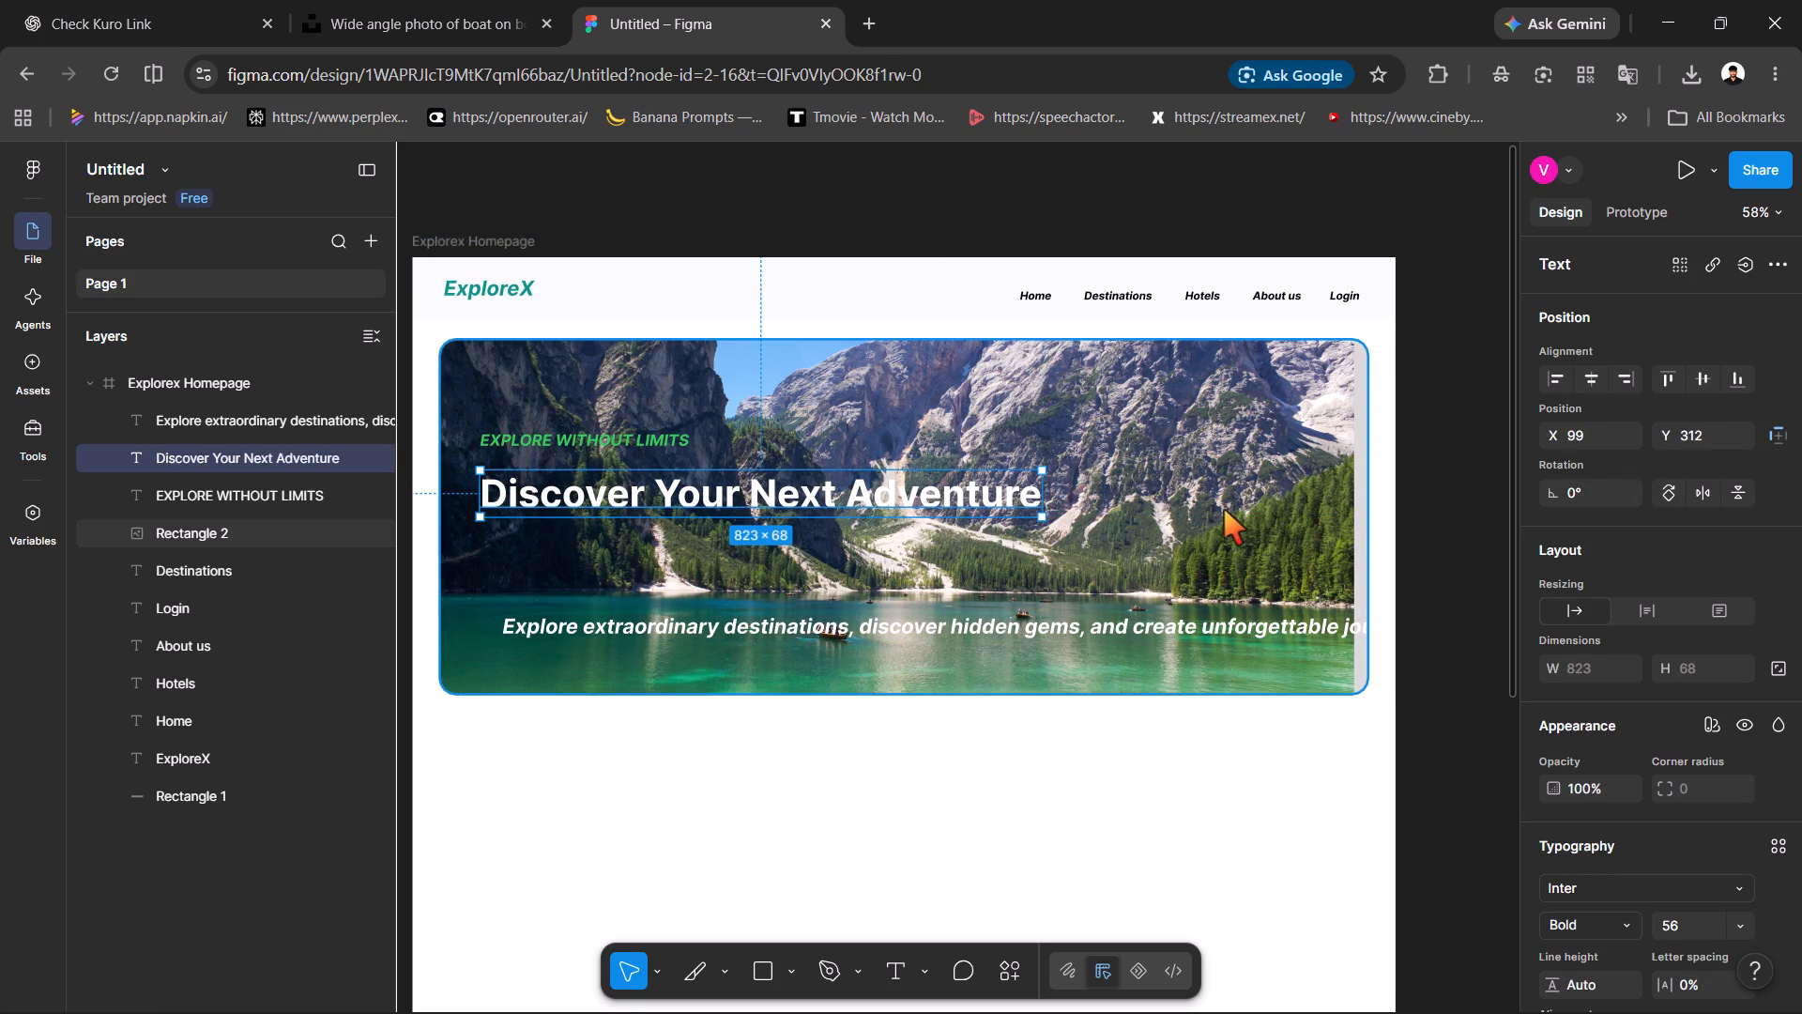
Remove the grey D9D9D9 fill from the hero rectangle, keeping only its image fill.
{"action": "left_click", "coordinate": [1244, 494]}
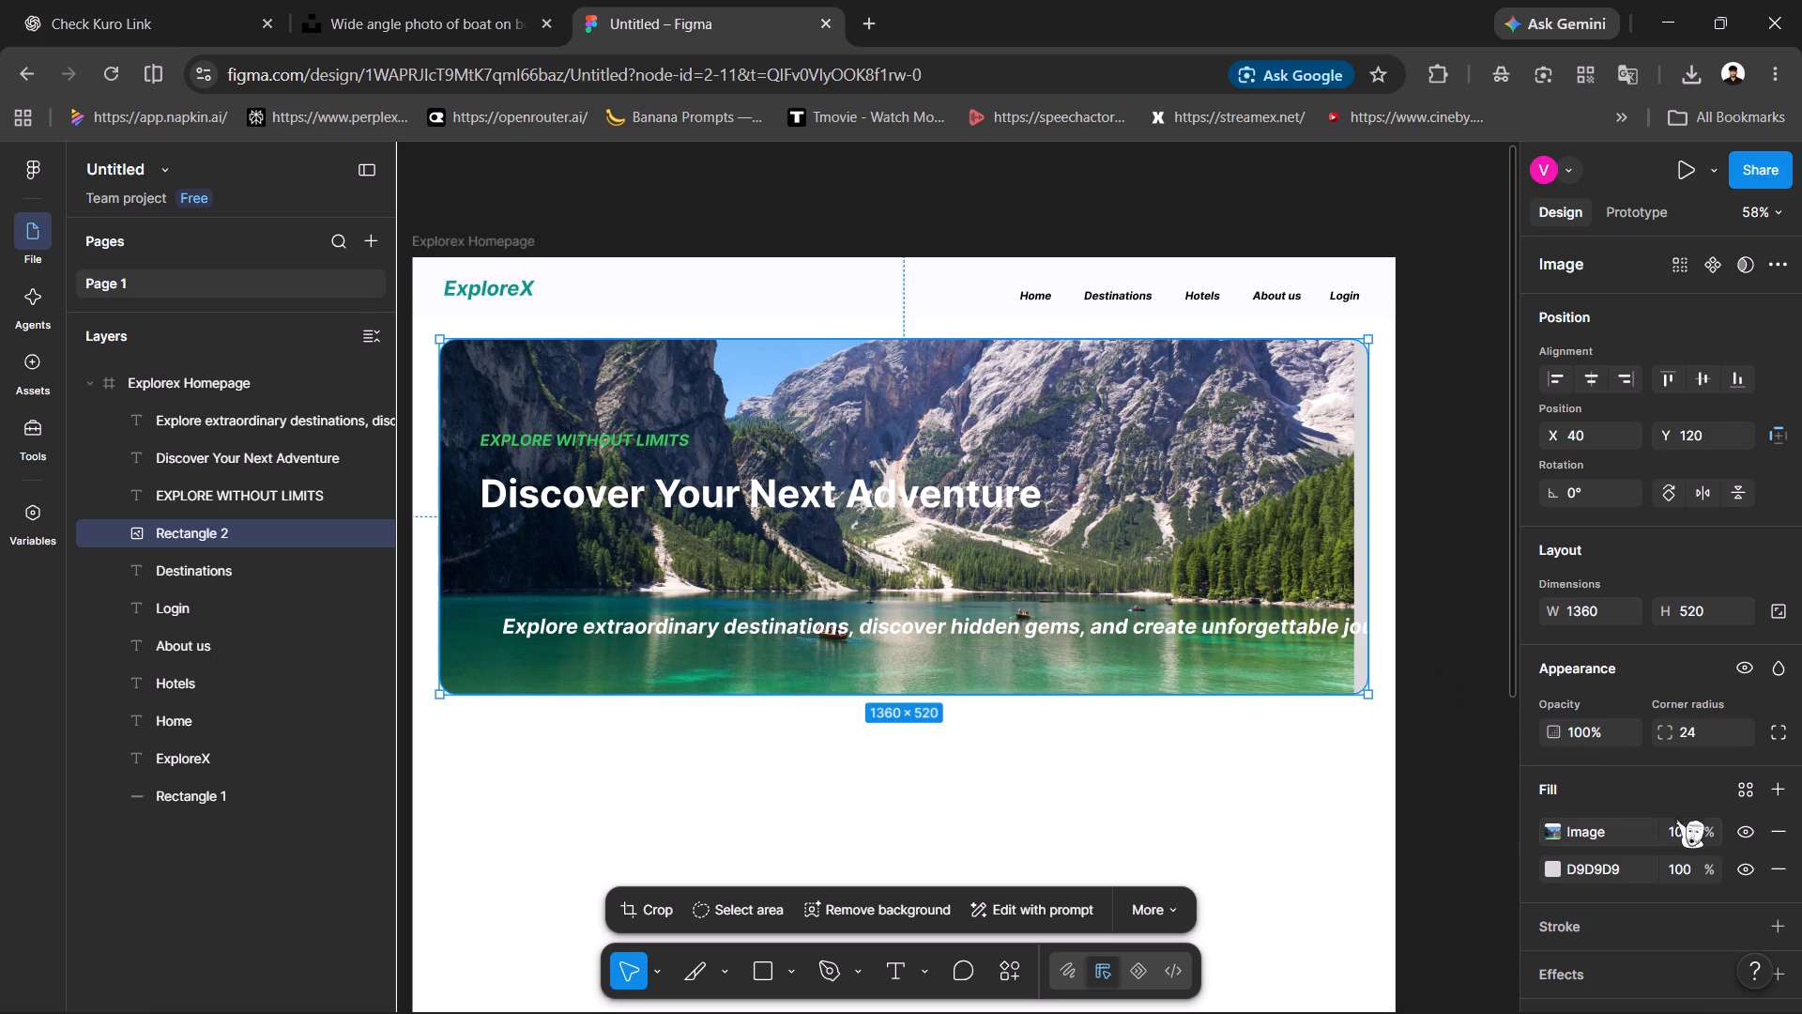
{"action": "left_click", "coordinate": [1767, 870]}
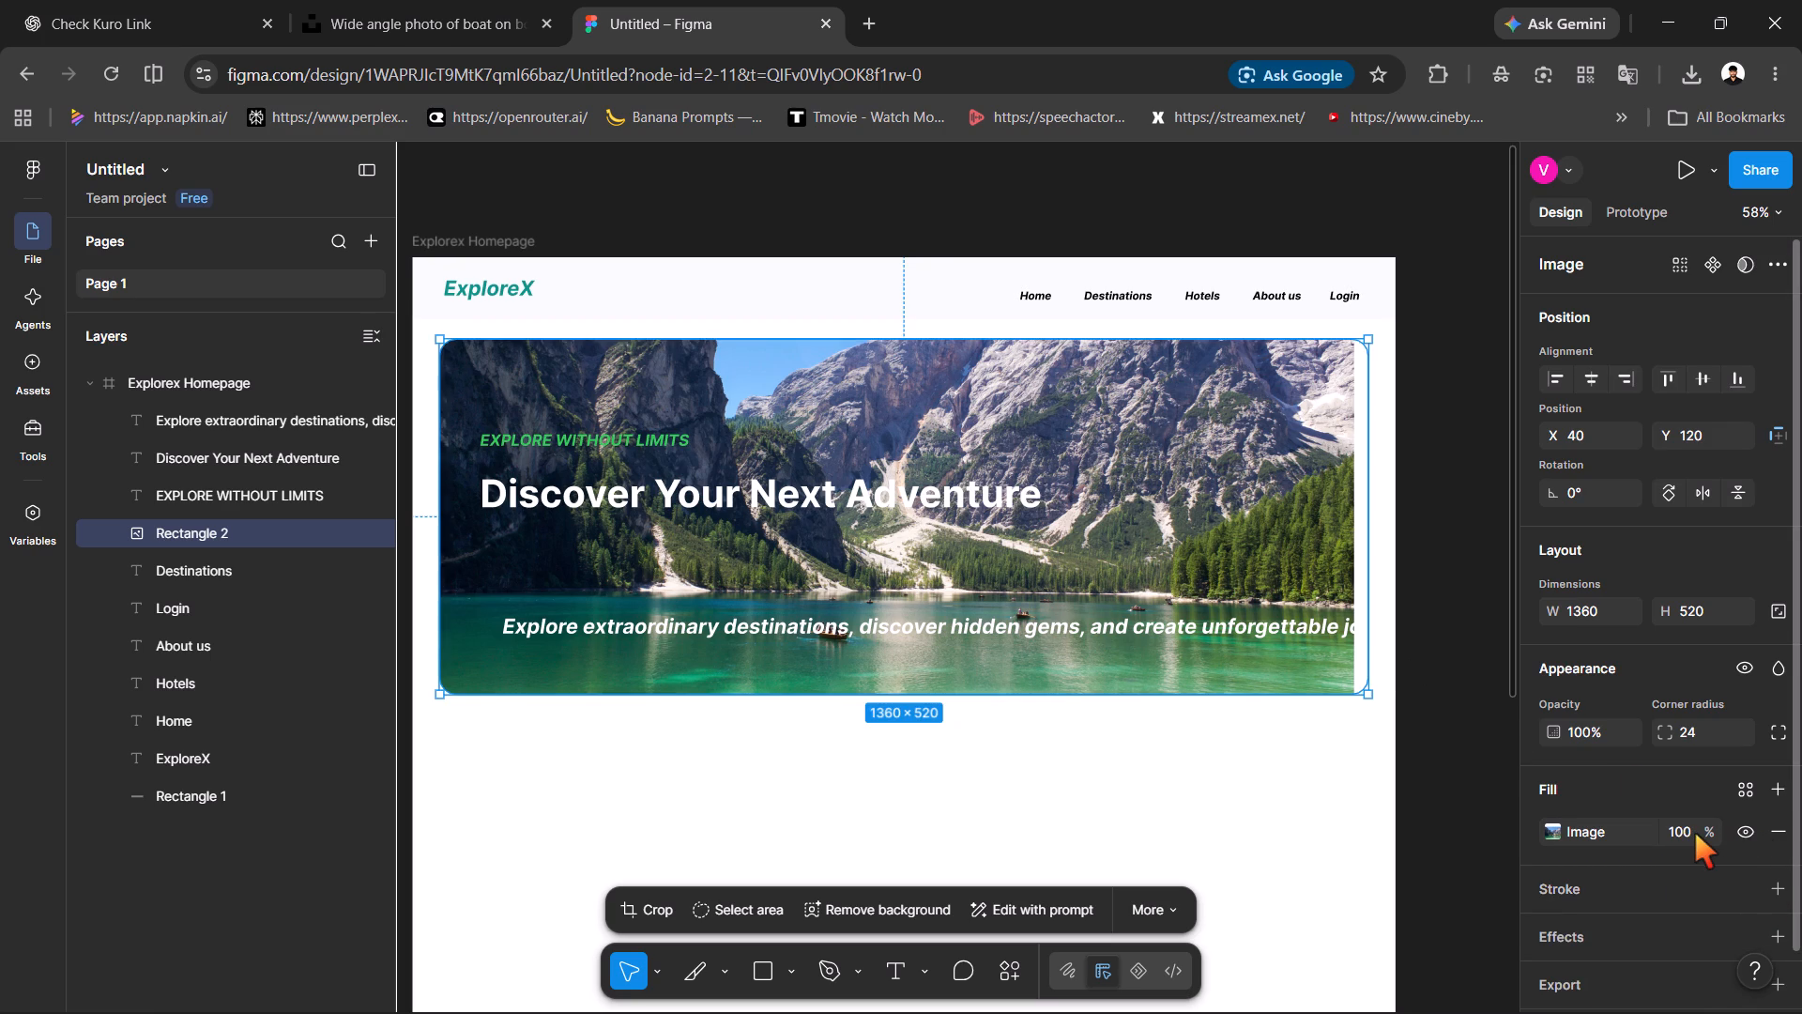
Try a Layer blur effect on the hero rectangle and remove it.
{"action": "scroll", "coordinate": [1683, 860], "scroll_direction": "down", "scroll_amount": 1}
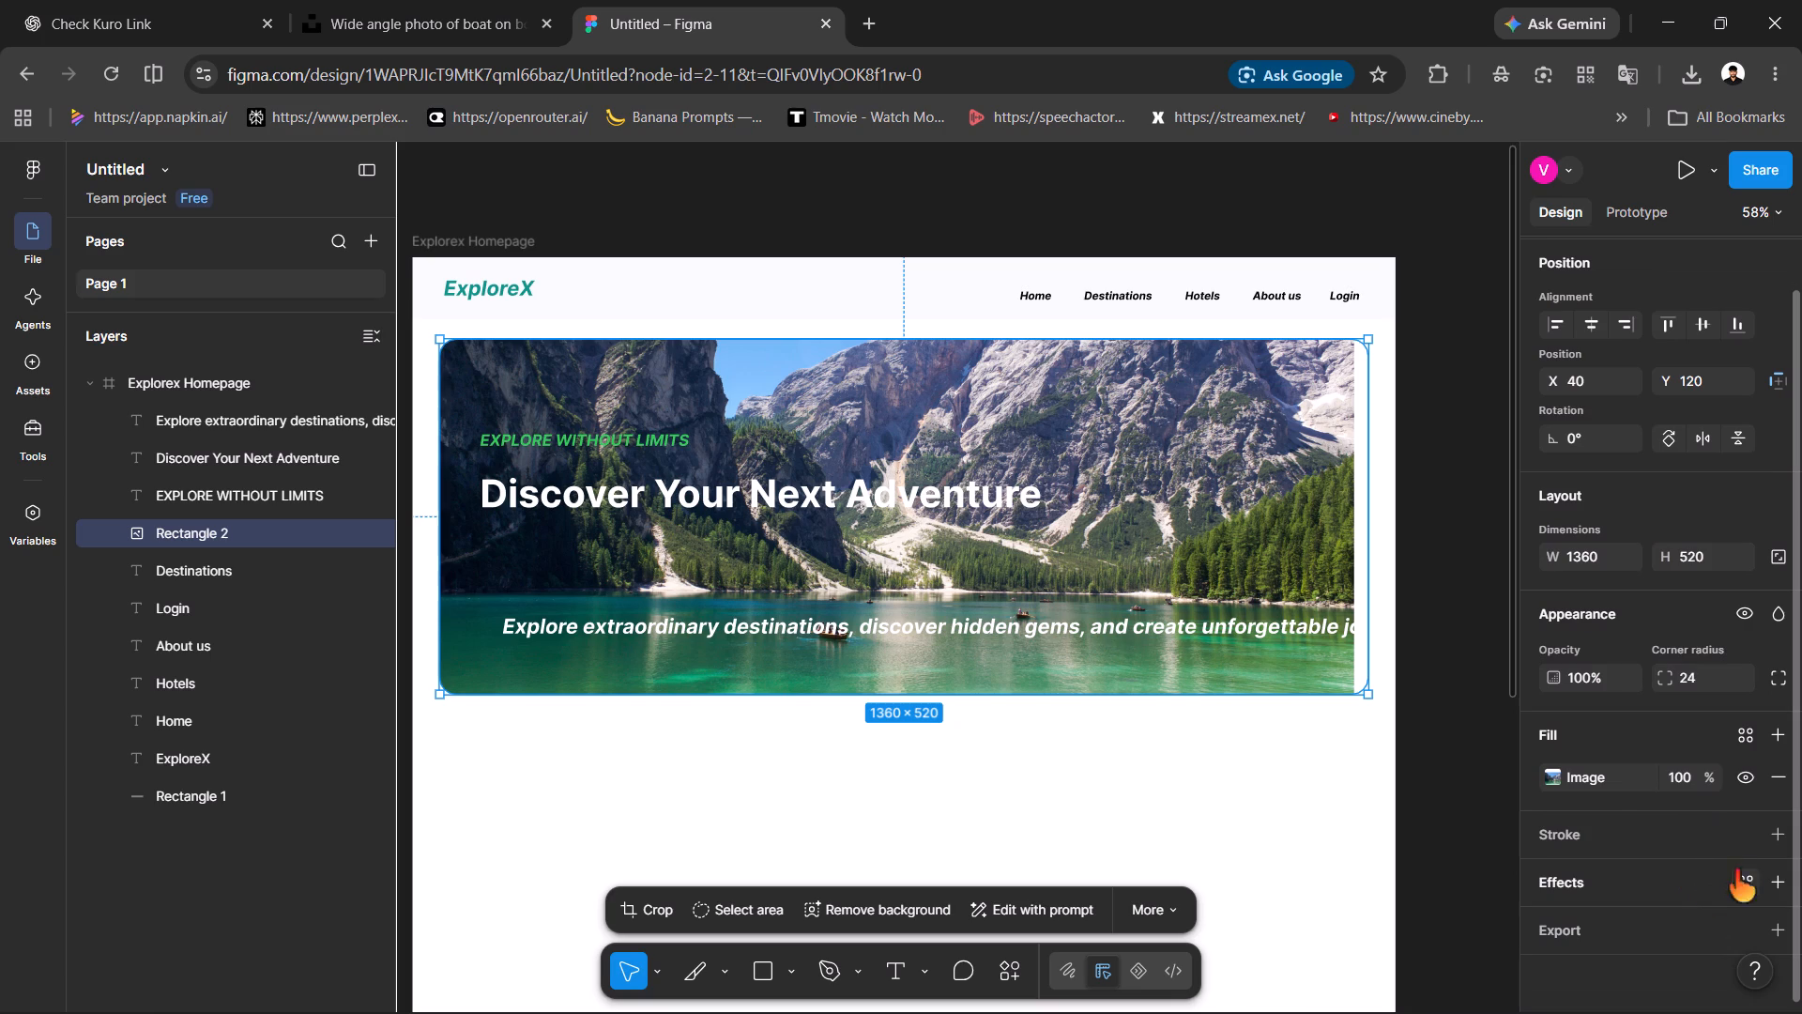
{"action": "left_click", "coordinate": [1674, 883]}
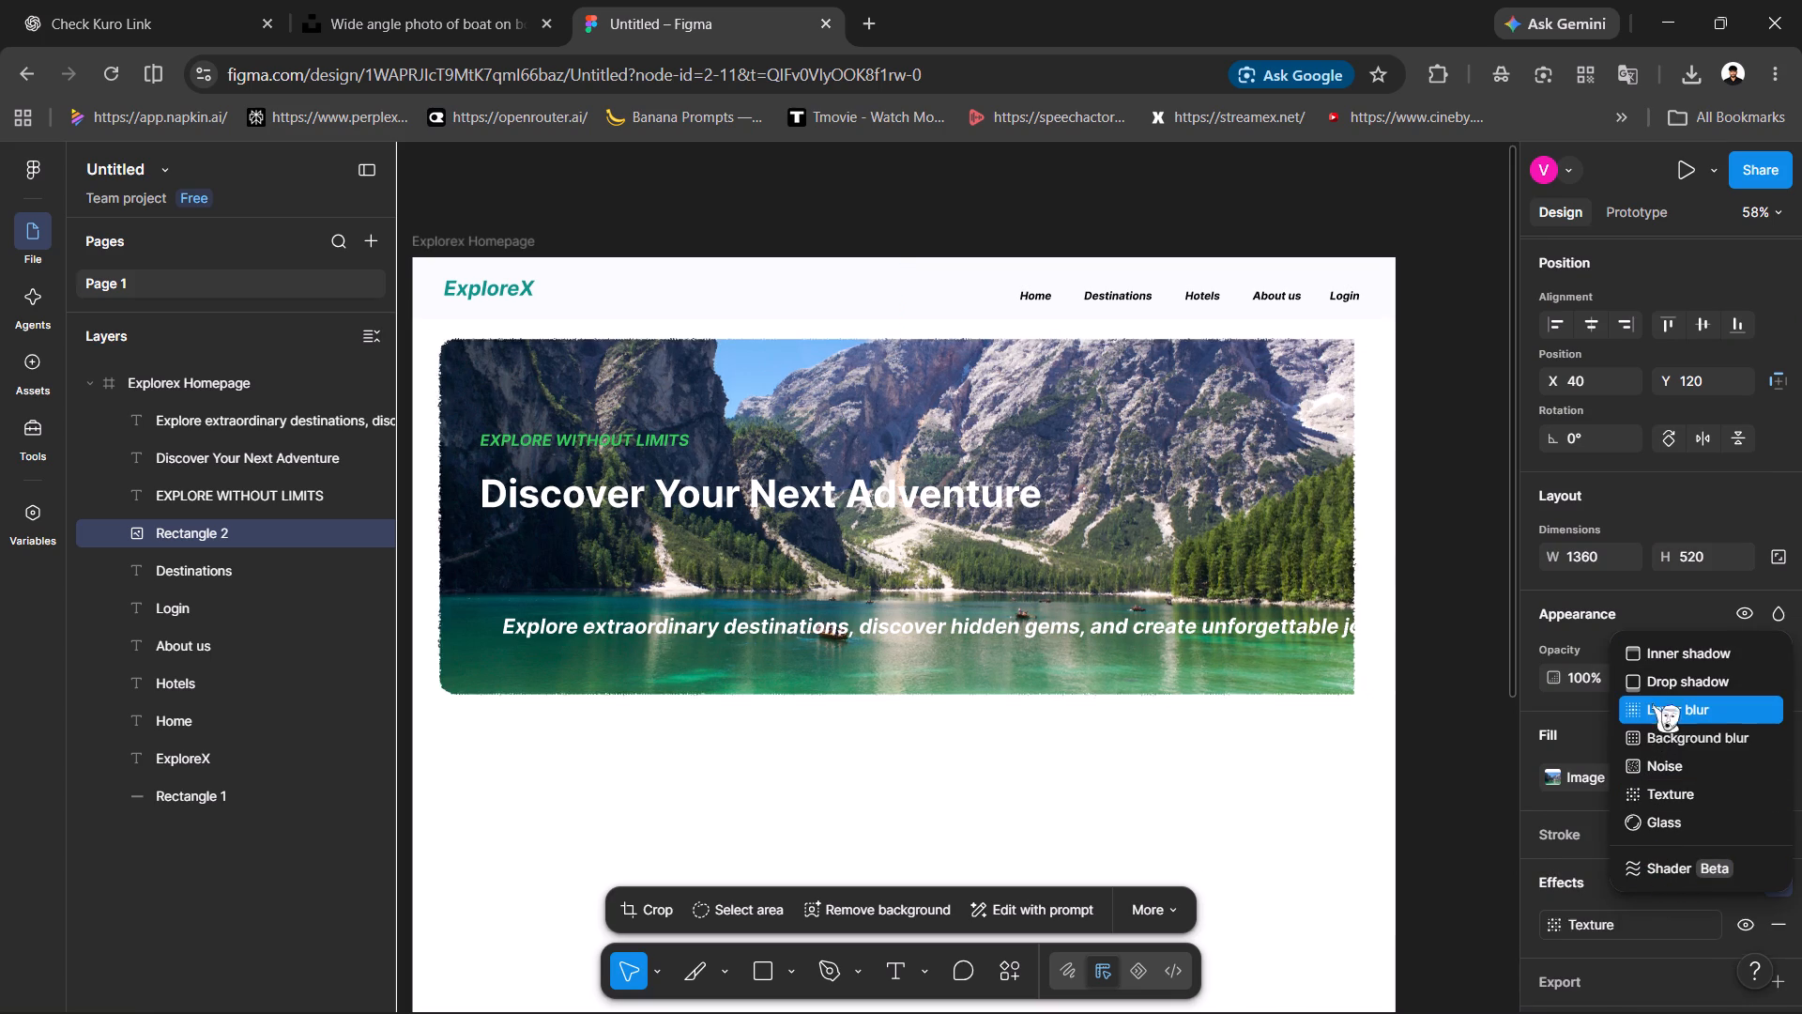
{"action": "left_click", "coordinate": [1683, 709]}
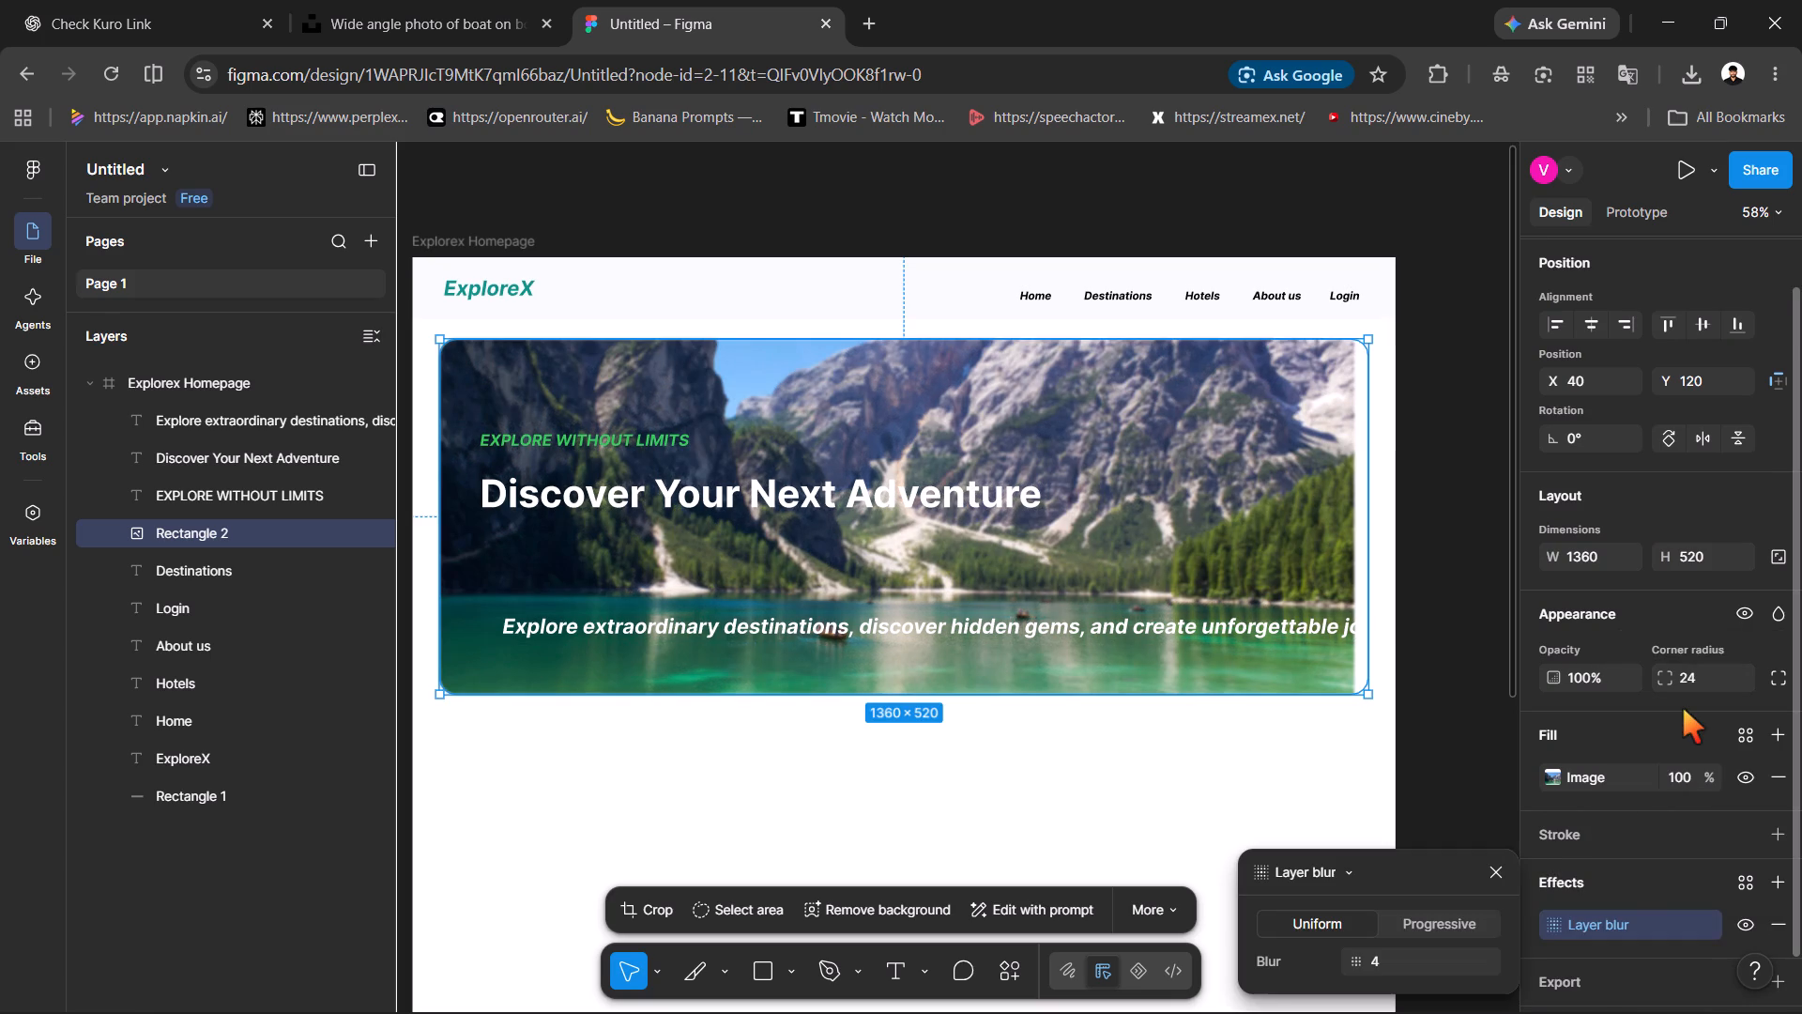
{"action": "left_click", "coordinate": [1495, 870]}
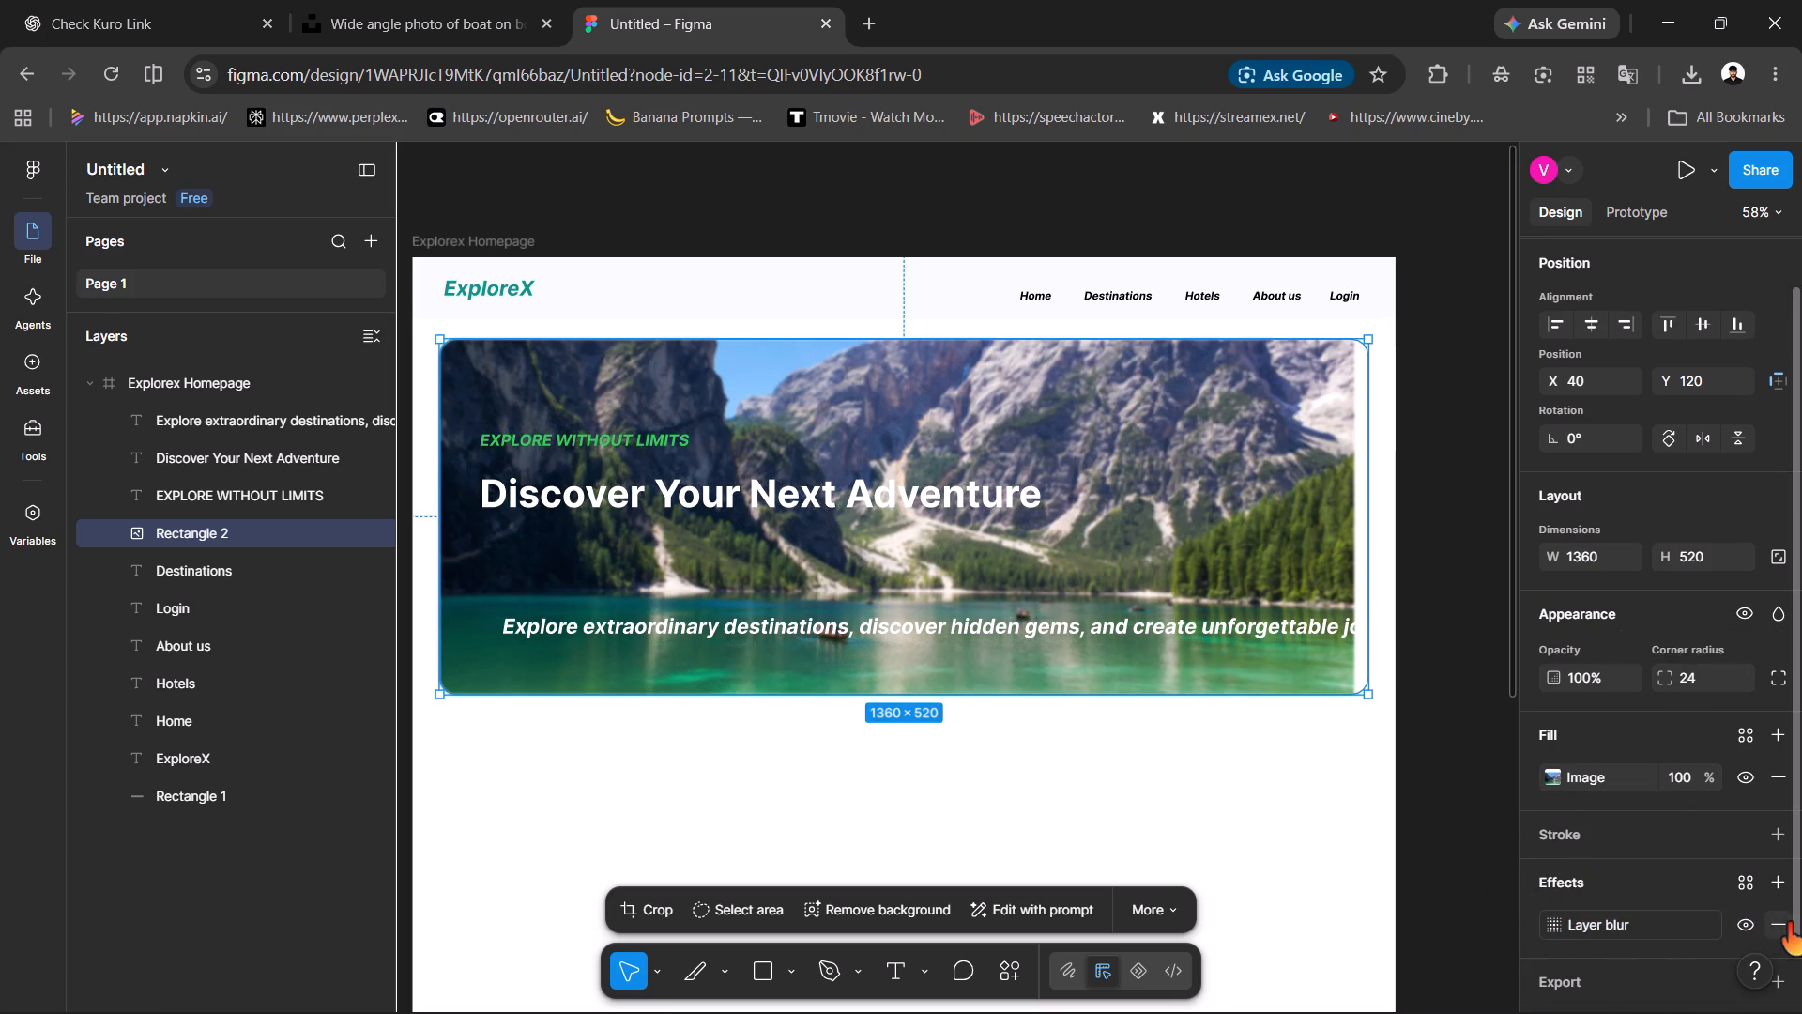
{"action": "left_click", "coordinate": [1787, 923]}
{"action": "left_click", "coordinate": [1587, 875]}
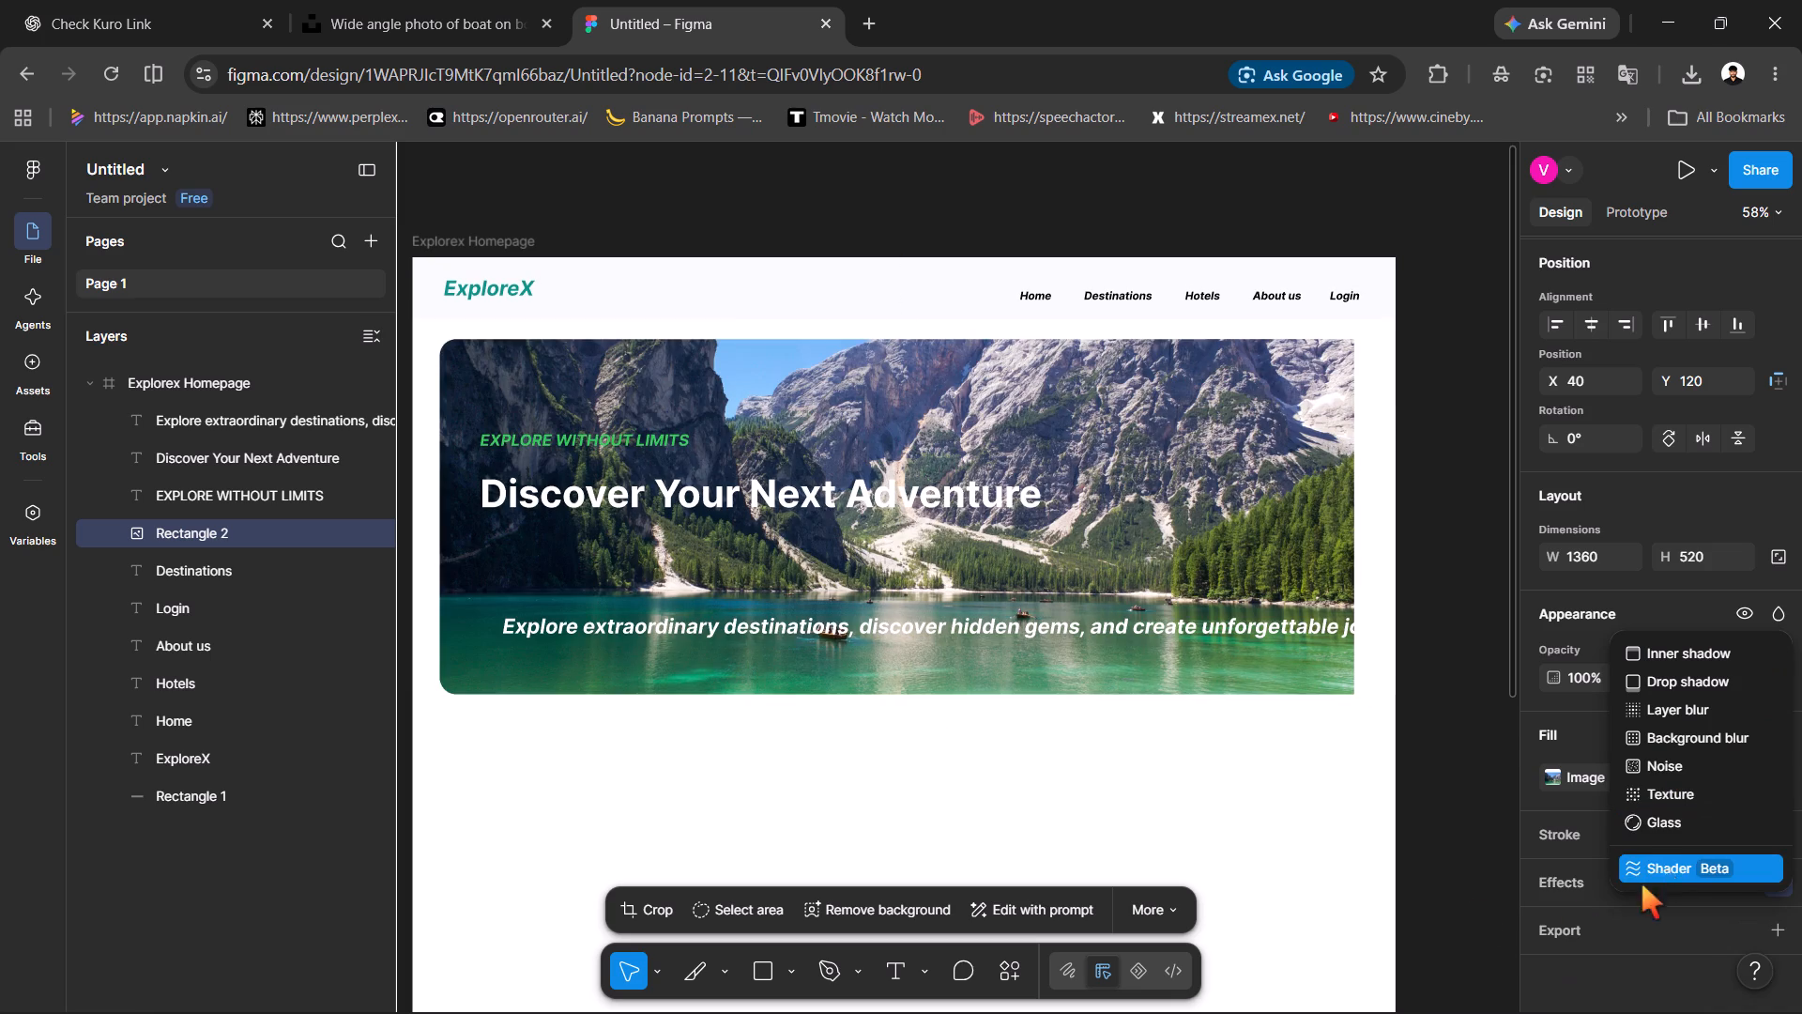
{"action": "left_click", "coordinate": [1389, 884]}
Add an inside stroke of weight 1 to the hero rectangle, trying grey shades and settling on black 000000.
{"action": "left_click", "coordinate": [1592, 835]}
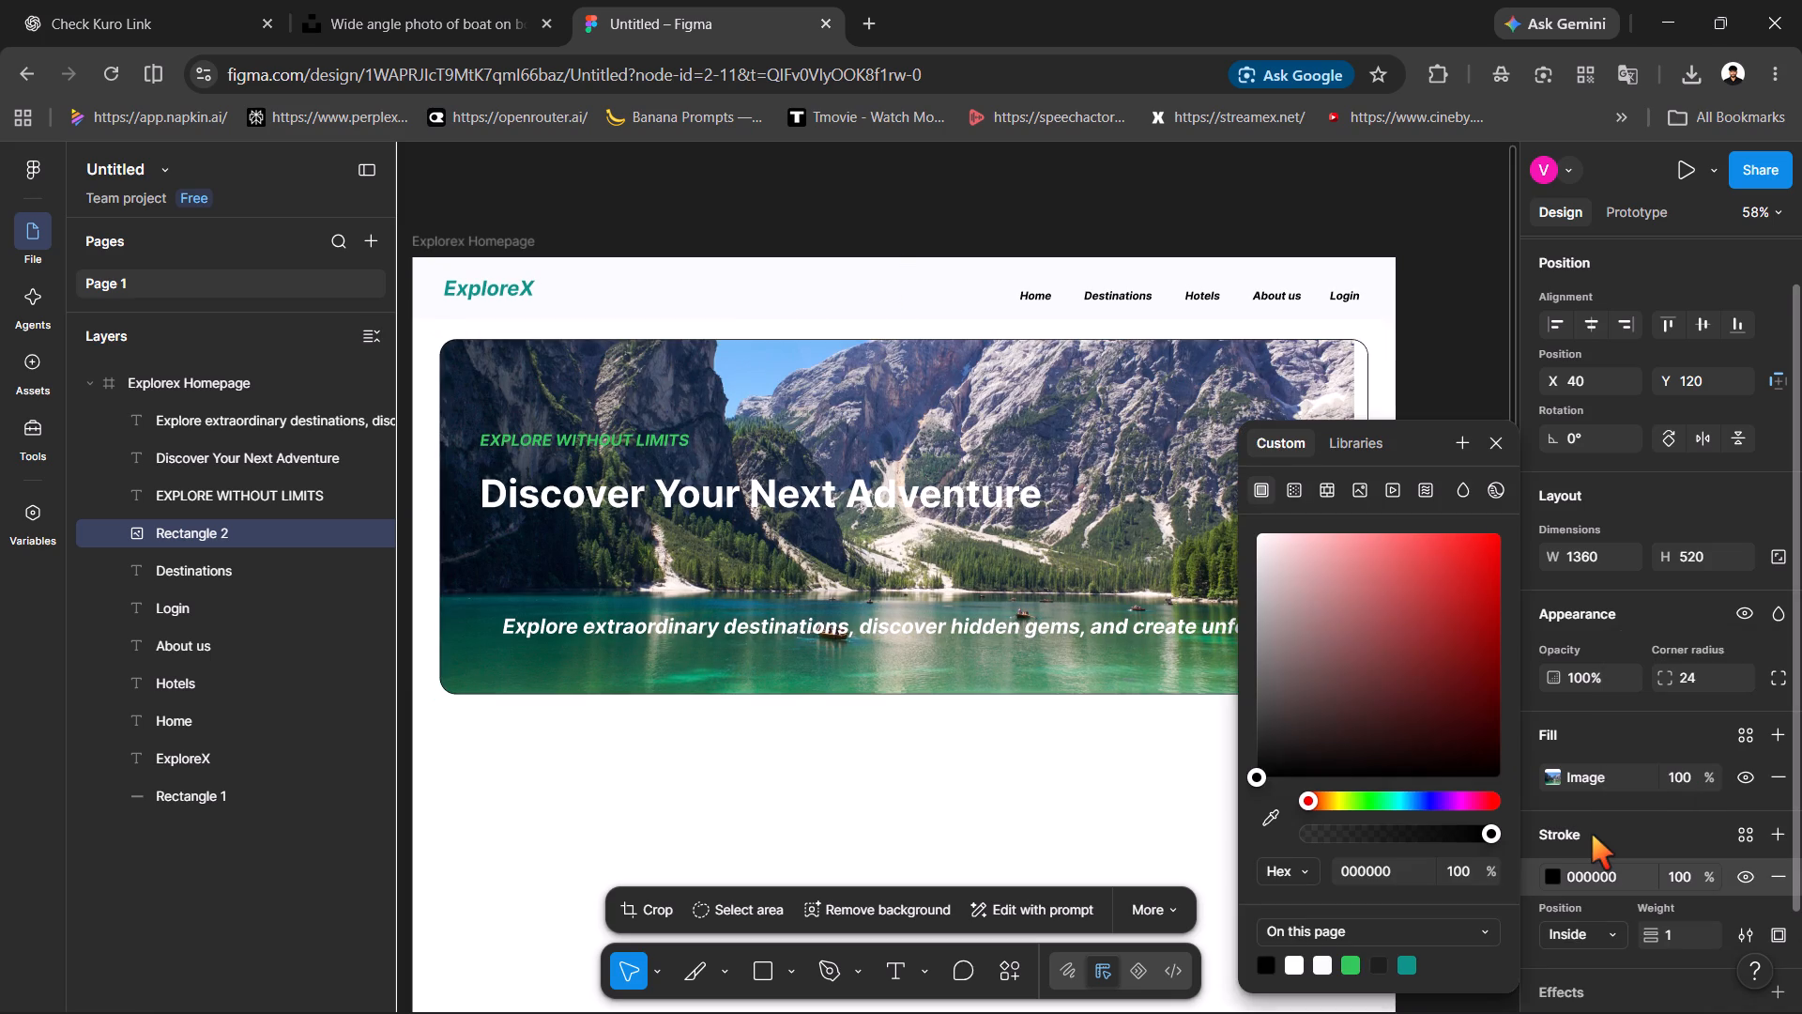
{"action": "left_click_drag", "start_coordinate": [1380, 725], "coordinate": [1280, 743]}
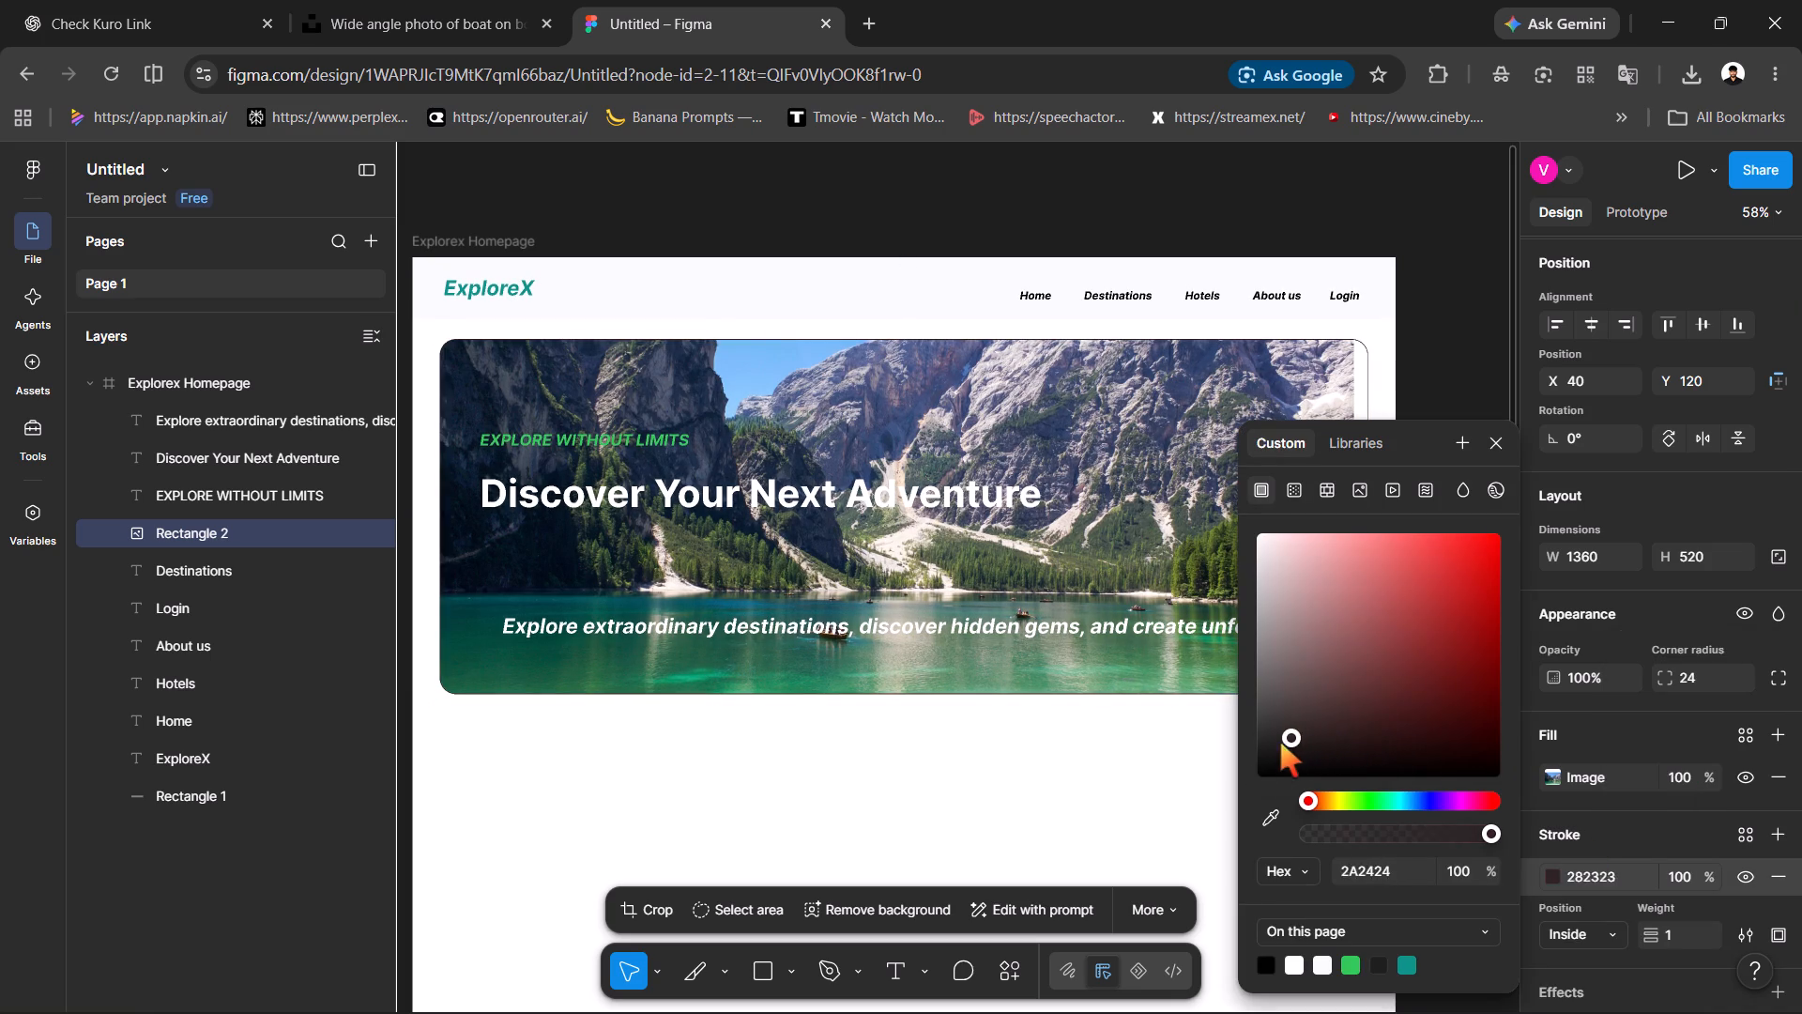
{"action": "left_click_drag", "start_coordinate": [1280, 743], "coordinate": [1268, 776]}
{"action": "left_click", "coordinate": [1268, 776]}
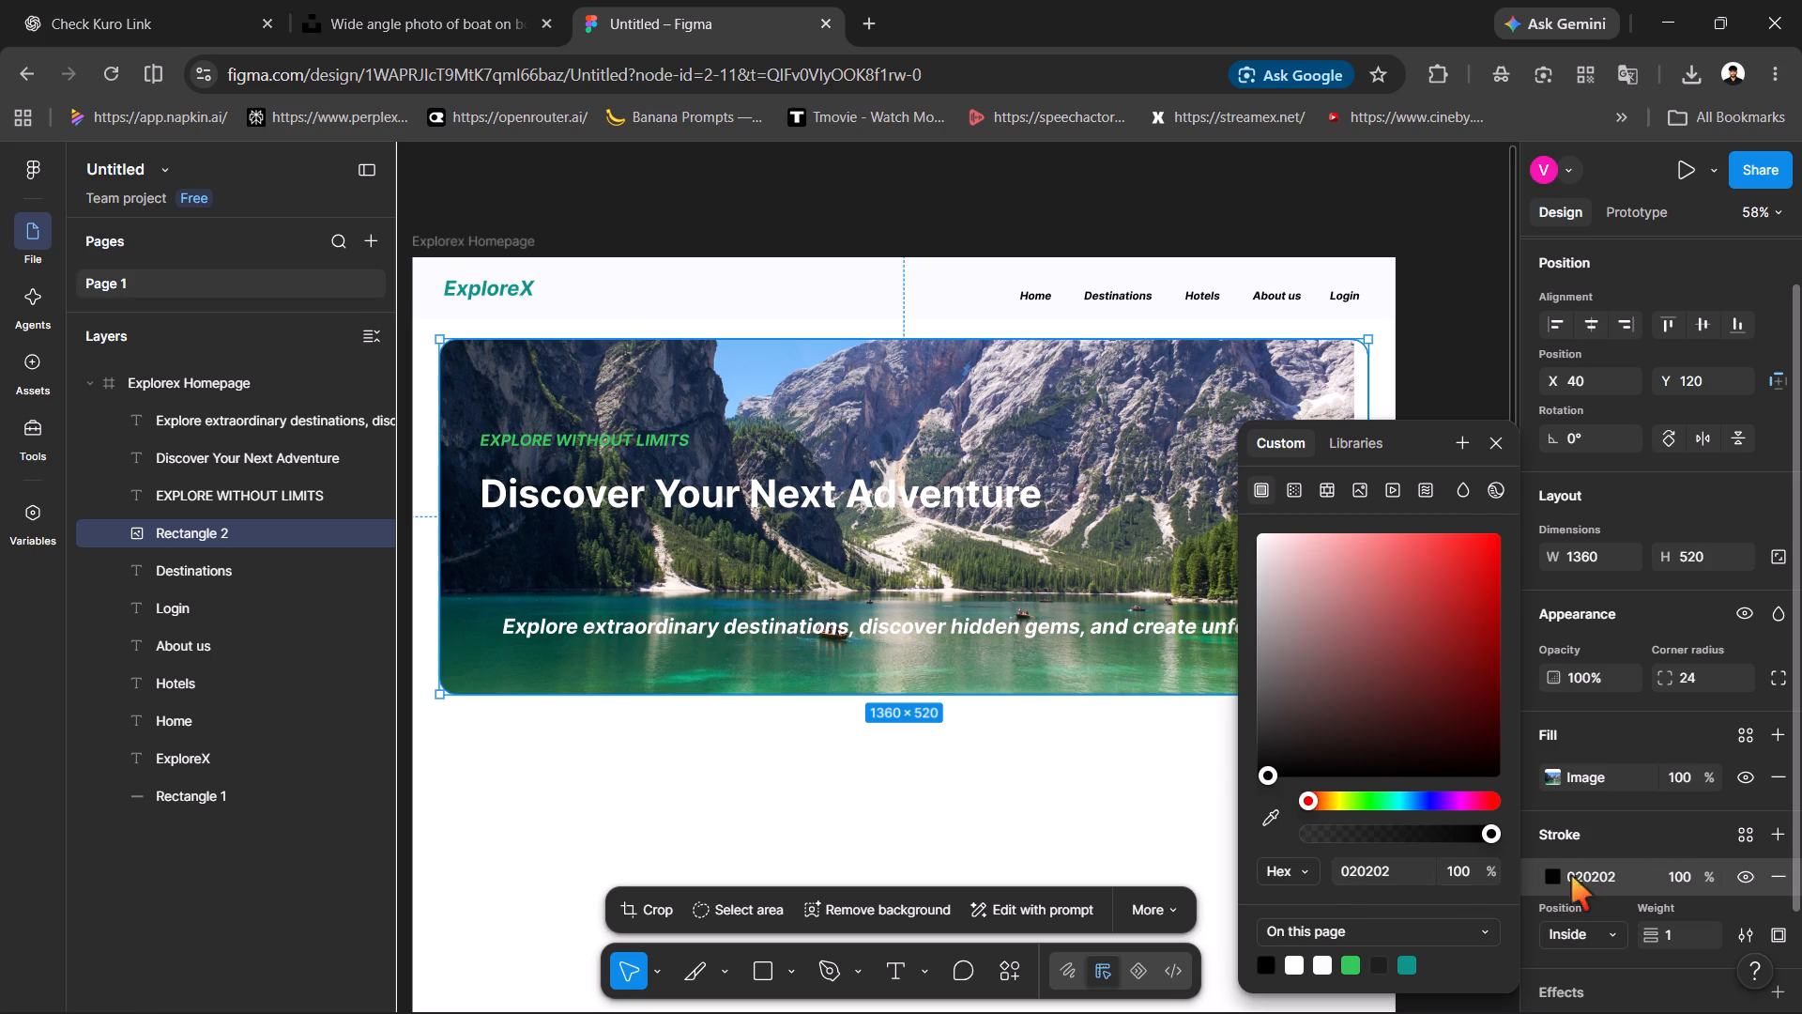
{"action": "left_click_drag", "start_coordinate": [1391, 657], "coordinate": [1222, 698]}
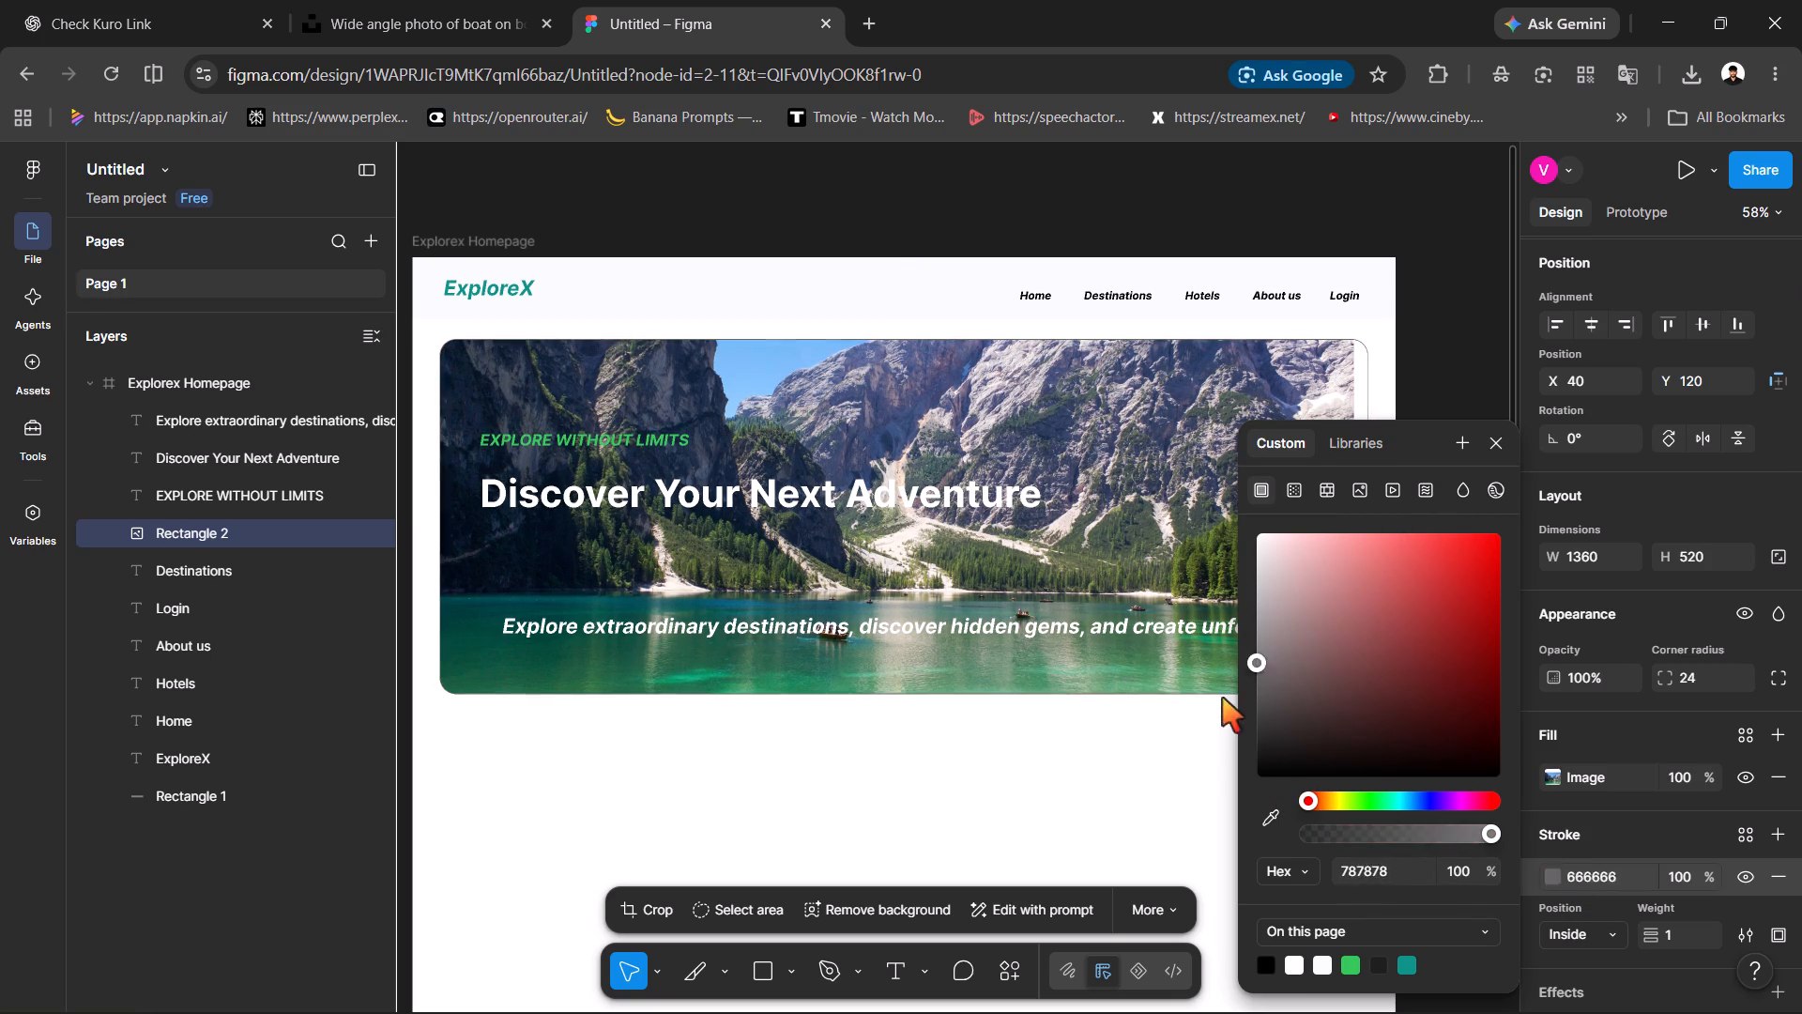
{"action": "left_click_drag", "start_coordinate": [1222, 698], "coordinate": [1268, 805]}
{"action": "left_click", "coordinate": [1272, 808]}
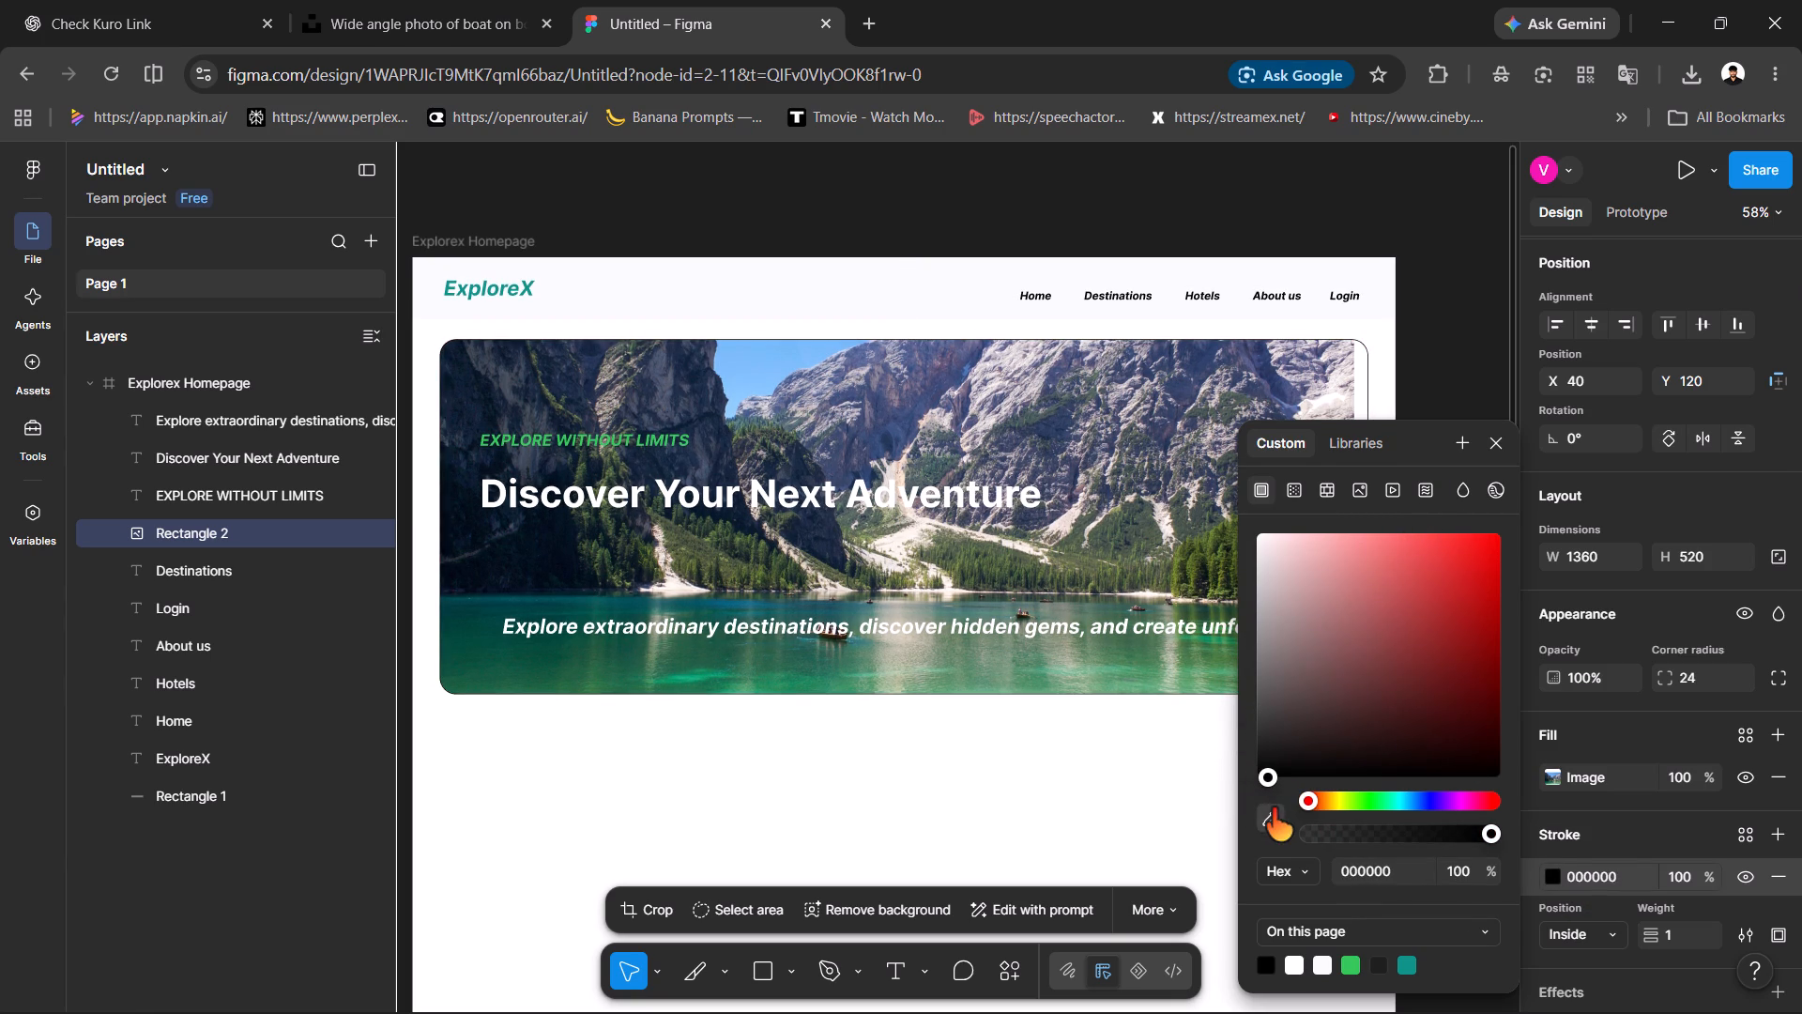
{"action": "left_click", "coordinate": [1672, 825]}
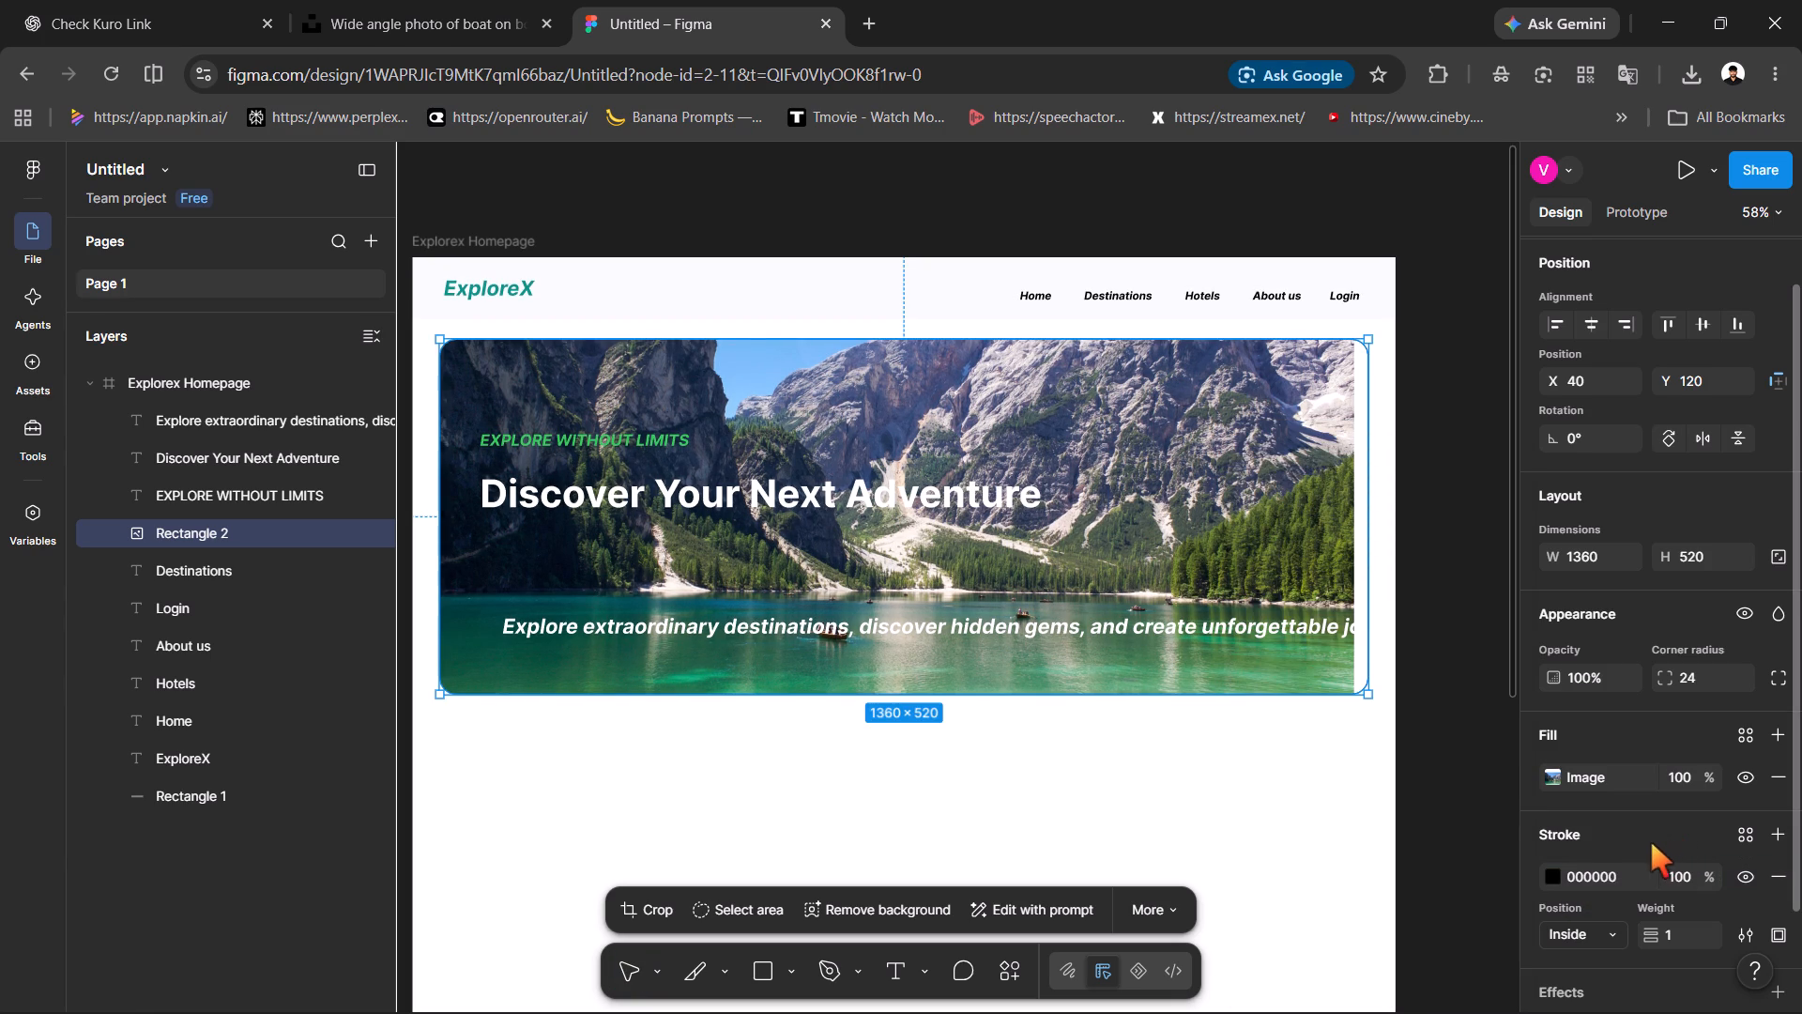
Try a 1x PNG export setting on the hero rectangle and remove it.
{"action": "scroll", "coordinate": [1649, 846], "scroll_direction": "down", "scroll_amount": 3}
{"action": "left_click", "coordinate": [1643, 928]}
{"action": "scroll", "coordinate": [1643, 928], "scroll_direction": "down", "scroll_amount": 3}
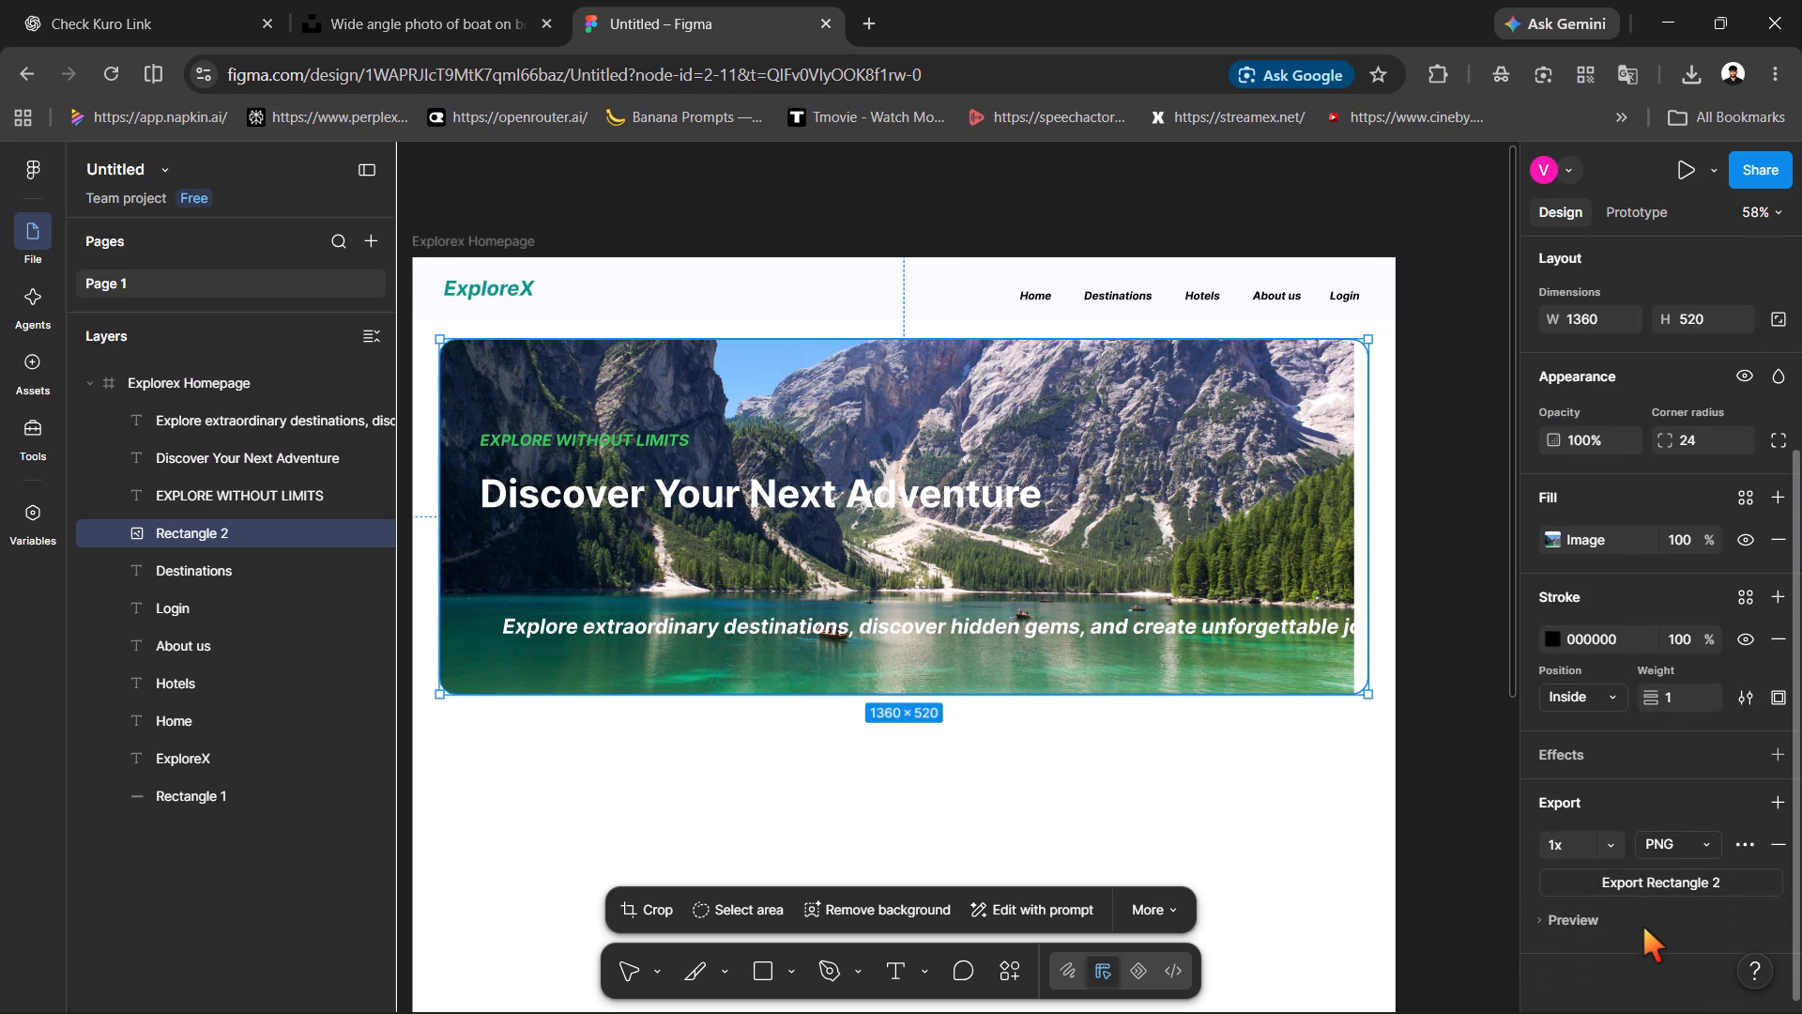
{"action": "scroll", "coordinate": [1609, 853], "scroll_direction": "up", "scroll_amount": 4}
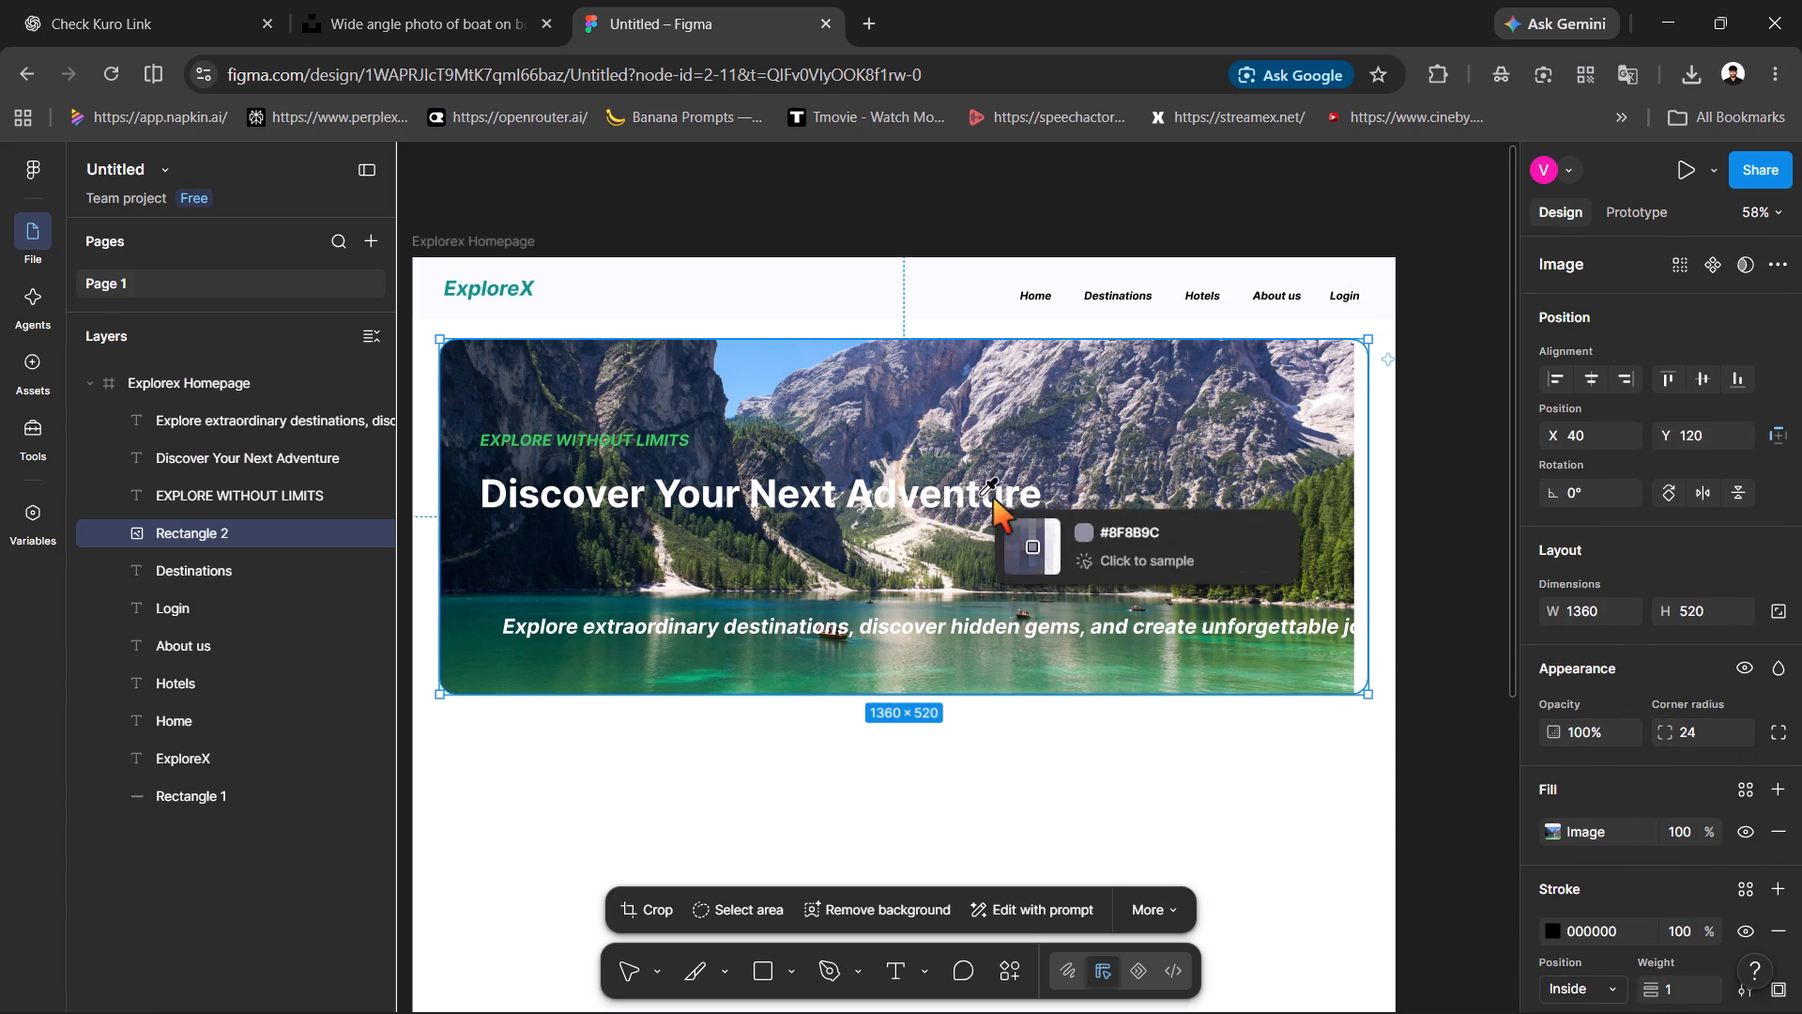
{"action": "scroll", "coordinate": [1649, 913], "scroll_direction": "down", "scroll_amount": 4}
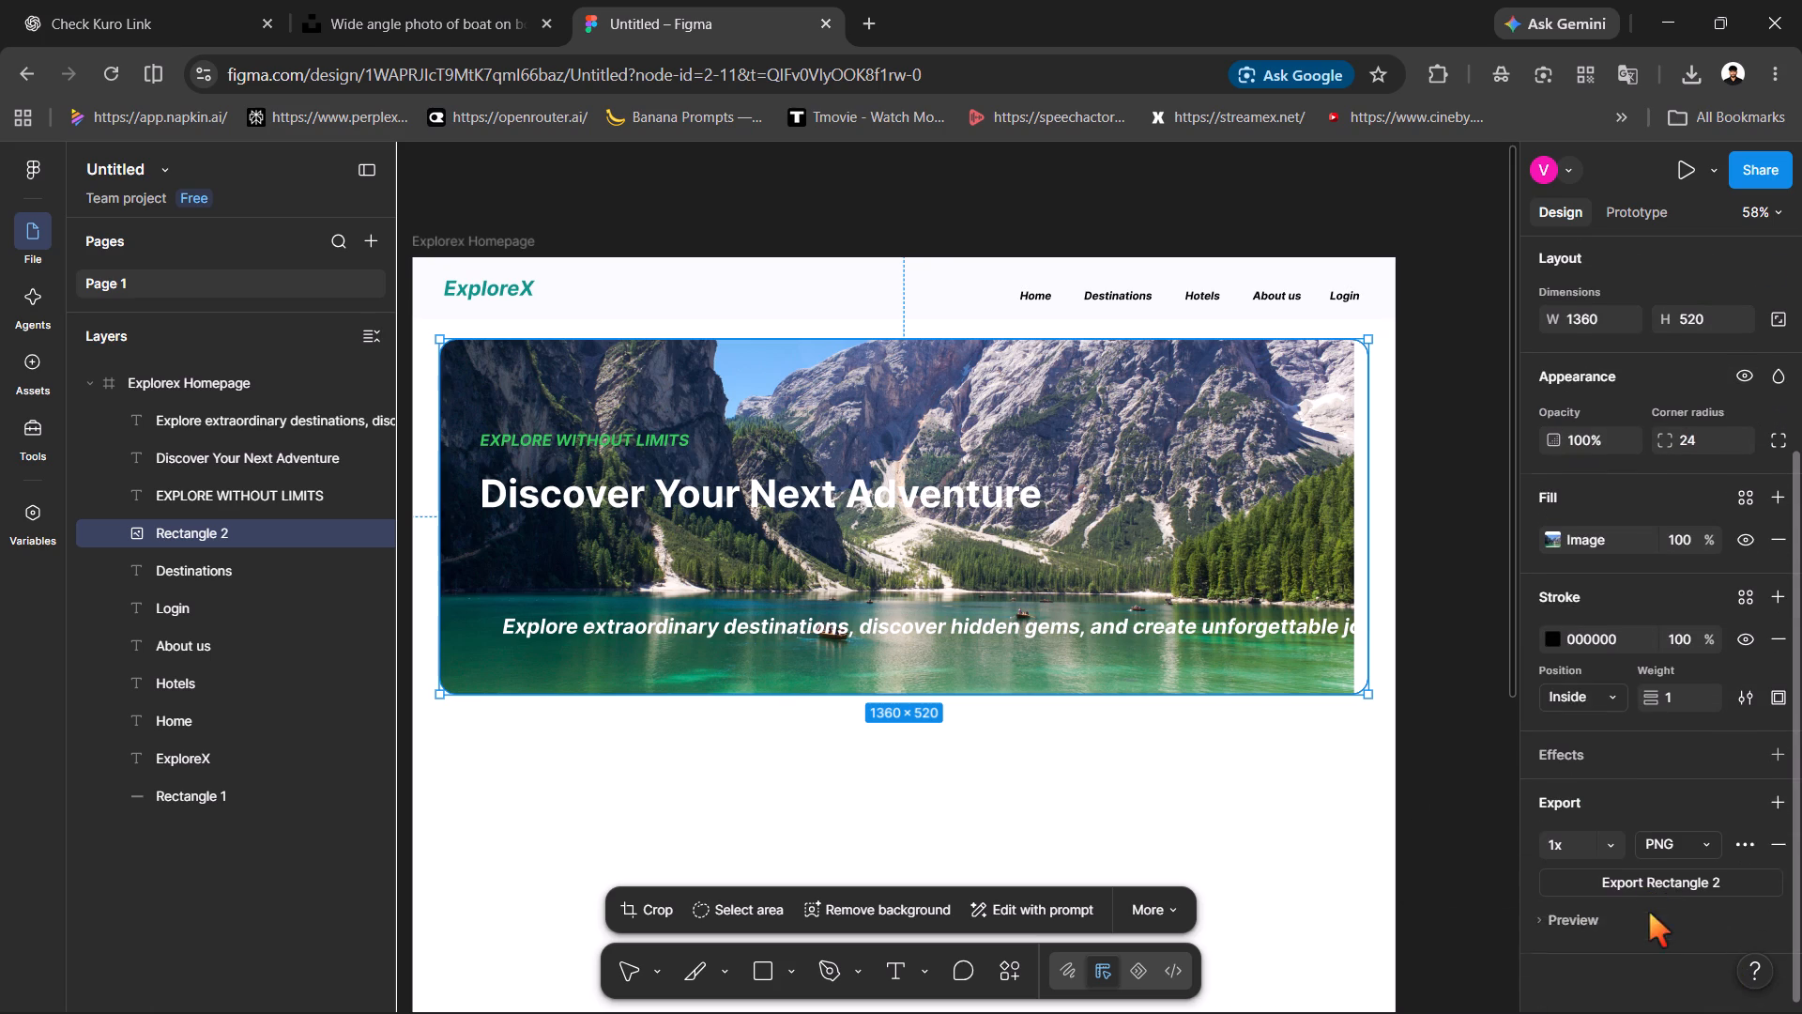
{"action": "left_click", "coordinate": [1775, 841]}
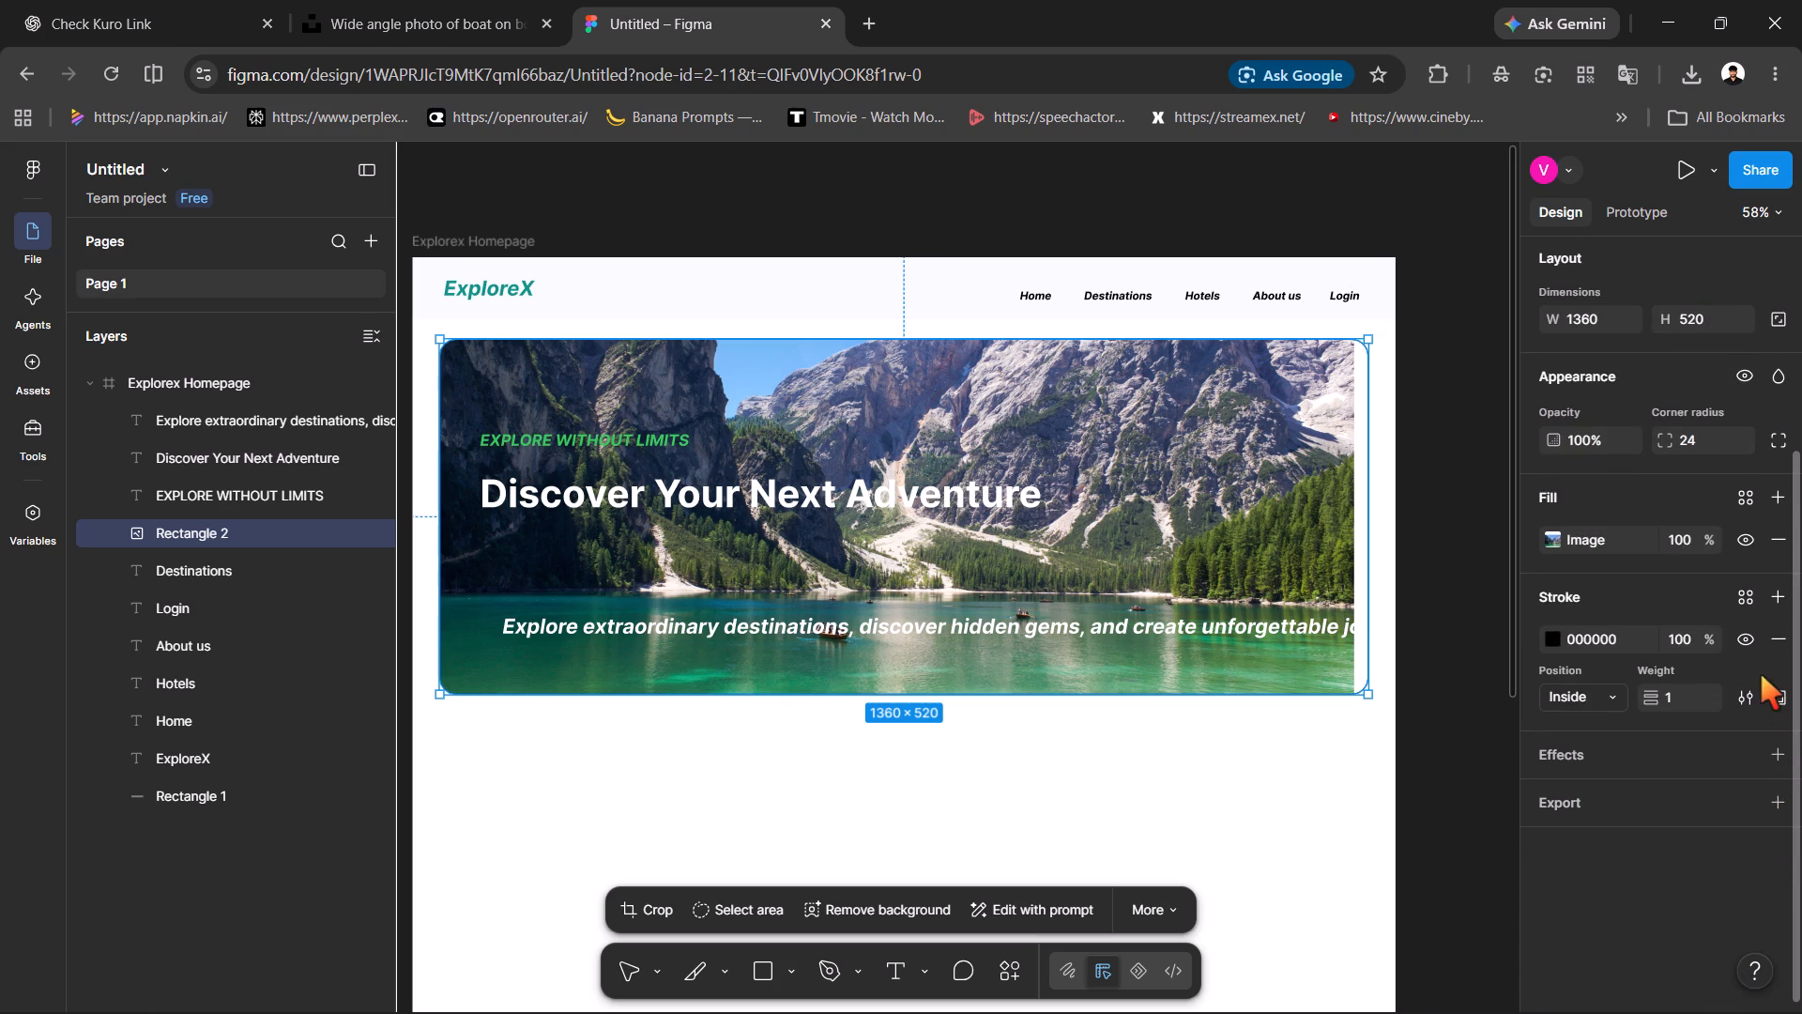
Remove the black 000000 stroke from the hero rectangle.
{"action": "left_click", "coordinate": [1781, 632]}
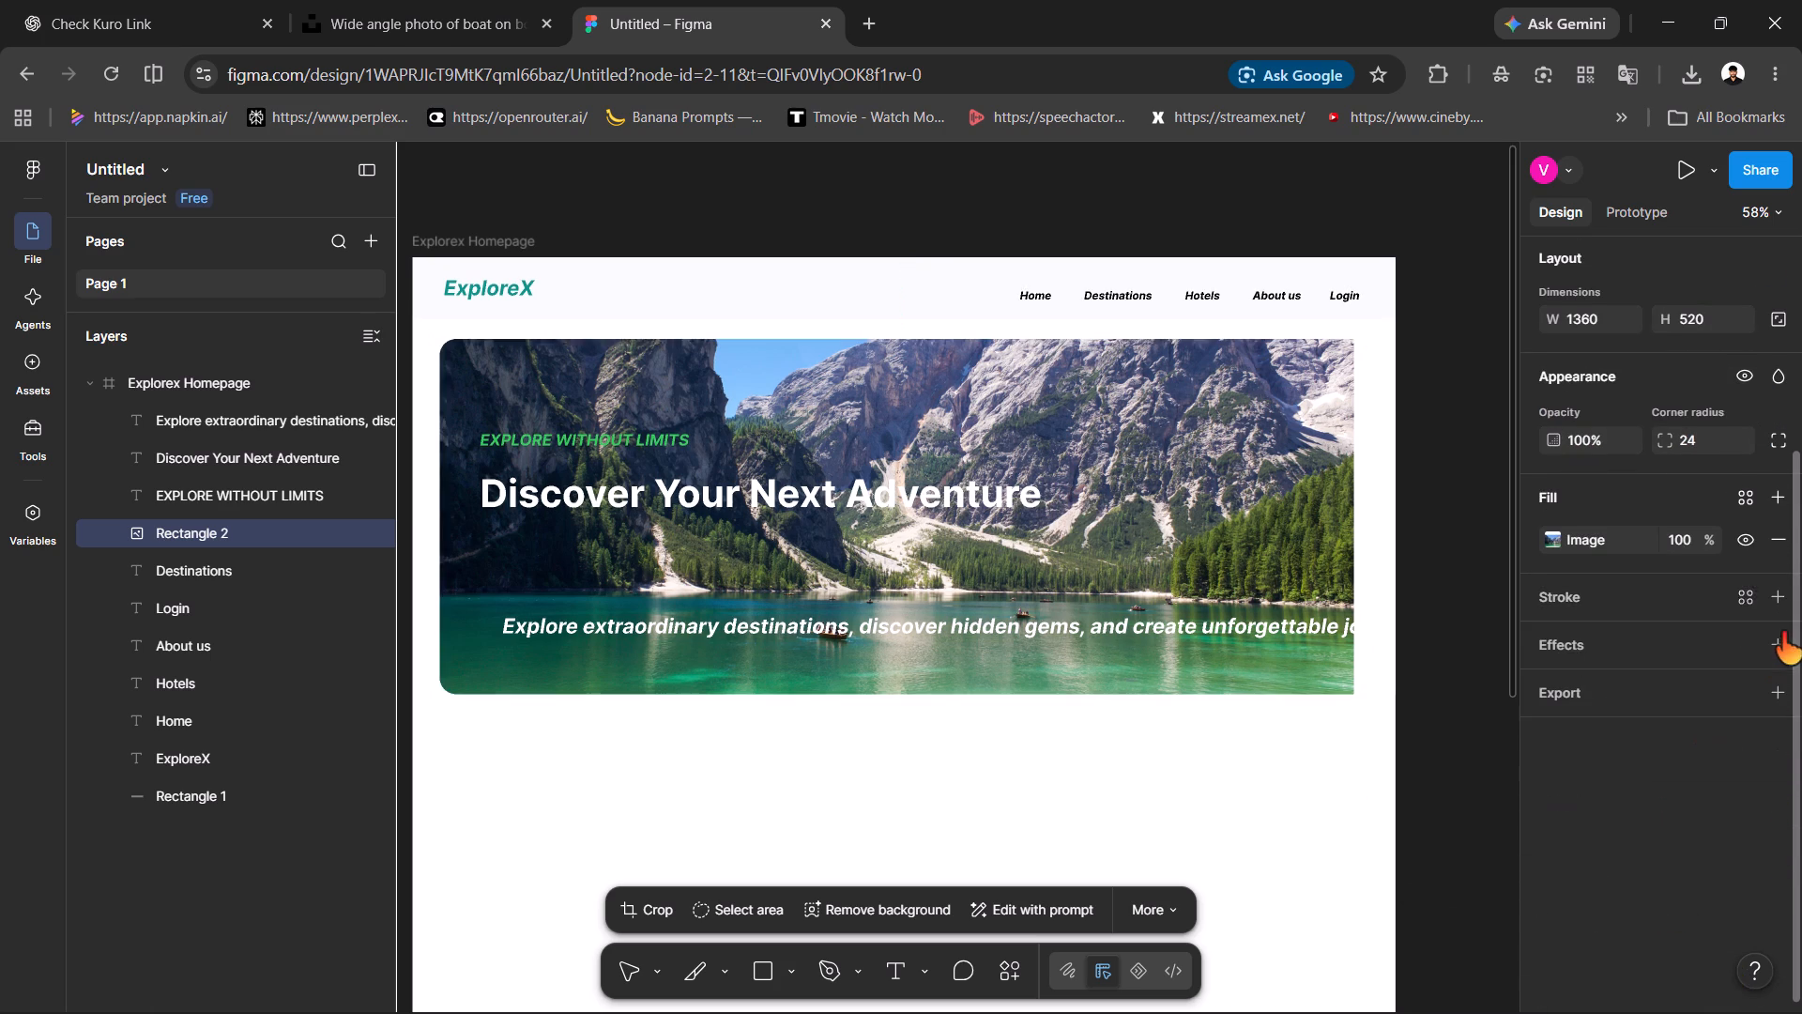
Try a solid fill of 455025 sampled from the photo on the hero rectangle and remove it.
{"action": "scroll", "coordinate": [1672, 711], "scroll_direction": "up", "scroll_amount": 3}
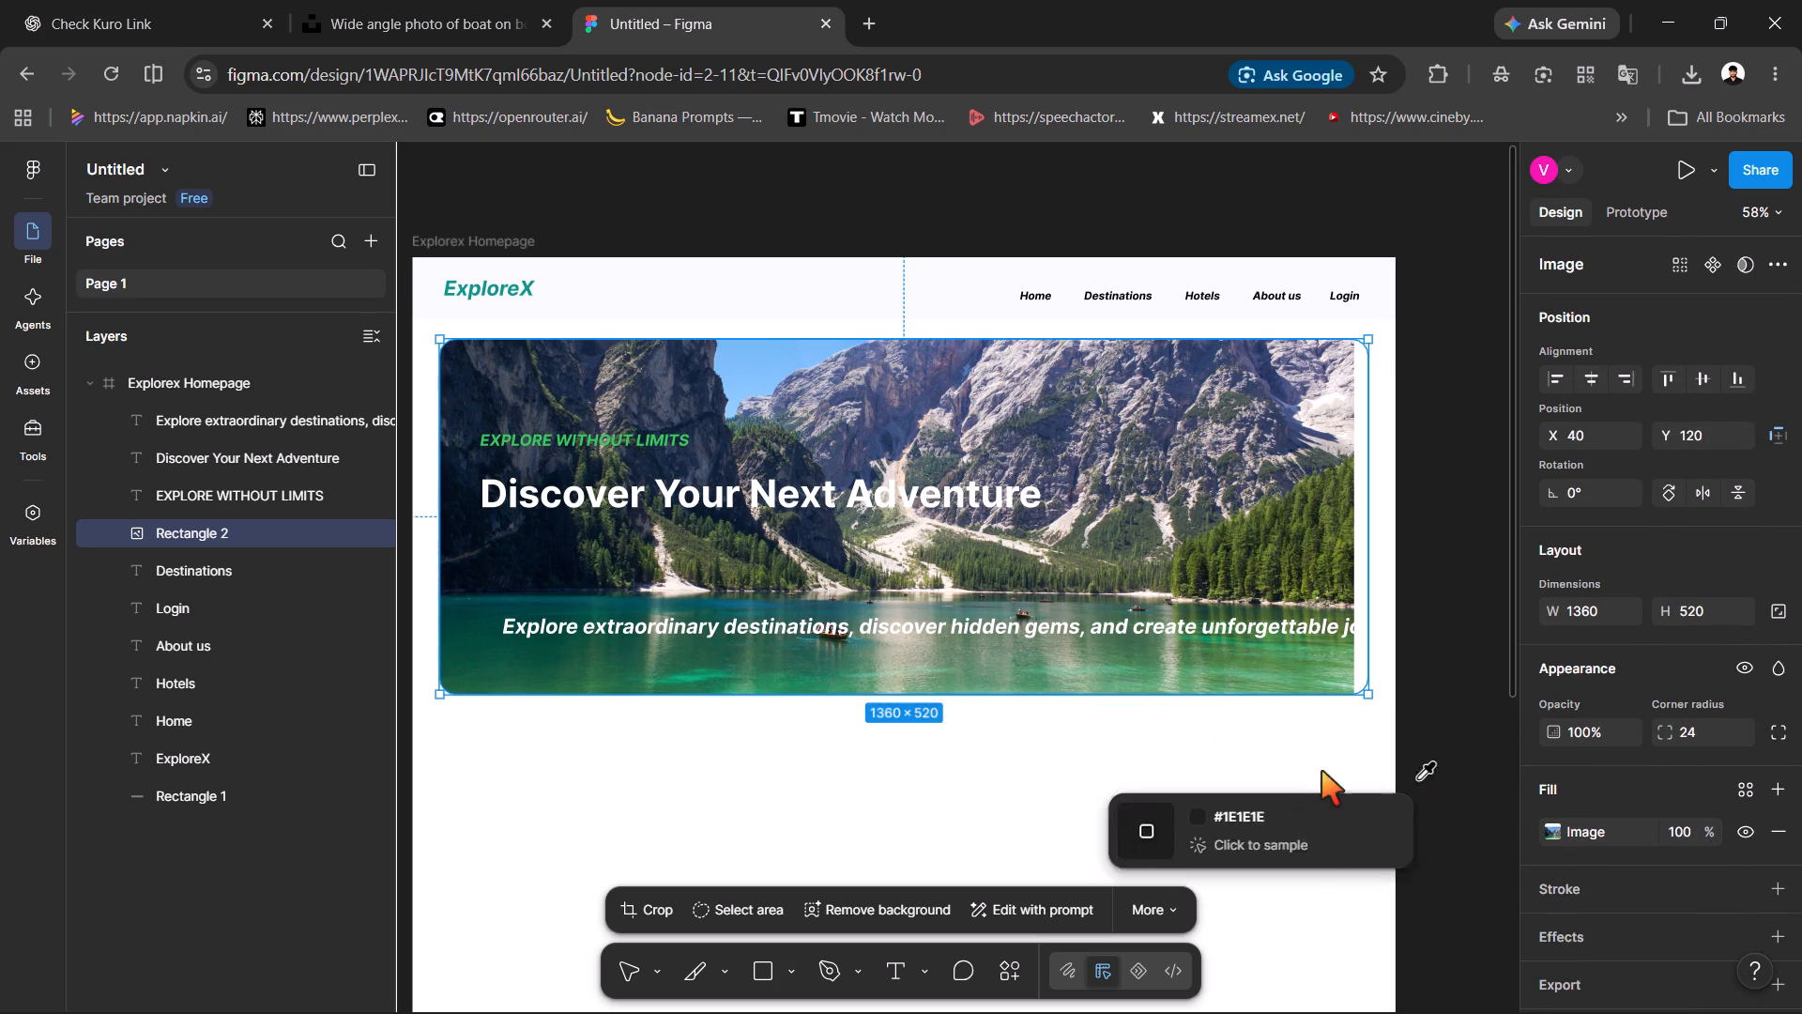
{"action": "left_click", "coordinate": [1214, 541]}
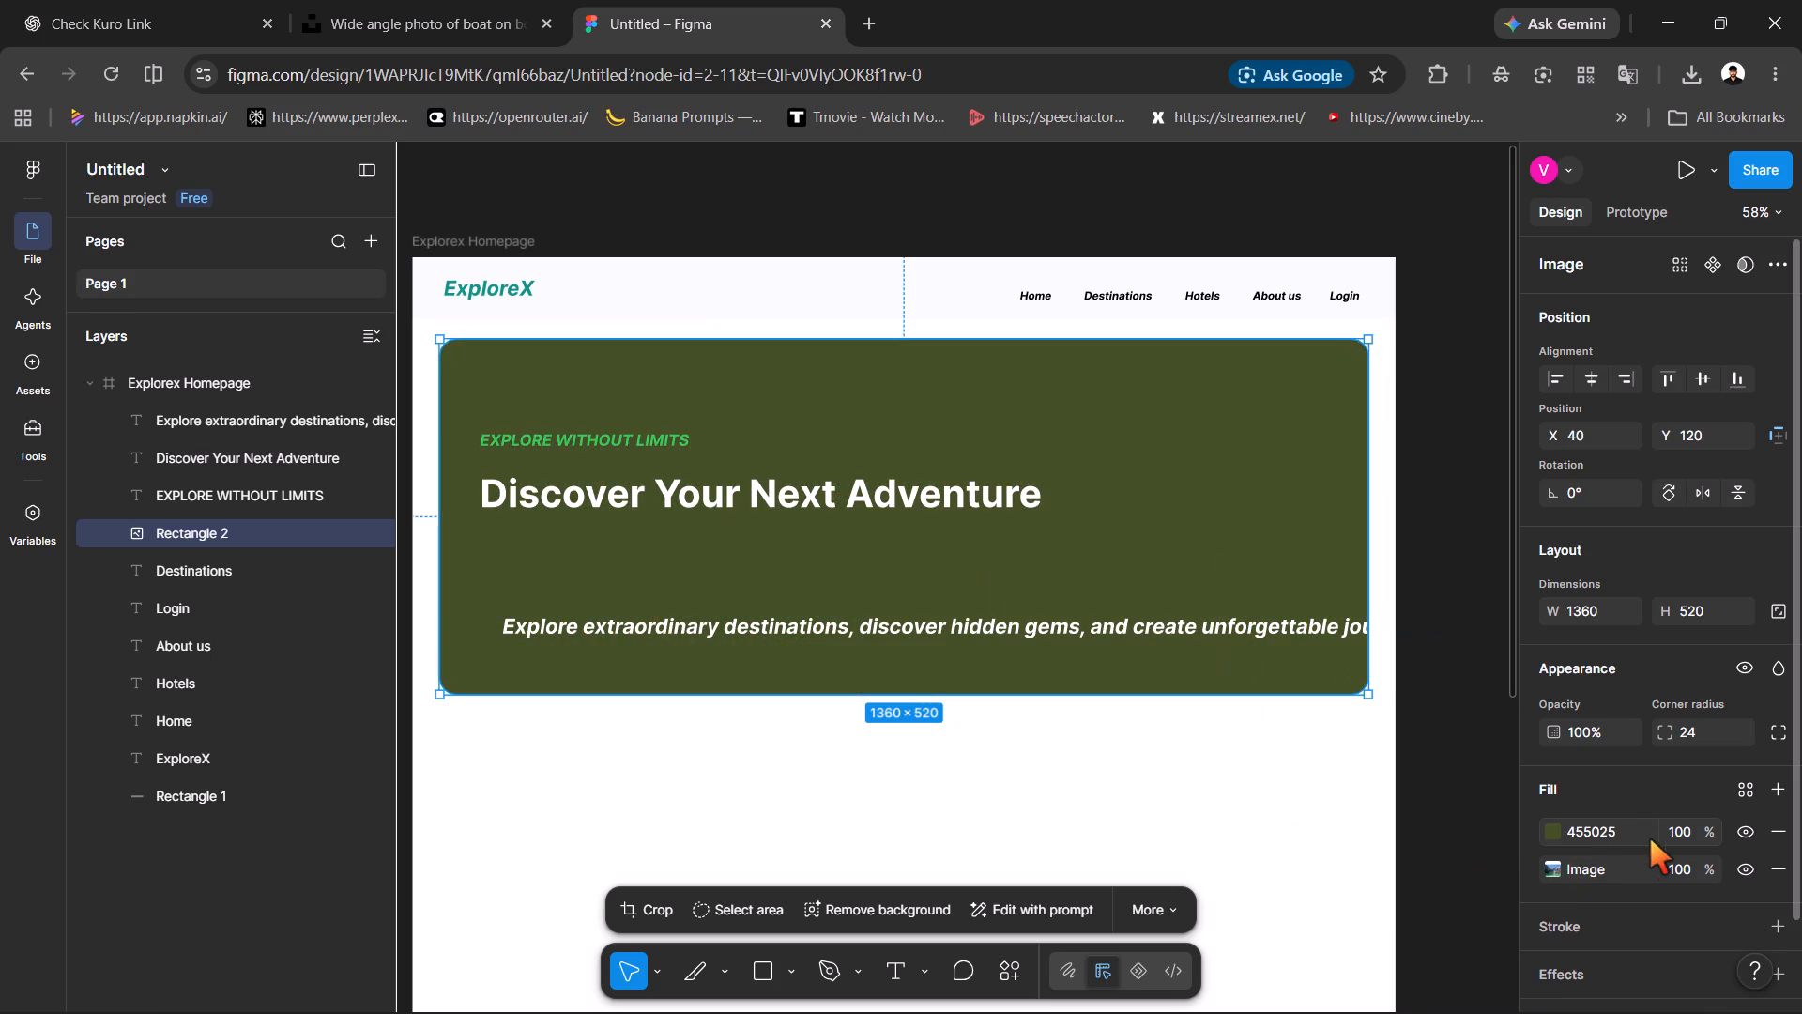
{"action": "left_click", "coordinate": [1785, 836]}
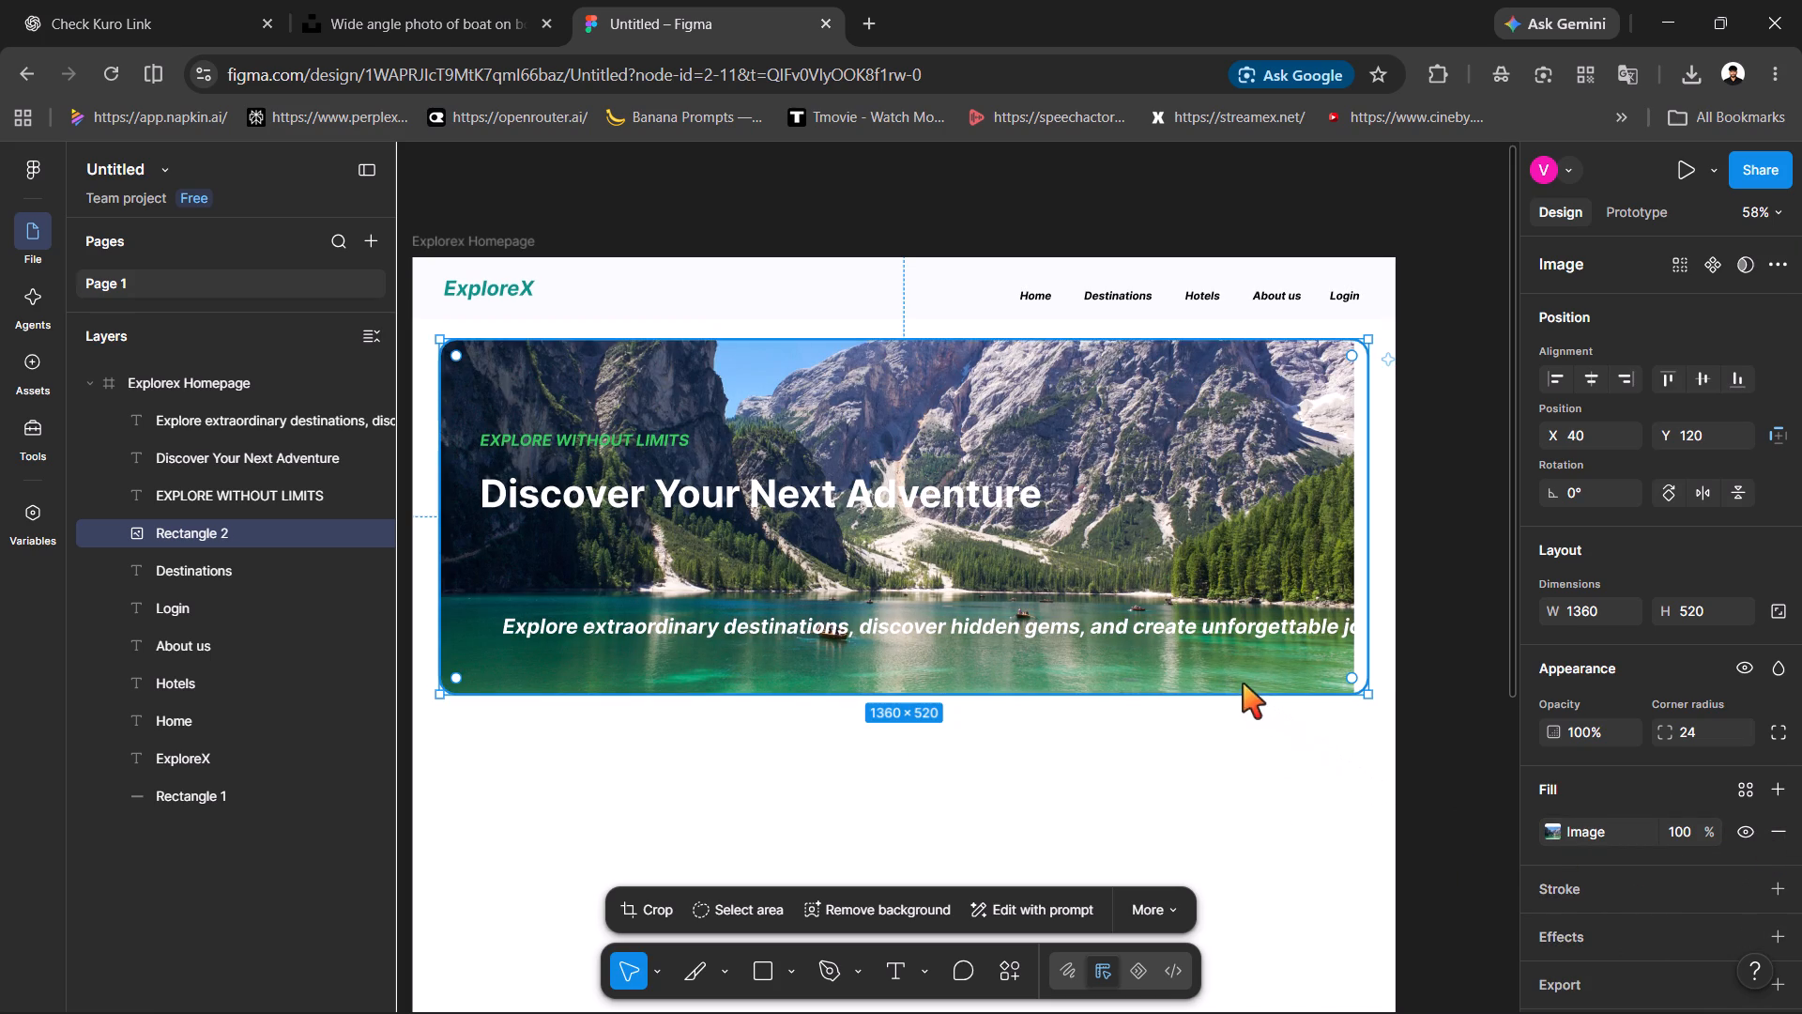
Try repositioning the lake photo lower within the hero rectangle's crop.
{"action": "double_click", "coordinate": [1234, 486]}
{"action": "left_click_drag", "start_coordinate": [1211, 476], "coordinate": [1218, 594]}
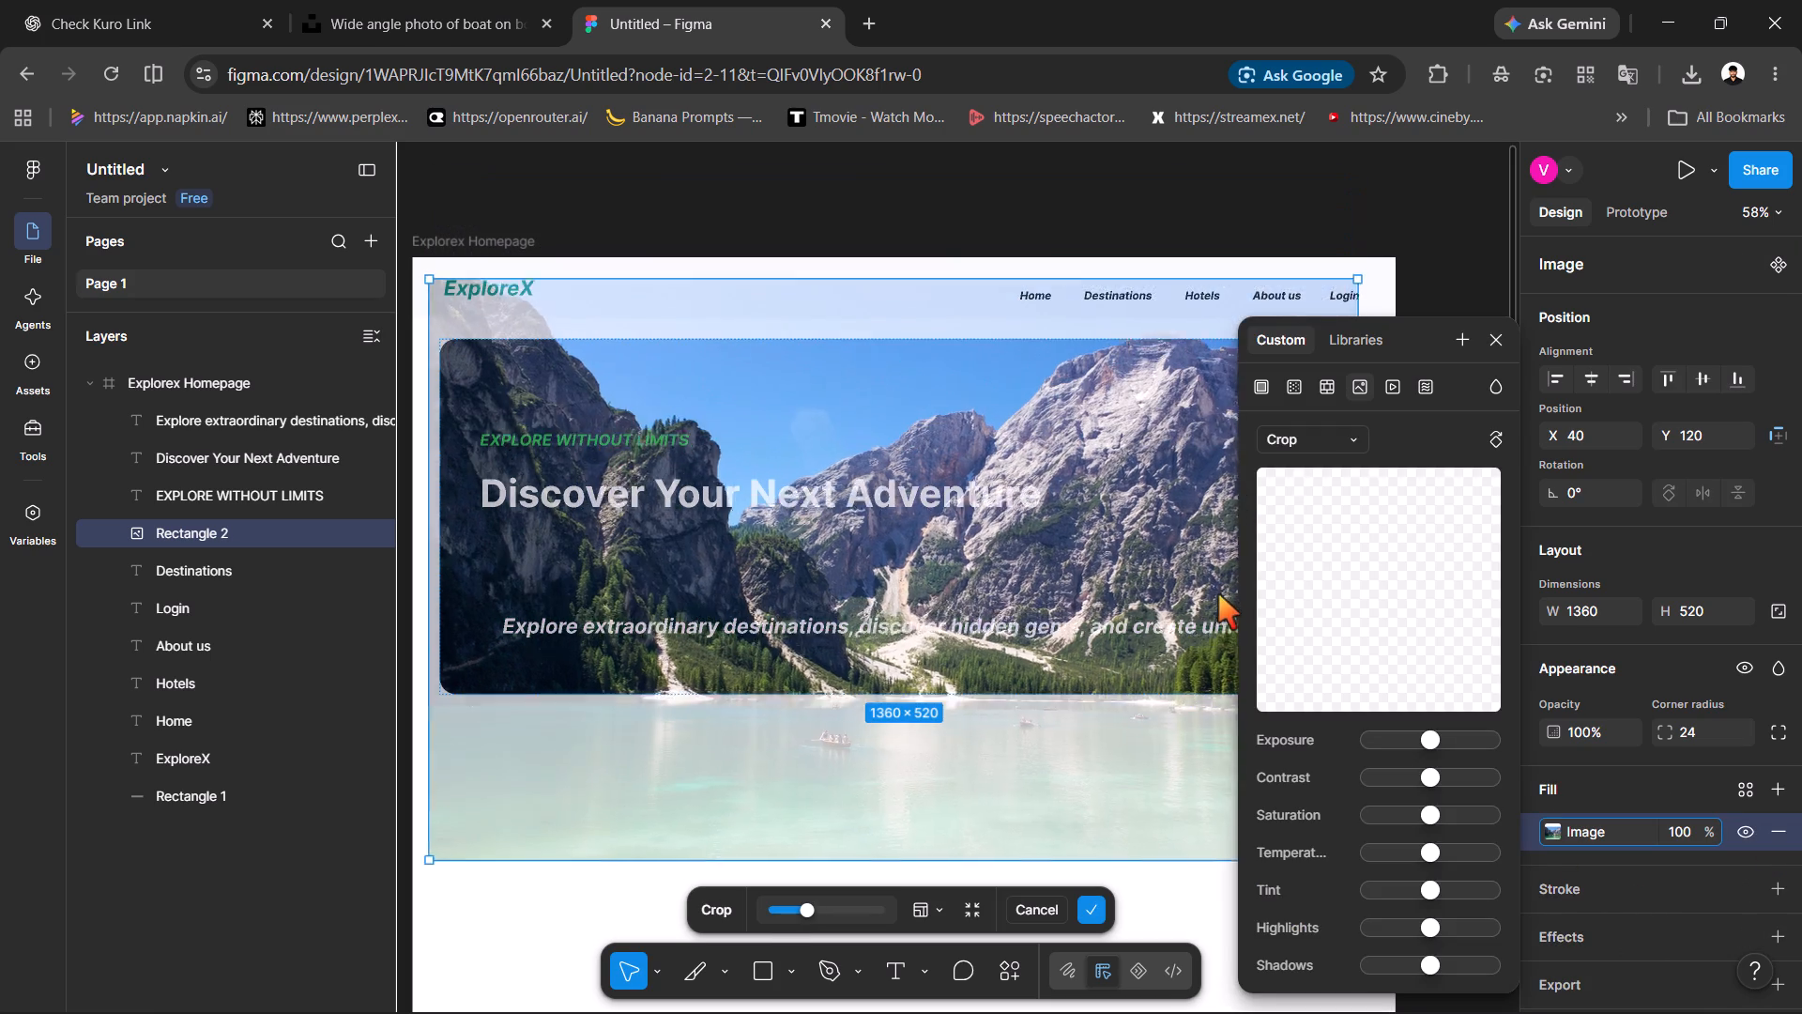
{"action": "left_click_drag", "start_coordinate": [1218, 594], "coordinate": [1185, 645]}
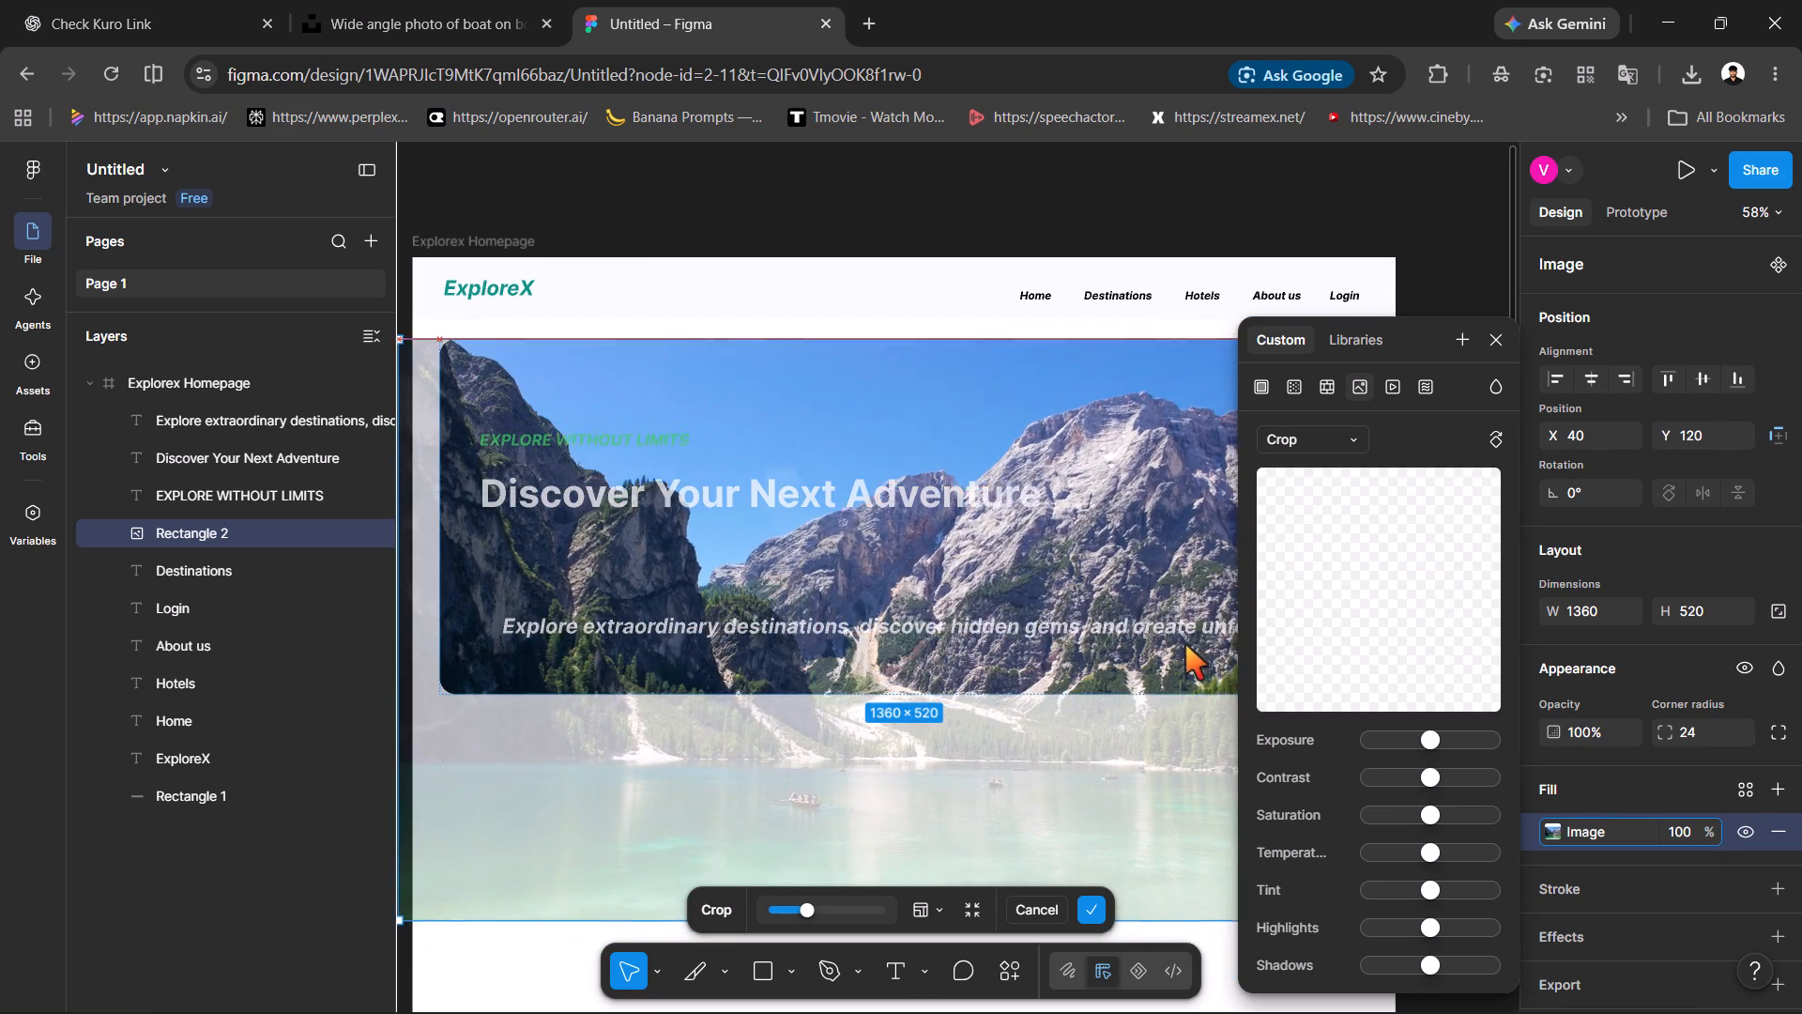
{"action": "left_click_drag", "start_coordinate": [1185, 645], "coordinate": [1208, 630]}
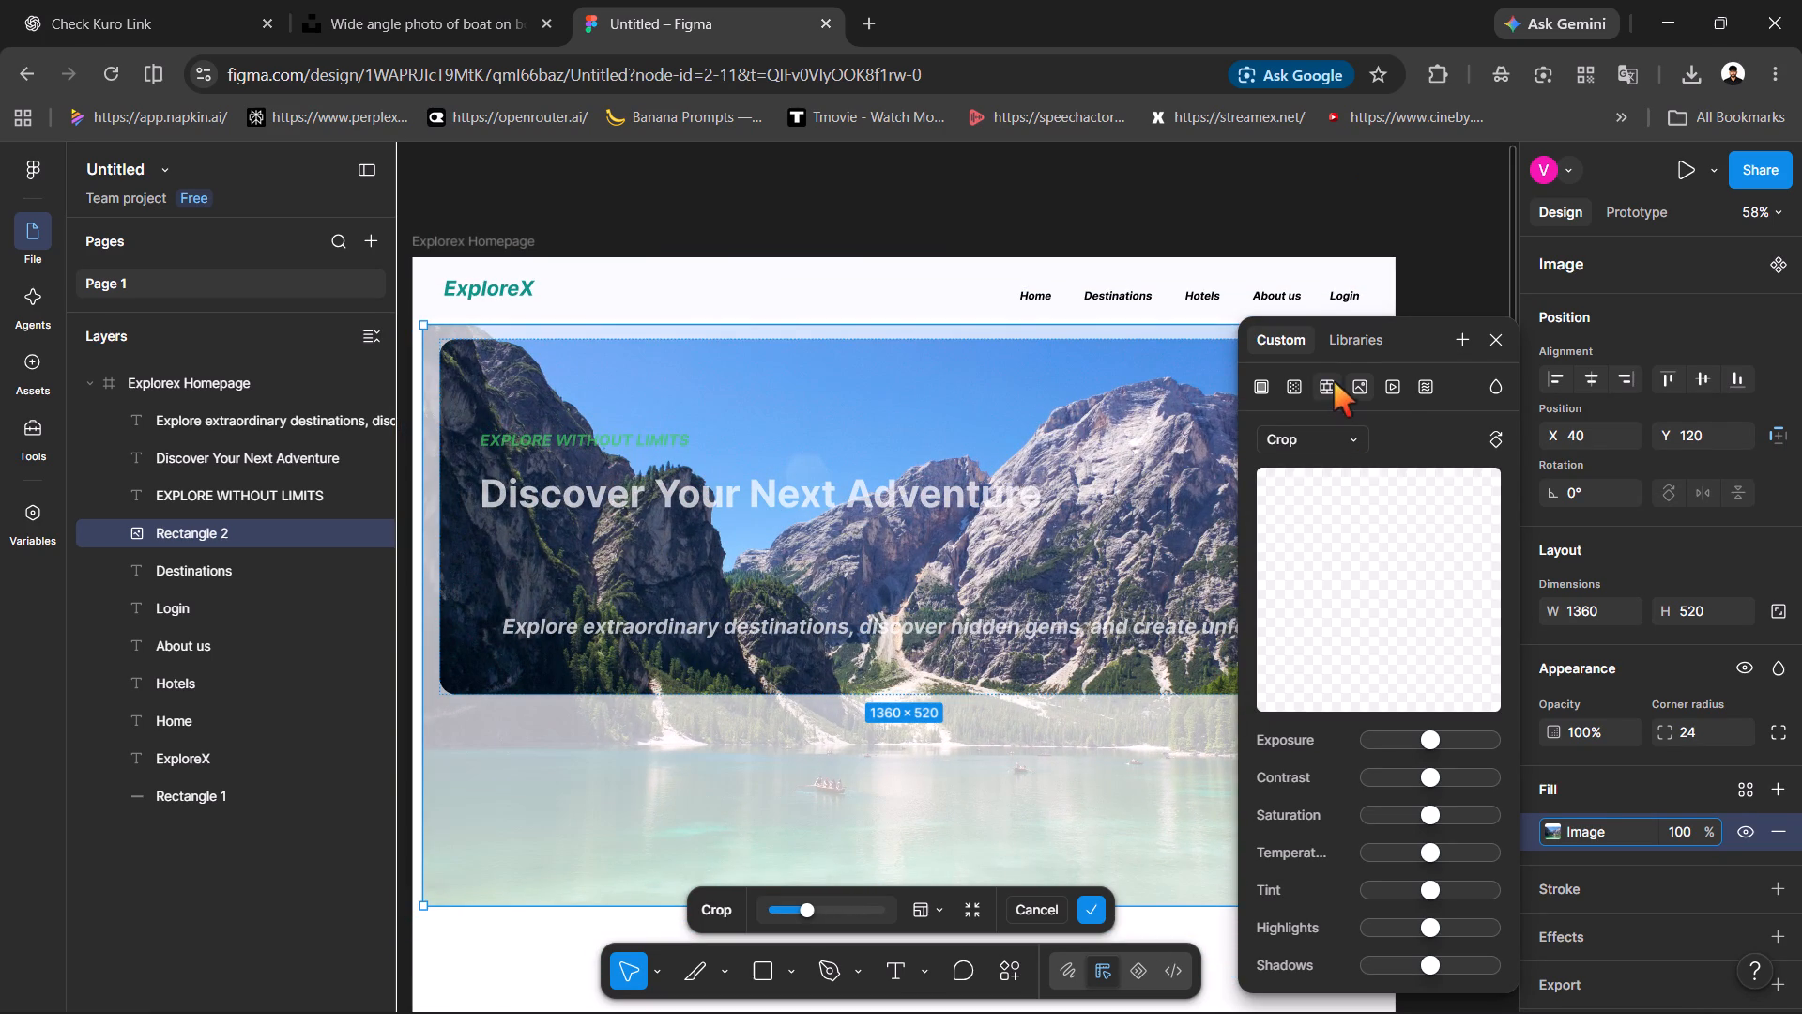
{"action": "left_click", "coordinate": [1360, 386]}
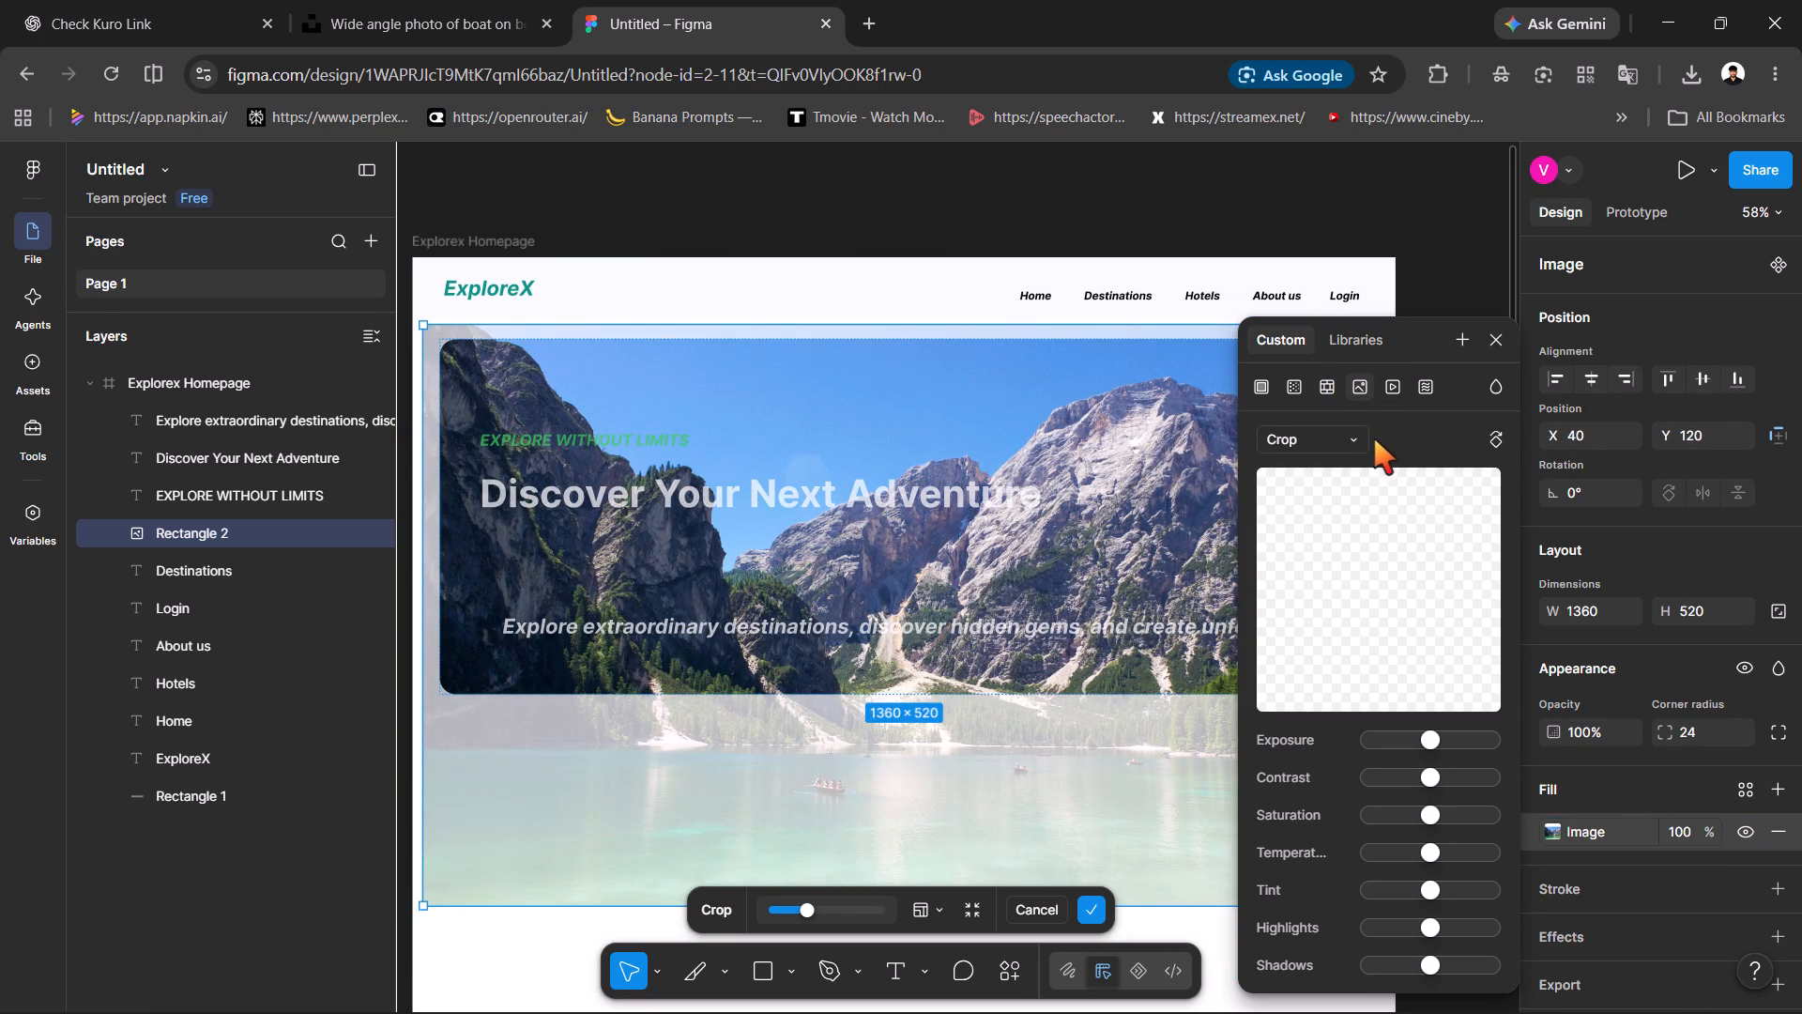
Replace the hero rectangle's lake image fill with the steam train viaduct photo from the Downloads folder.
{"action": "left_click", "coordinate": [1774, 835]}
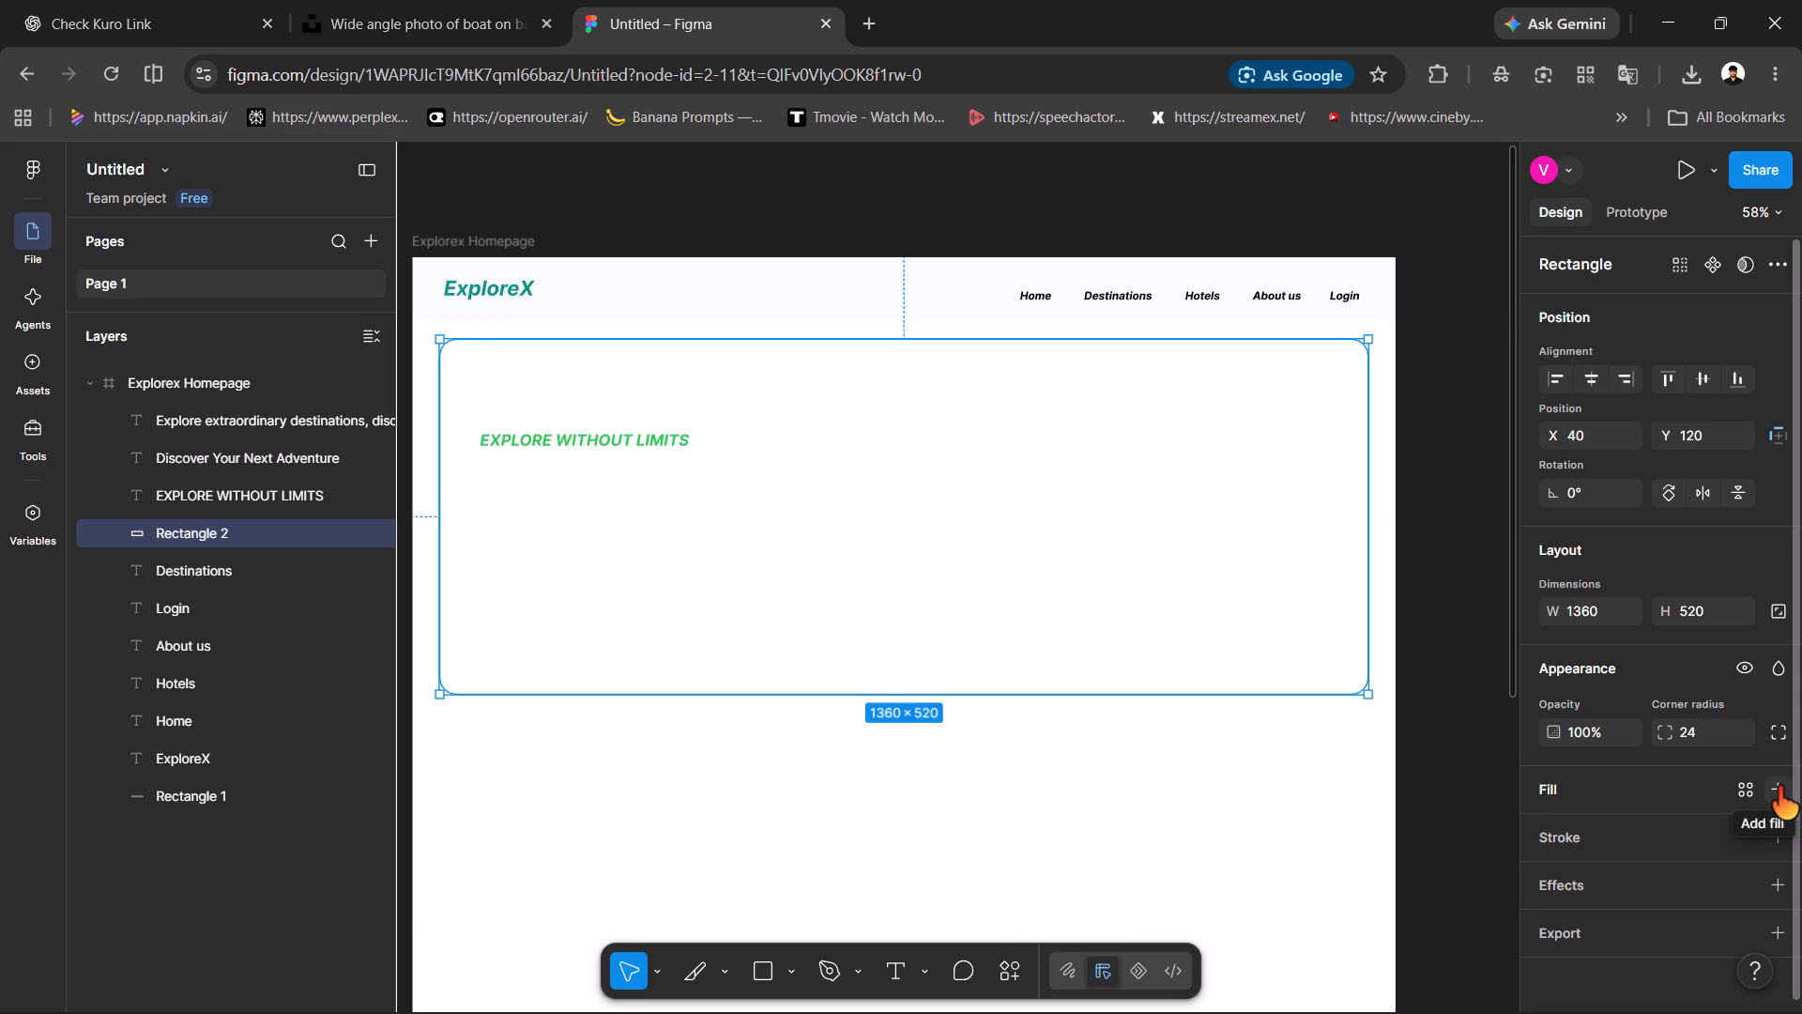
{"action": "left_click", "coordinate": [1778, 787]}
{"action": "left_click", "coordinate": [1345, 474]}
{"action": "left_click", "coordinate": [1347, 496]}
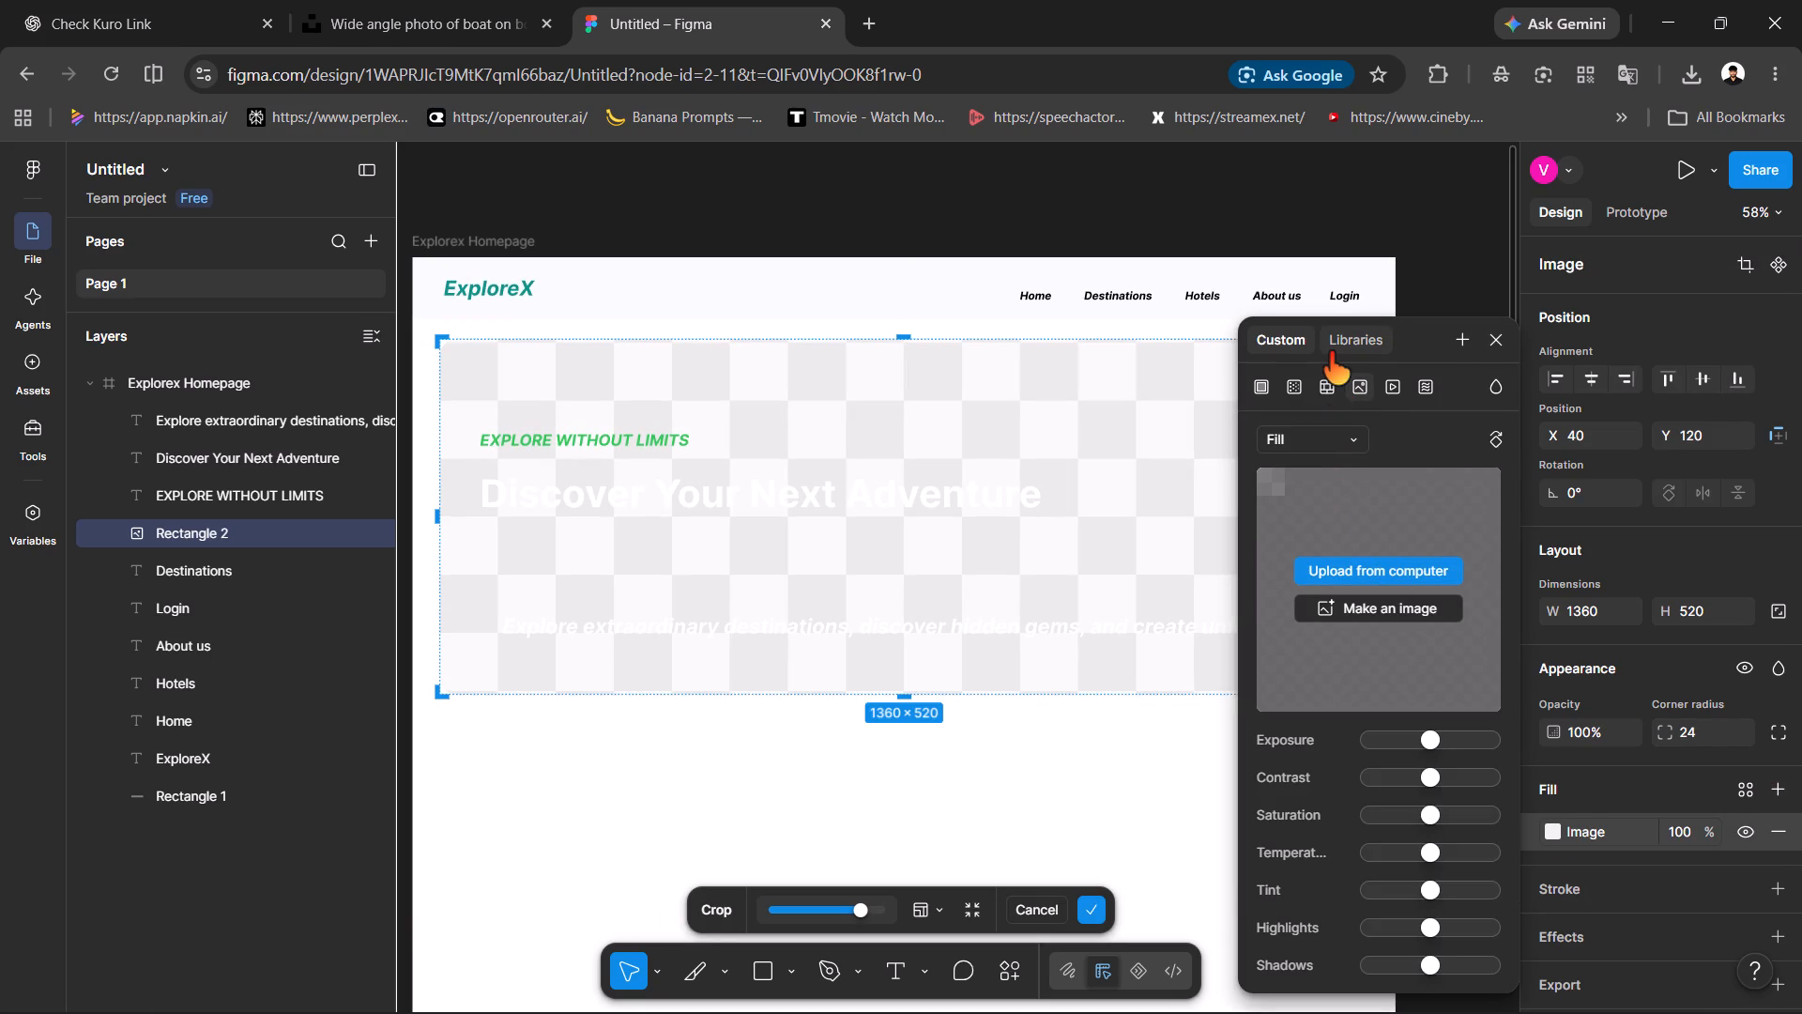
{"action": "left_click", "coordinate": [1329, 352]}
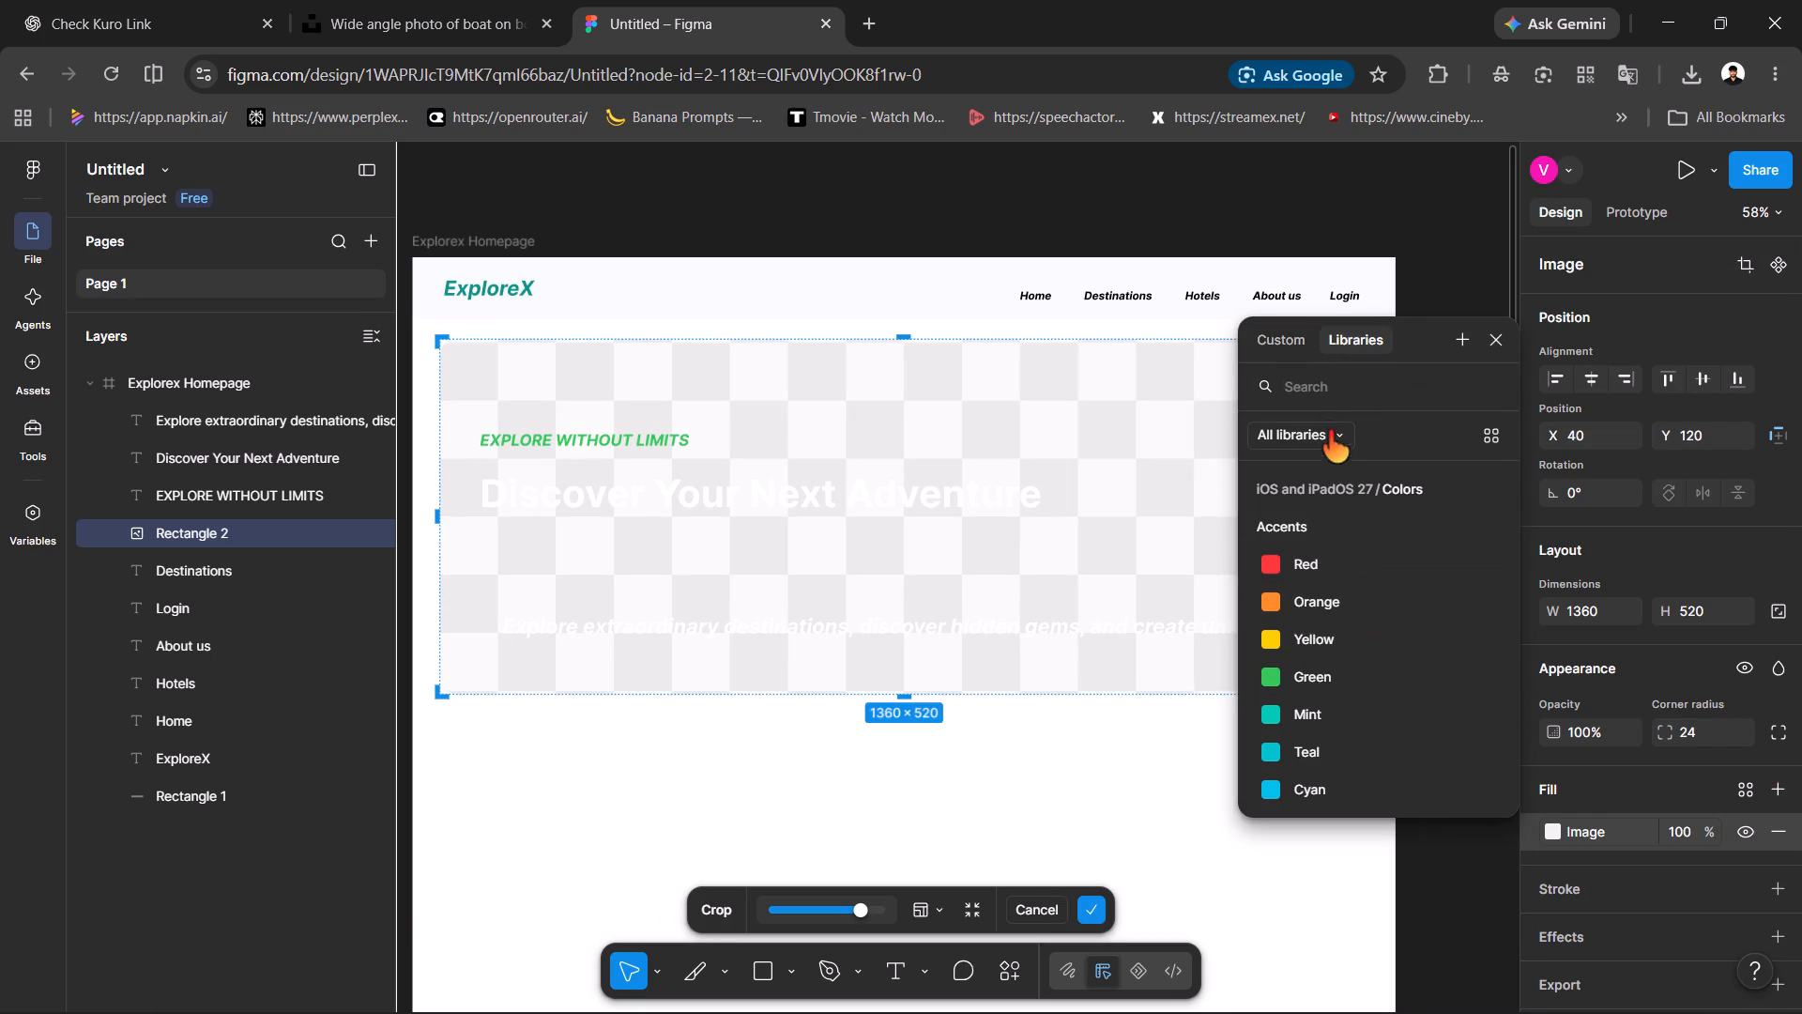
{"action": "left_click", "coordinate": [1278, 340]}
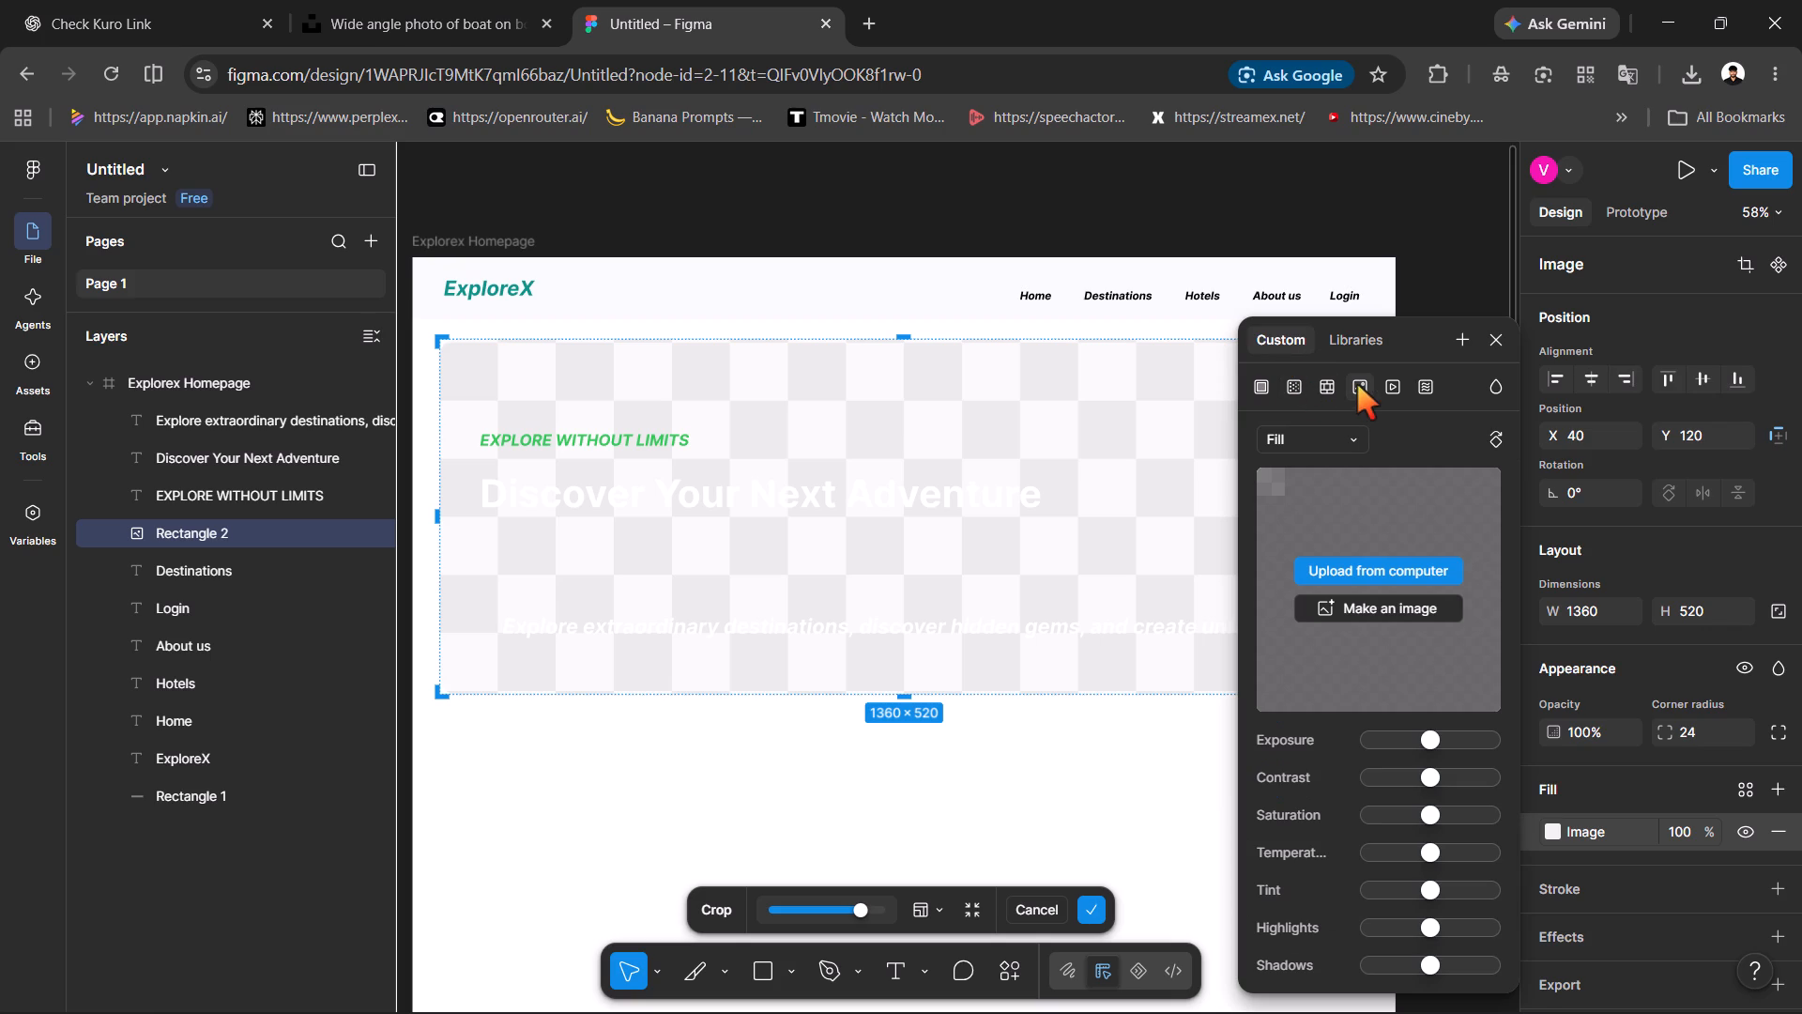
{"action": "left_click", "coordinate": [1357, 385]}
{"action": "left_click", "coordinate": [1413, 571]}
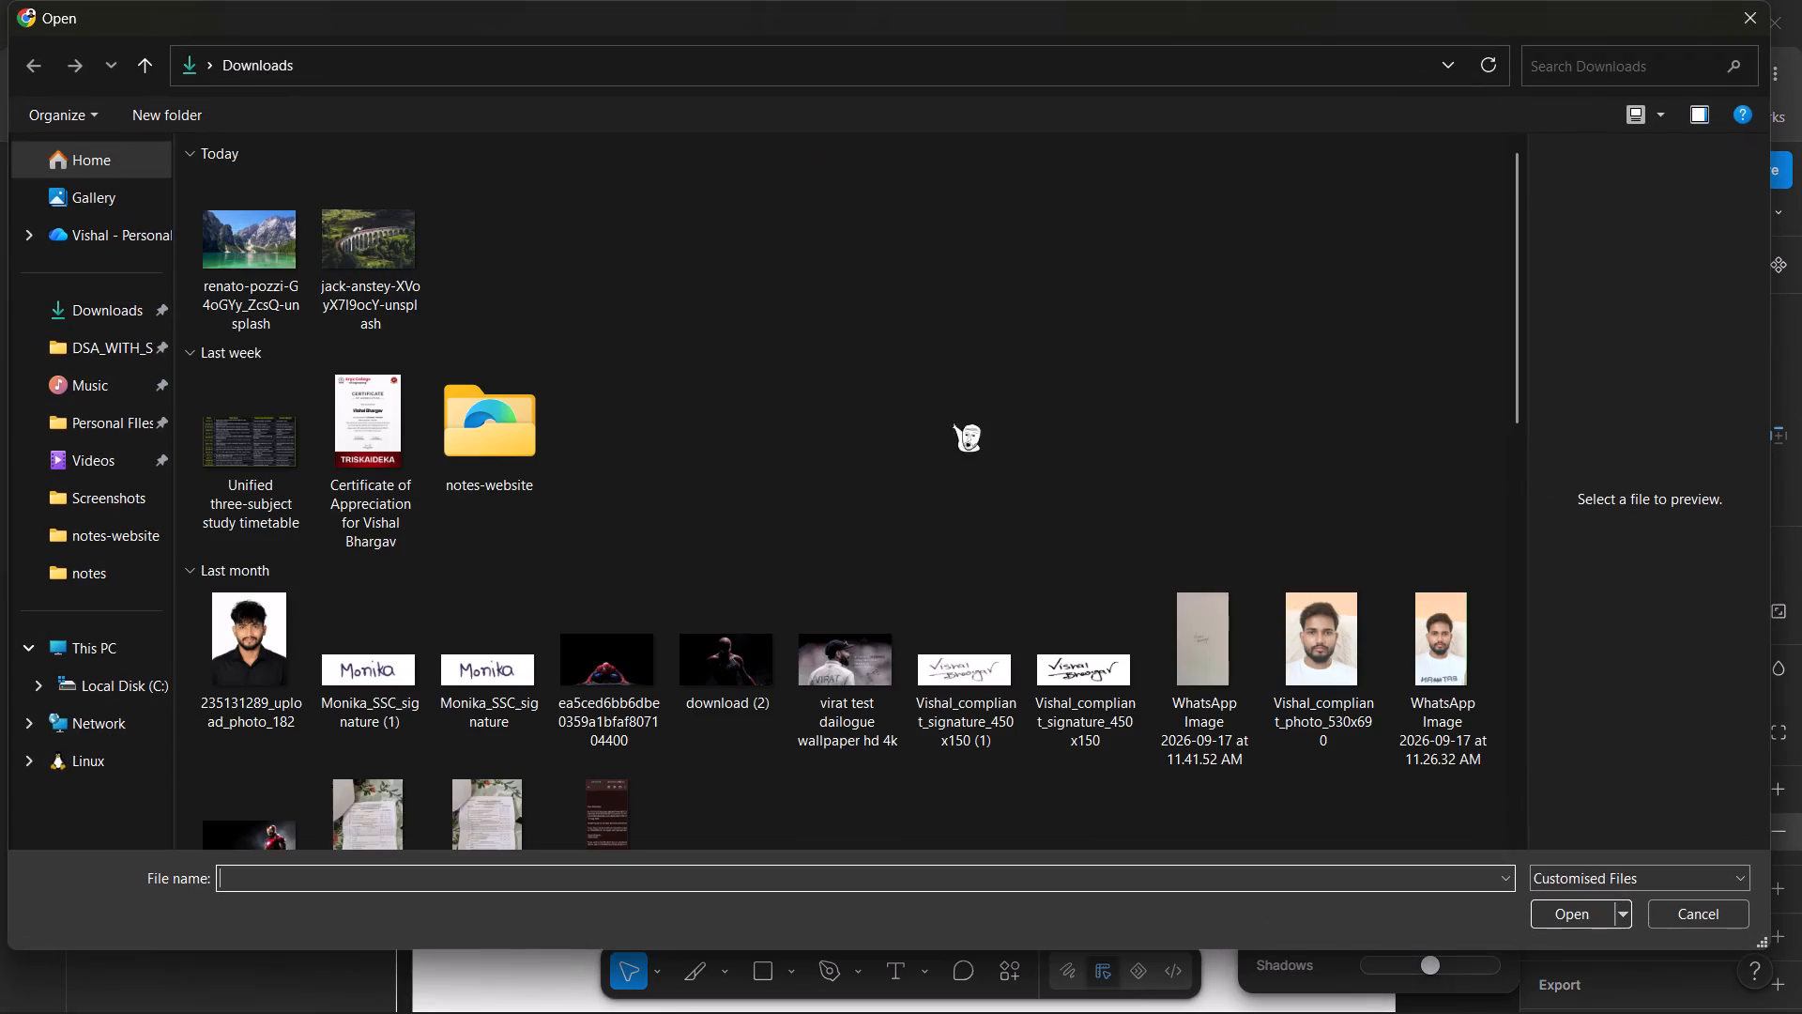
{"action": "double_click", "coordinate": [380, 237]}
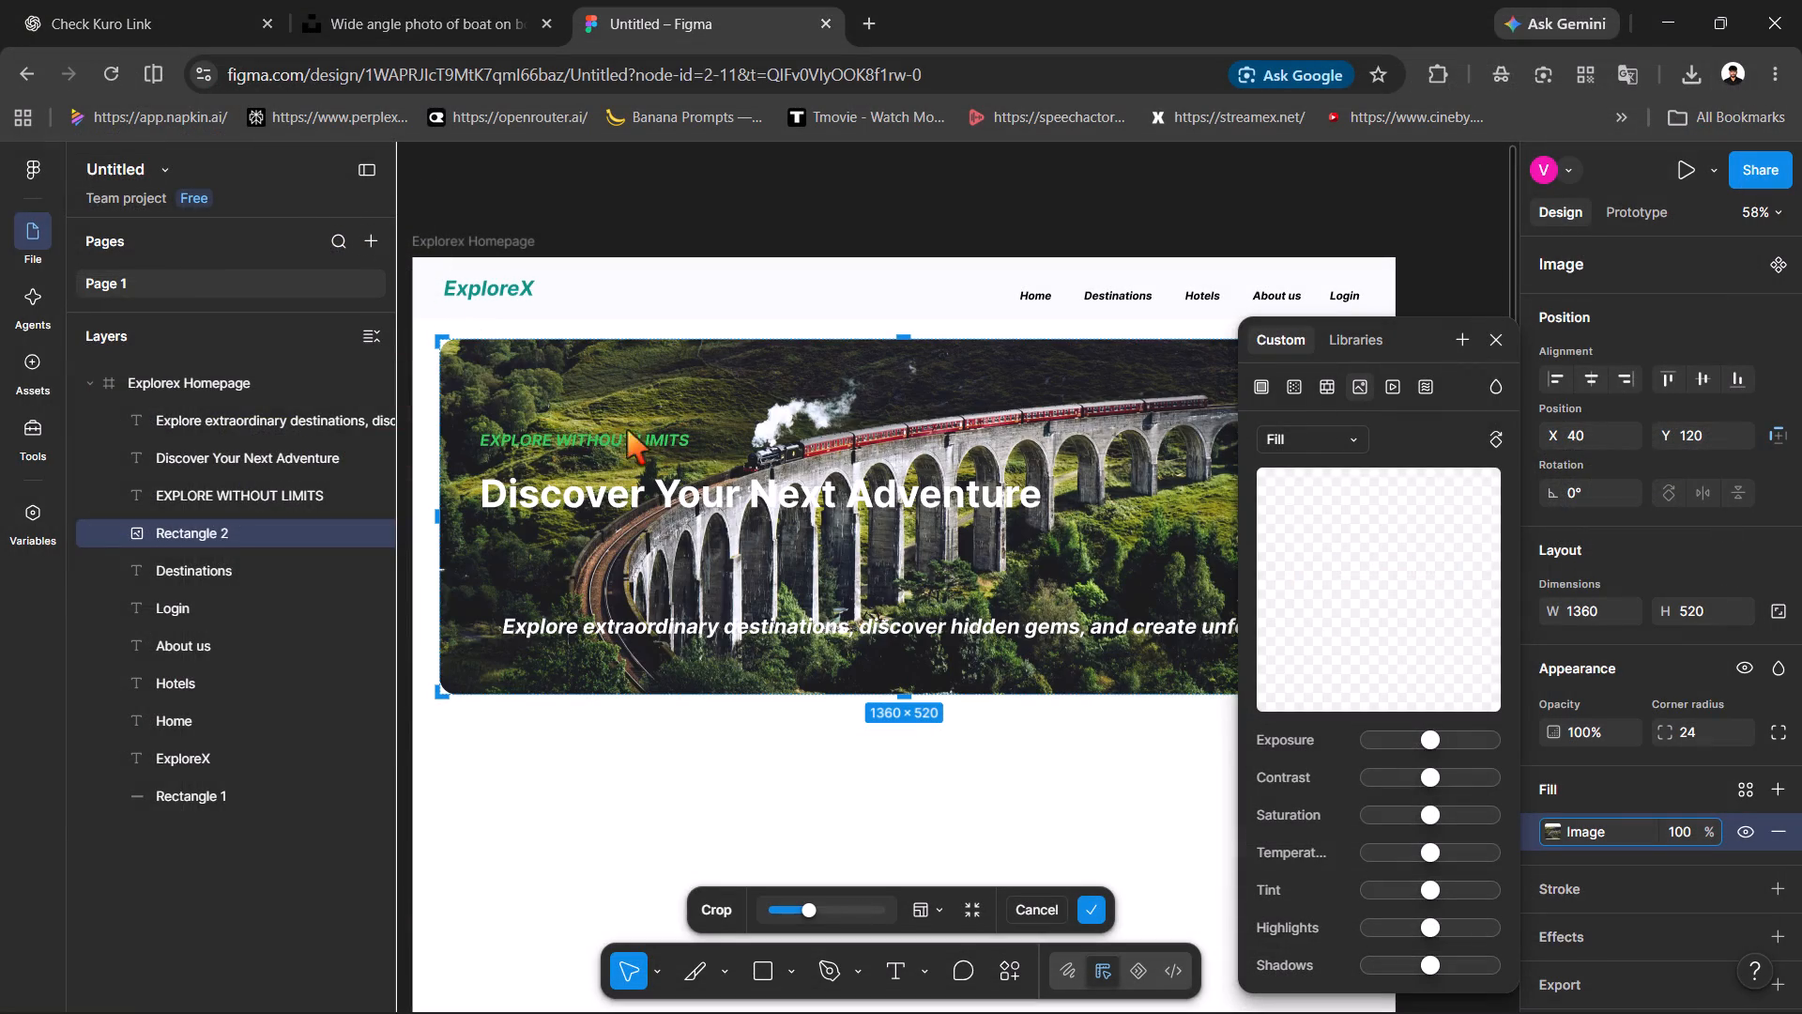
Crop the viaduct photo by shifting it down and slightly to the right within the hero rectangle.
{"action": "double_click", "coordinate": [898, 440]}
{"action": "double_click", "coordinate": [1101, 481]}
{"action": "left_click", "coordinate": [1489, 346]}
{"action": "double_click", "coordinate": [1155, 481]}
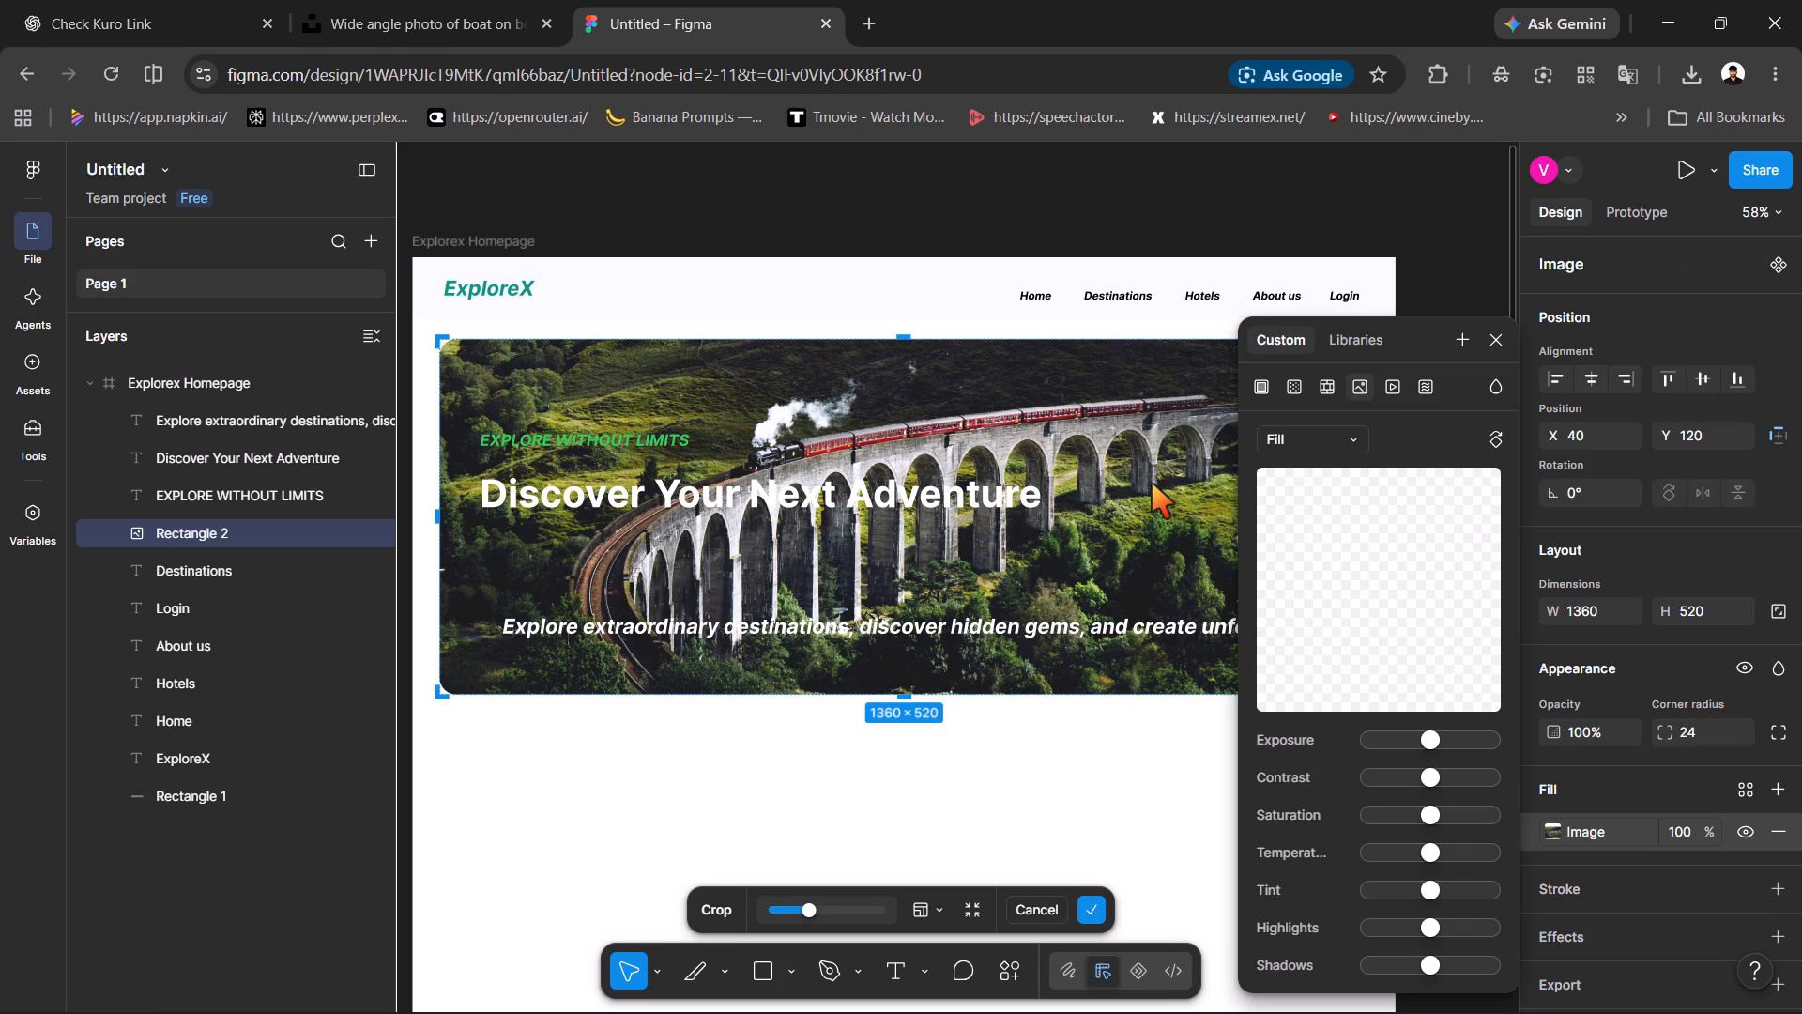
{"action": "left_click_drag", "start_coordinate": [1152, 484], "coordinate": [1168, 605]}
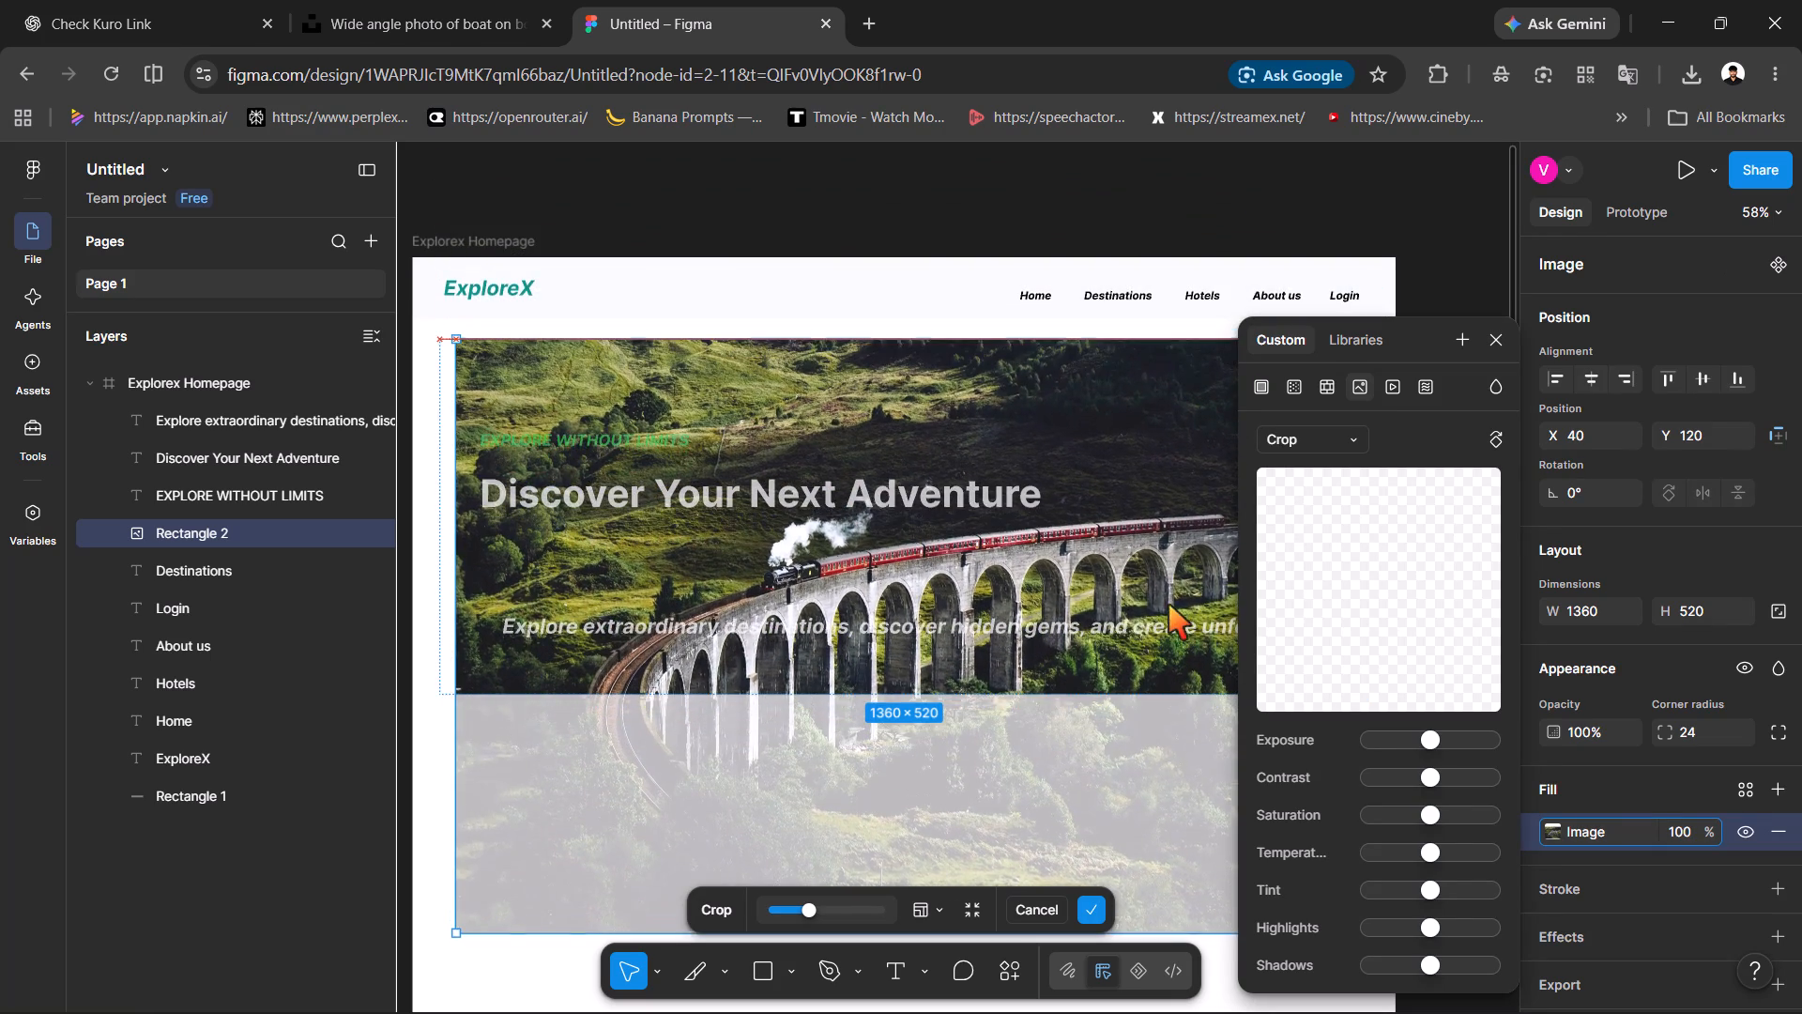
{"action": "left_click_drag", "start_coordinate": [1168, 605], "coordinate": [1166, 617]}
{"action": "left_click", "coordinate": [1166, 617]}
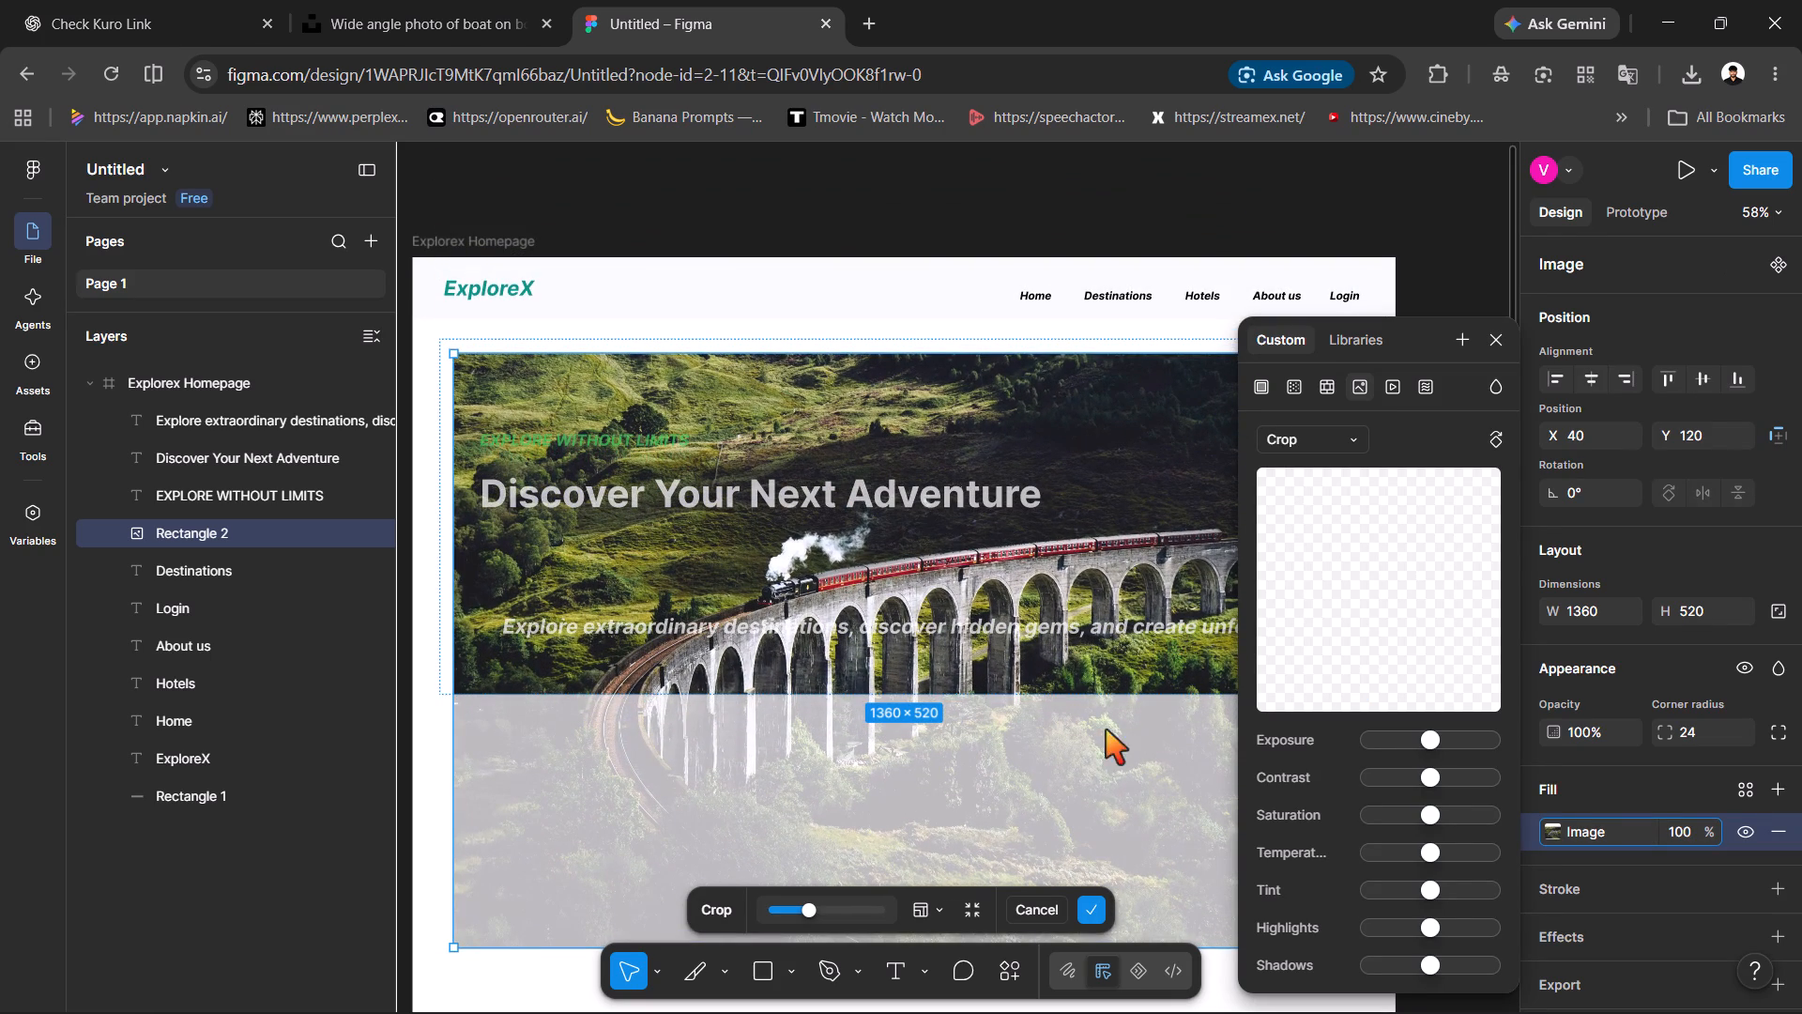
{"action": "left_click", "coordinate": [1090, 789]}
{"action": "left_click", "coordinate": [1498, 332]}
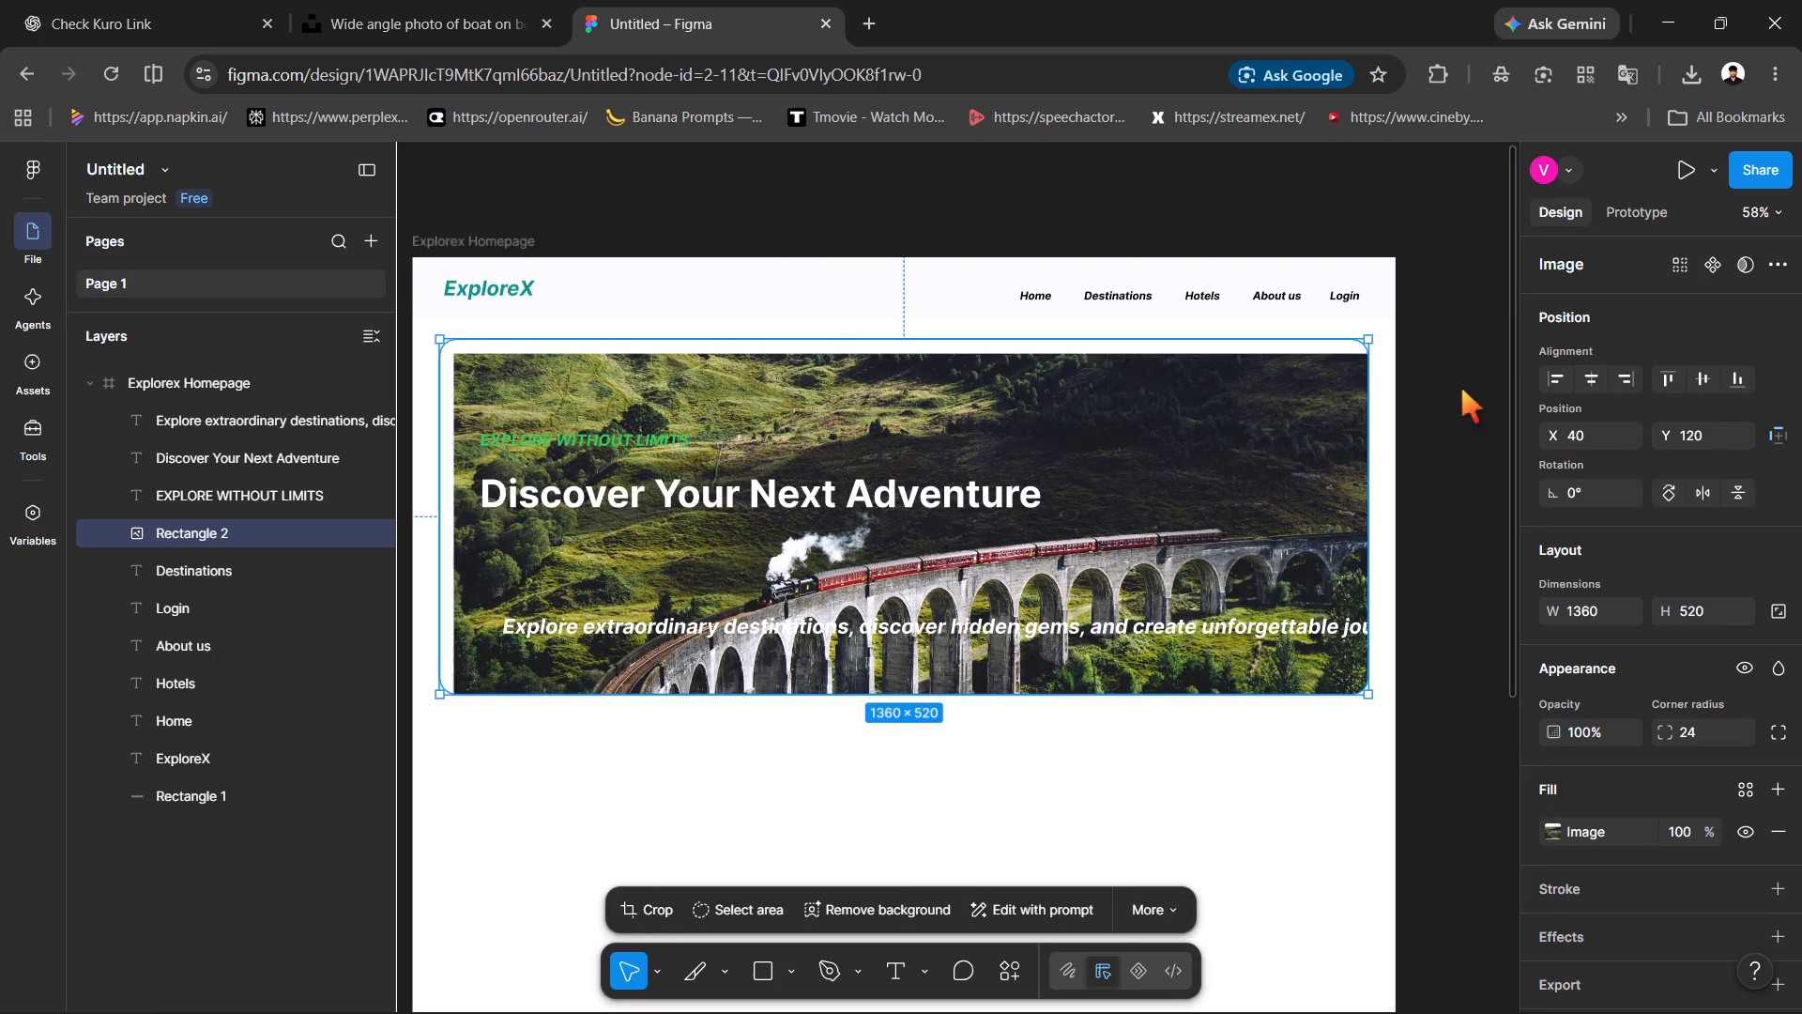
{"action": "left_click", "coordinate": [1094, 789]}
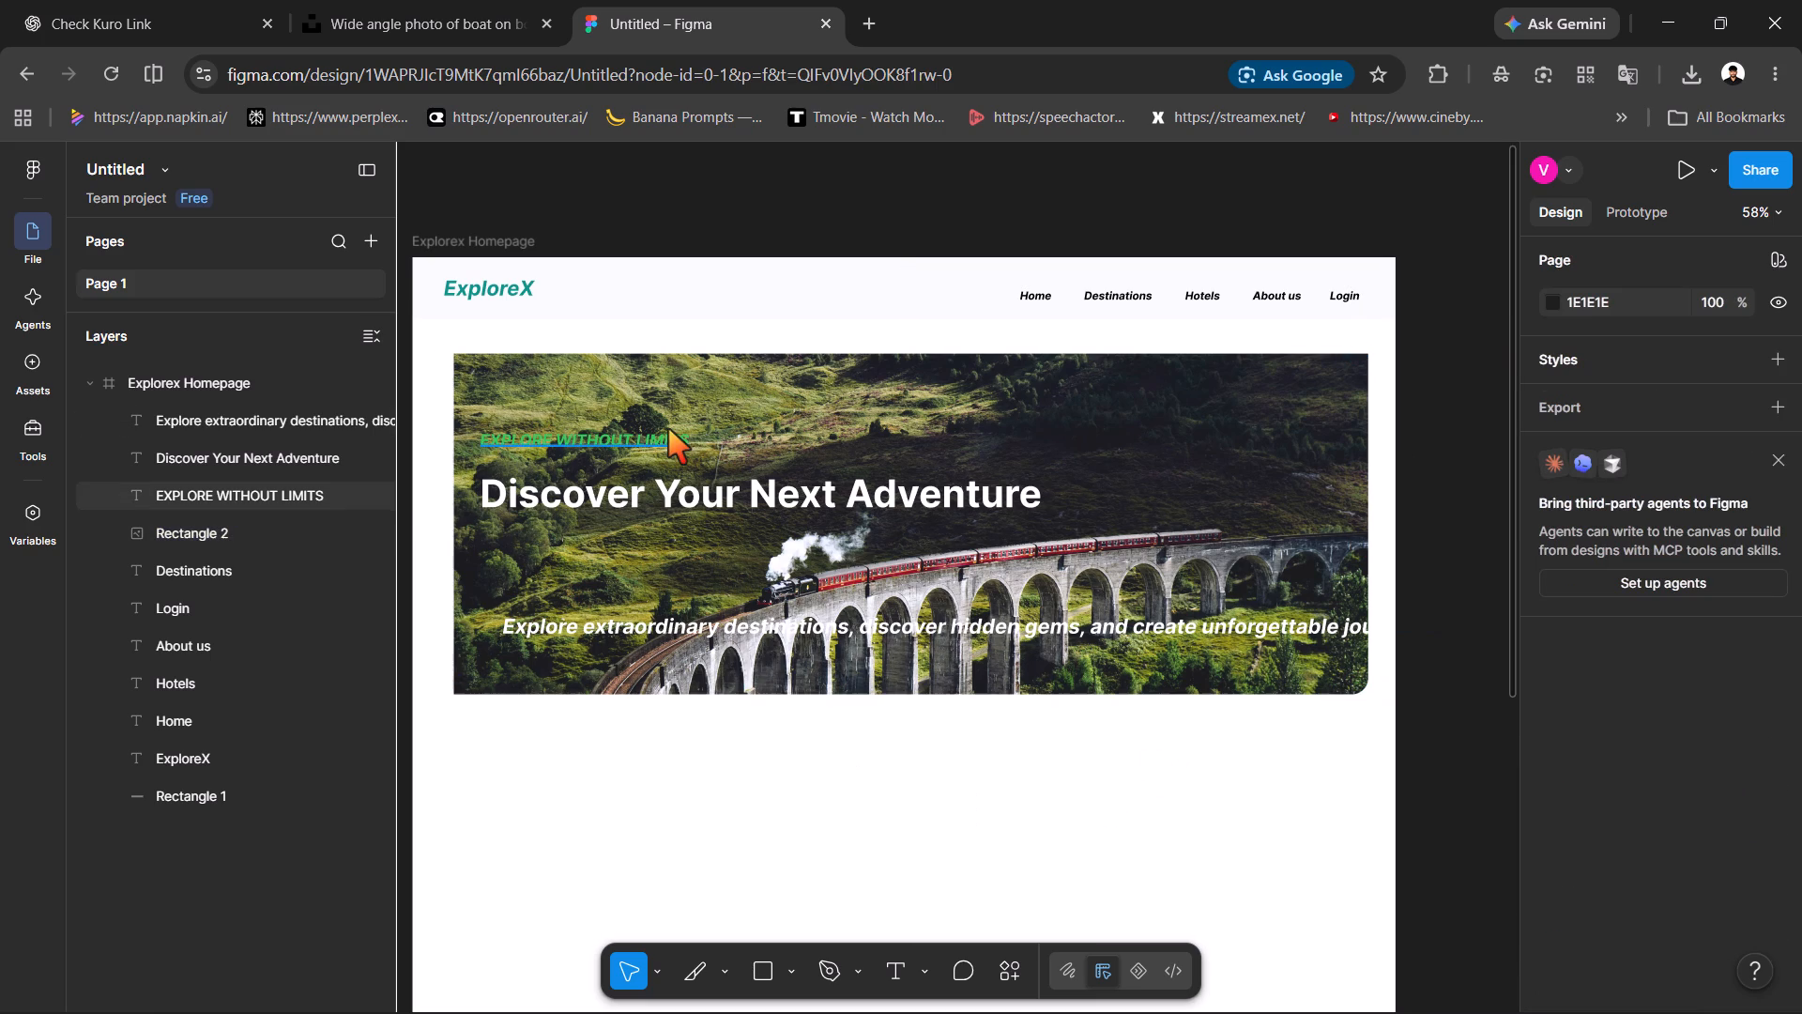
Change the EXPLORE WITHOUT LIMITS text fill to the Backgrounds library colour Secondary - Elevated.
{"action": "left_click", "coordinate": [668, 429]}
{"action": "scroll", "coordinate": [1595, 801], "scroll_direction": "down", "scroll_amount": 2}
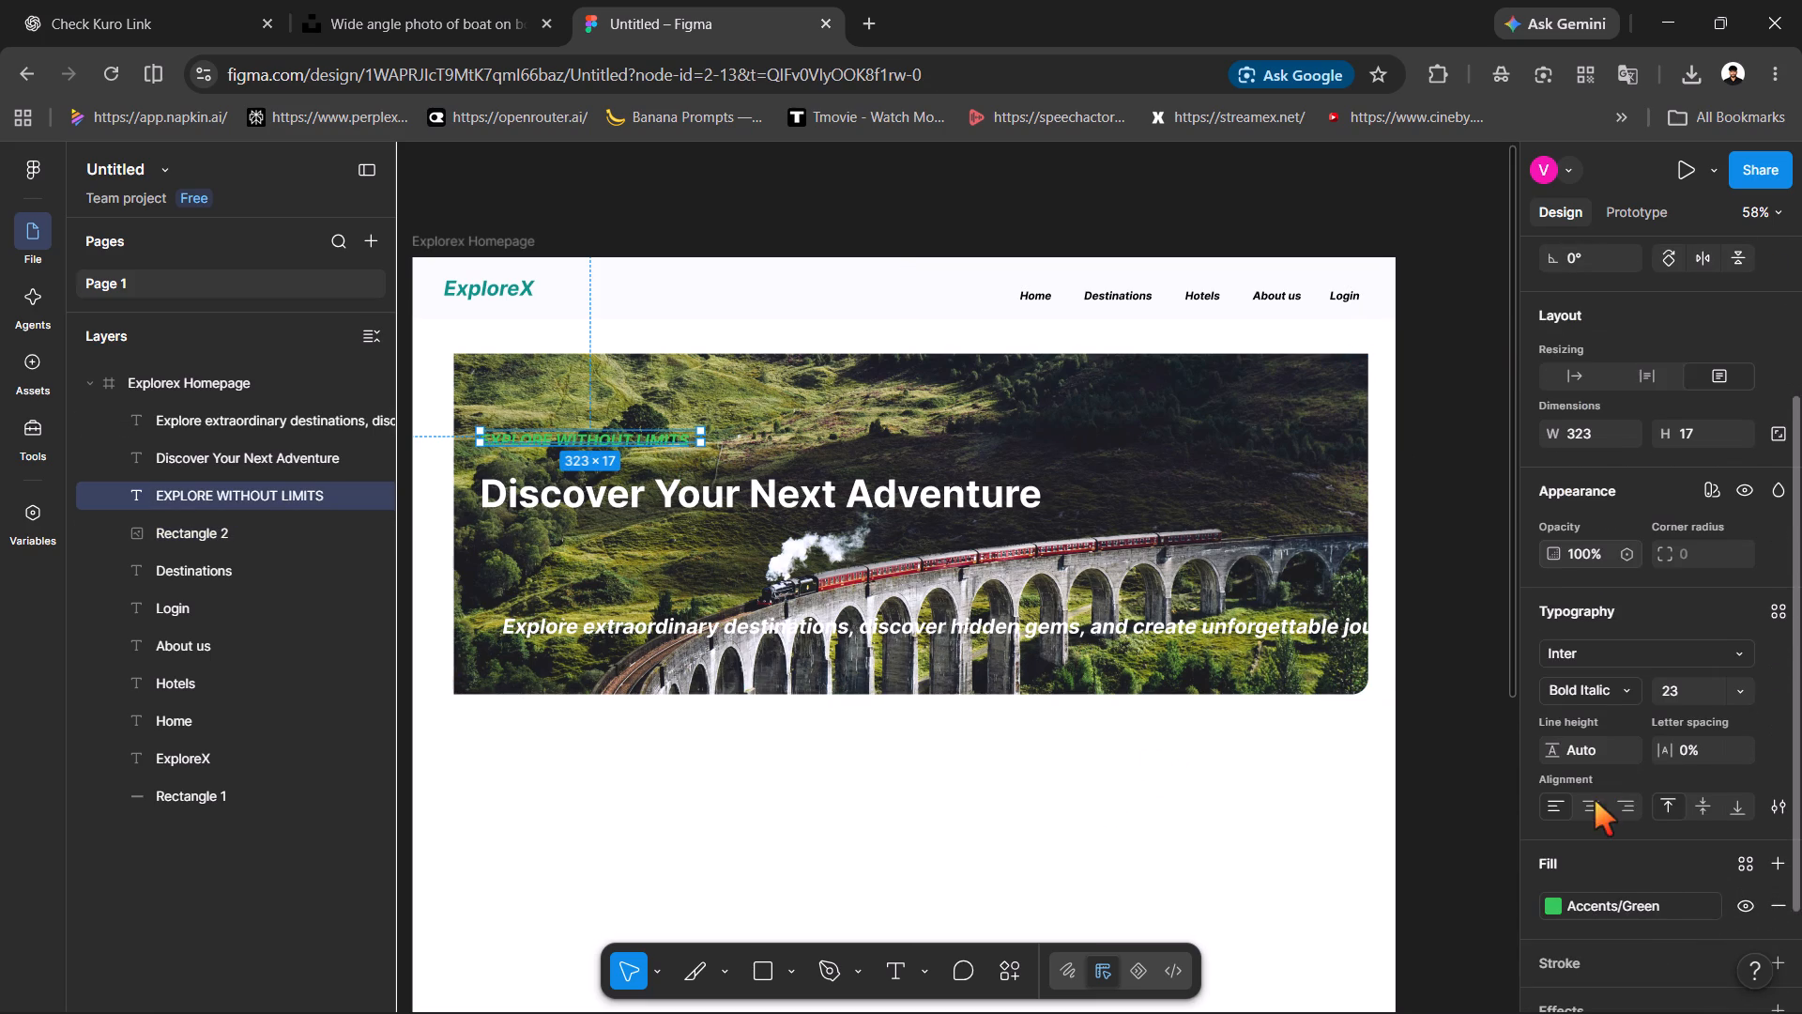
{"action": "left_click", "coordinate": [1632, 918]}
{"action": "scroll", "coordinate": [1470, 878], "scroll_direction": "down", "scroll_amount": 4}
{"action": "scroll", "coordinate": [1351, 867], "scroll_direction": "up", "scroll_amount": 1}
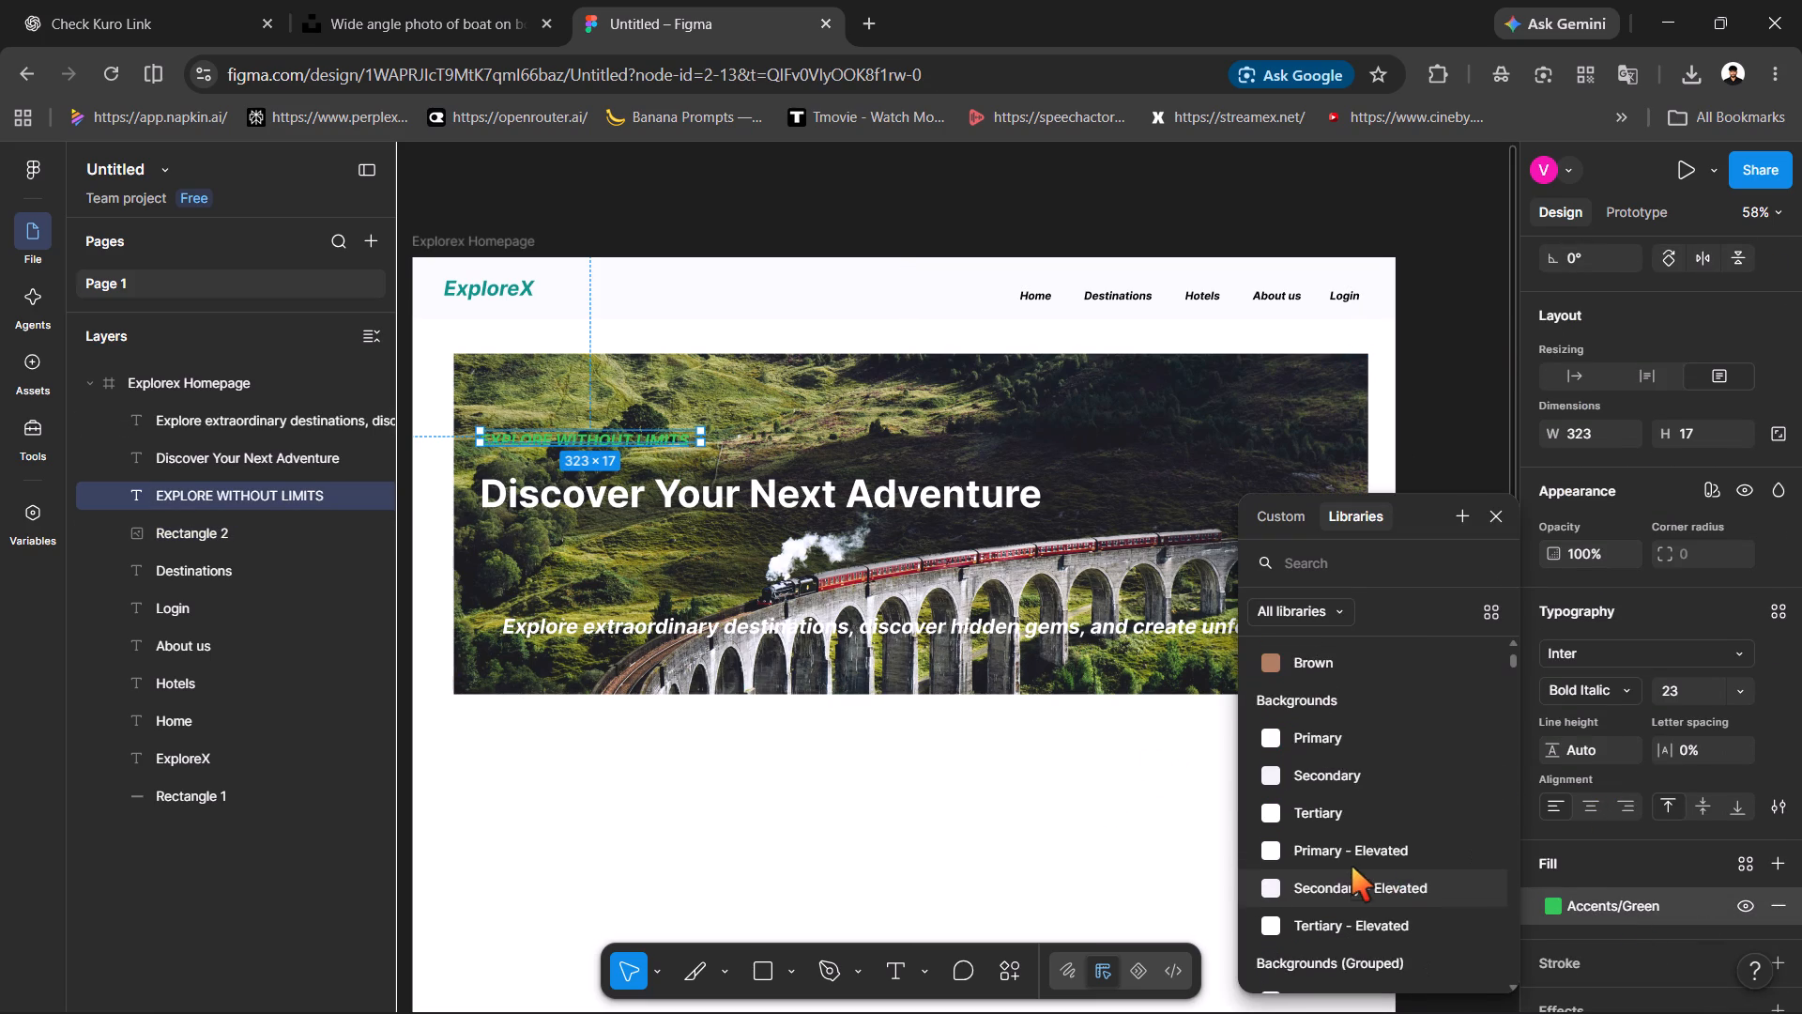
{"action": "left_click", "coordinate": [1319, 881]}
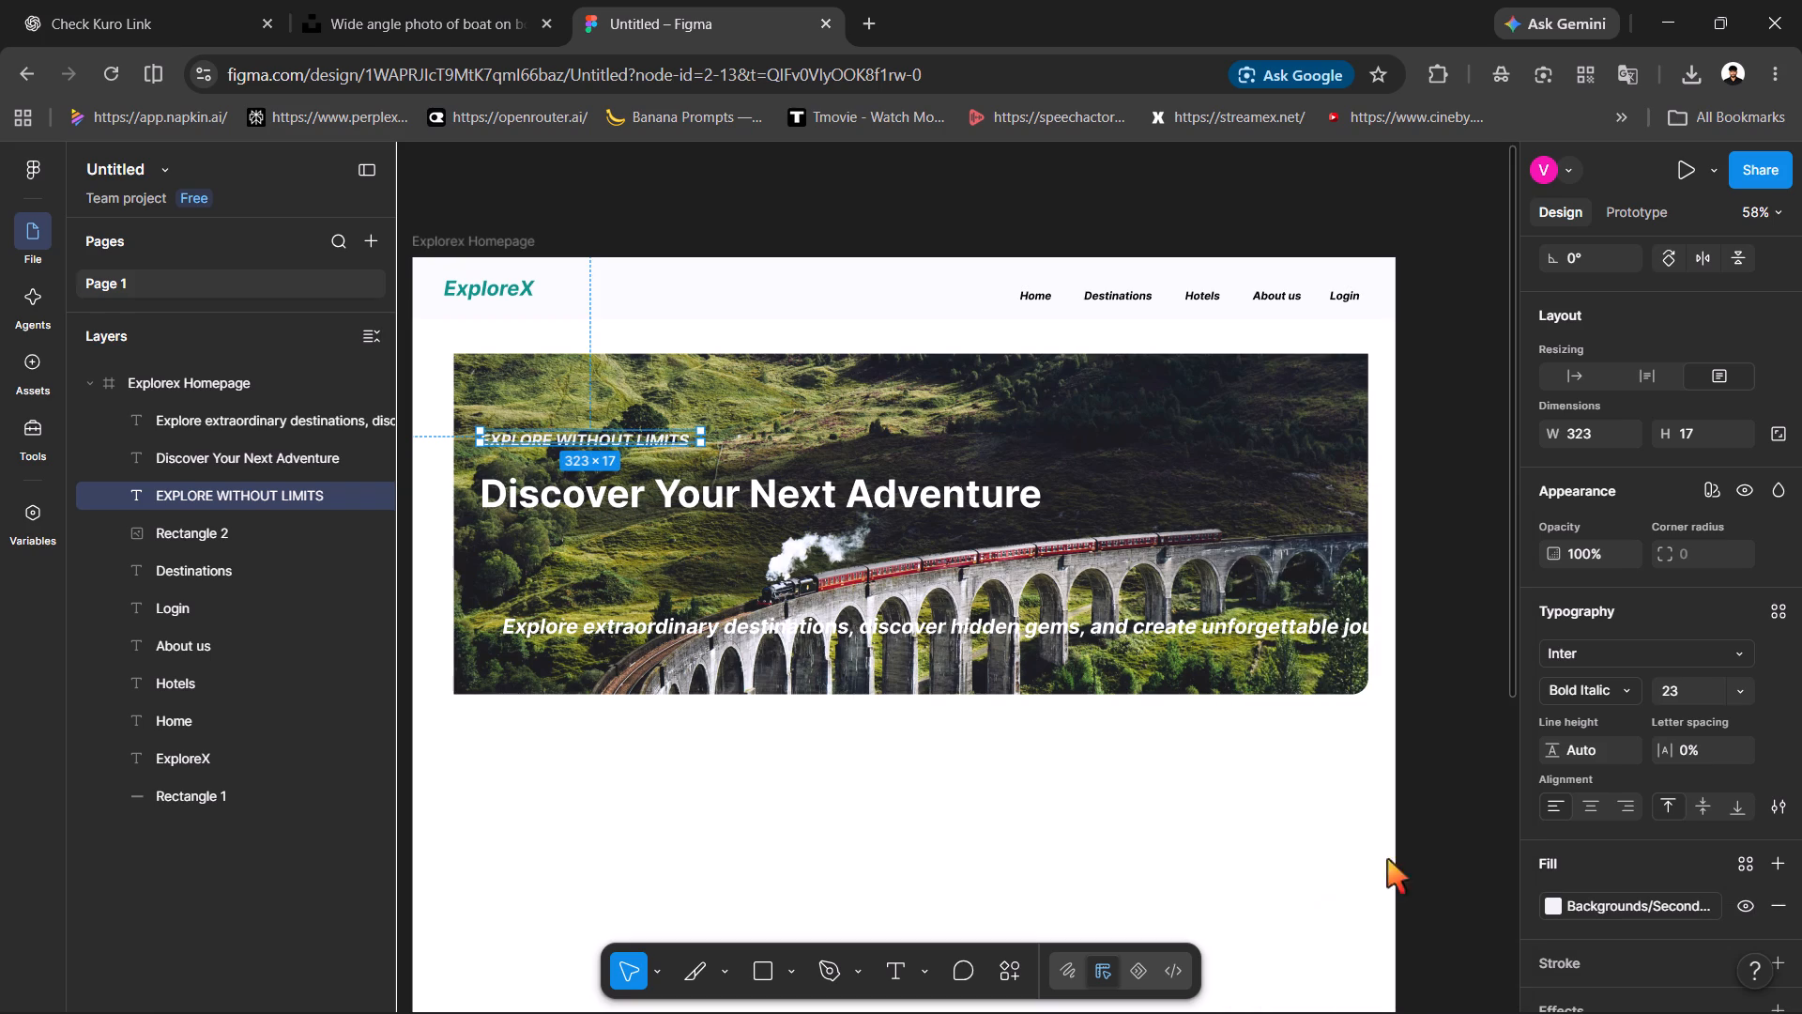
Set the EXPLORE WITHOUT LIMITS text to the Medium Italic font style.
{"action": "left_click", "coordinate": [1594, 693]}
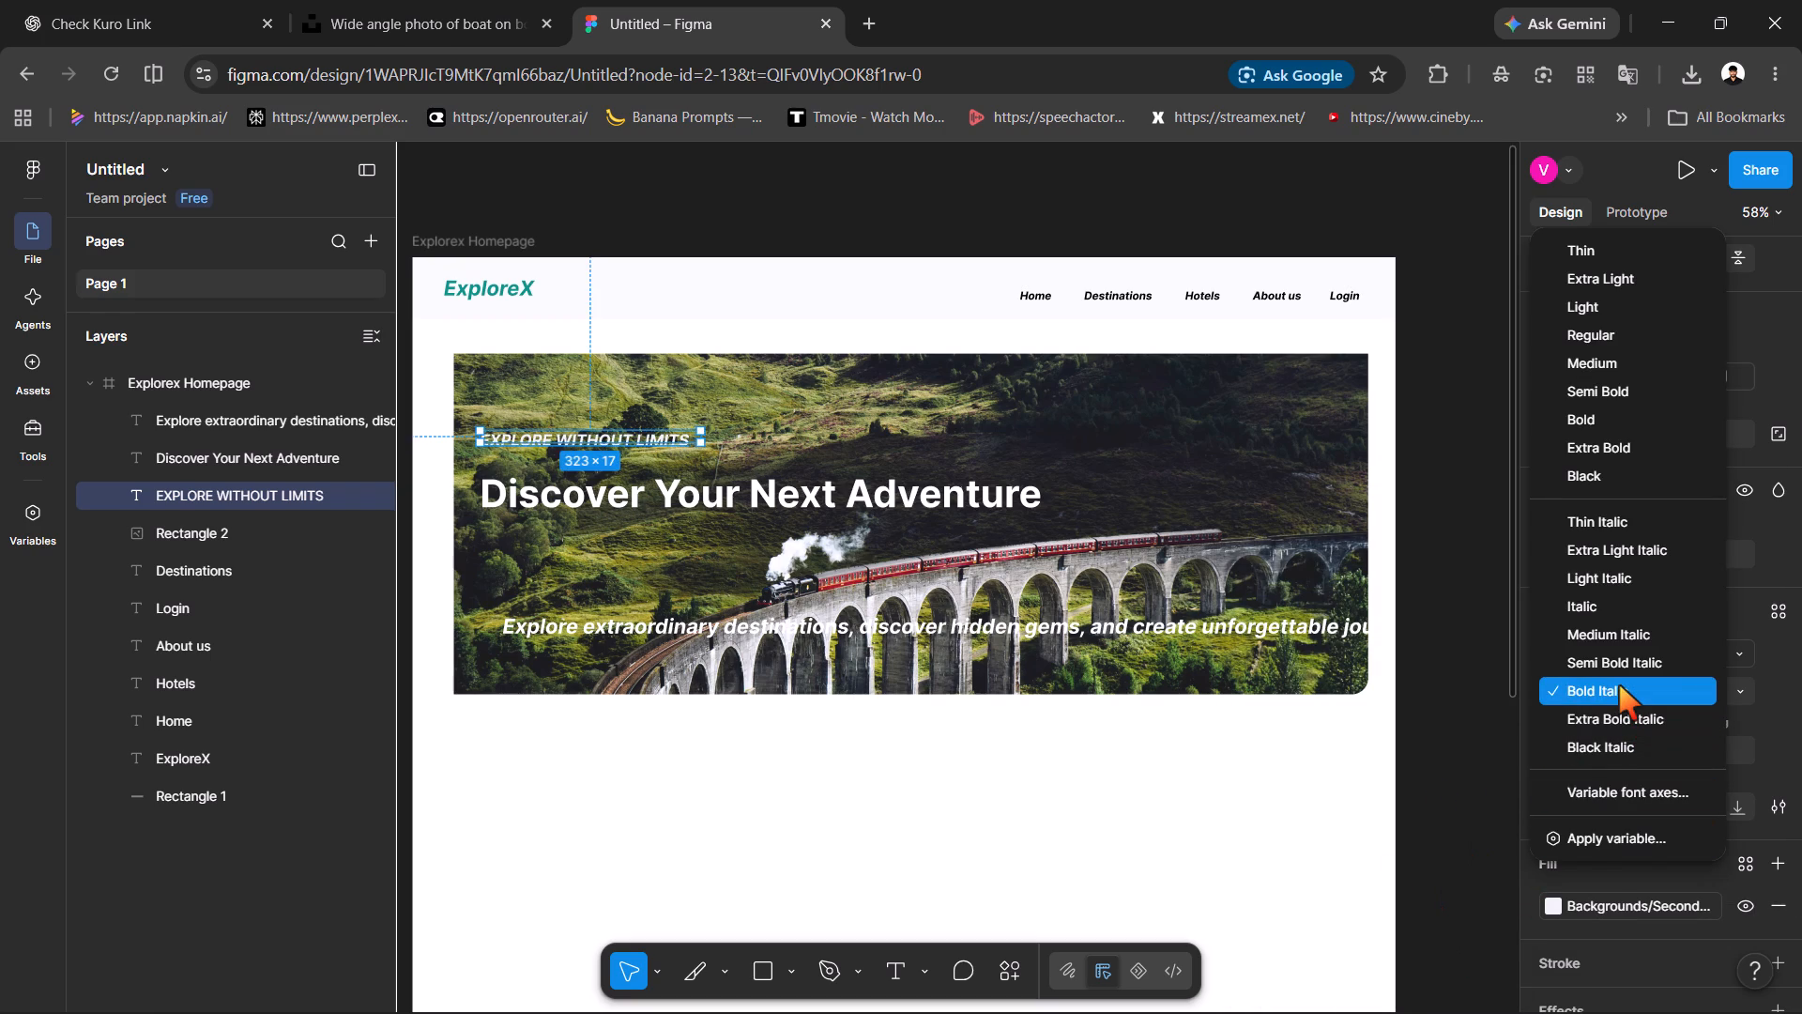
{"action": "left_click", "coordinate": [1621, 622]}
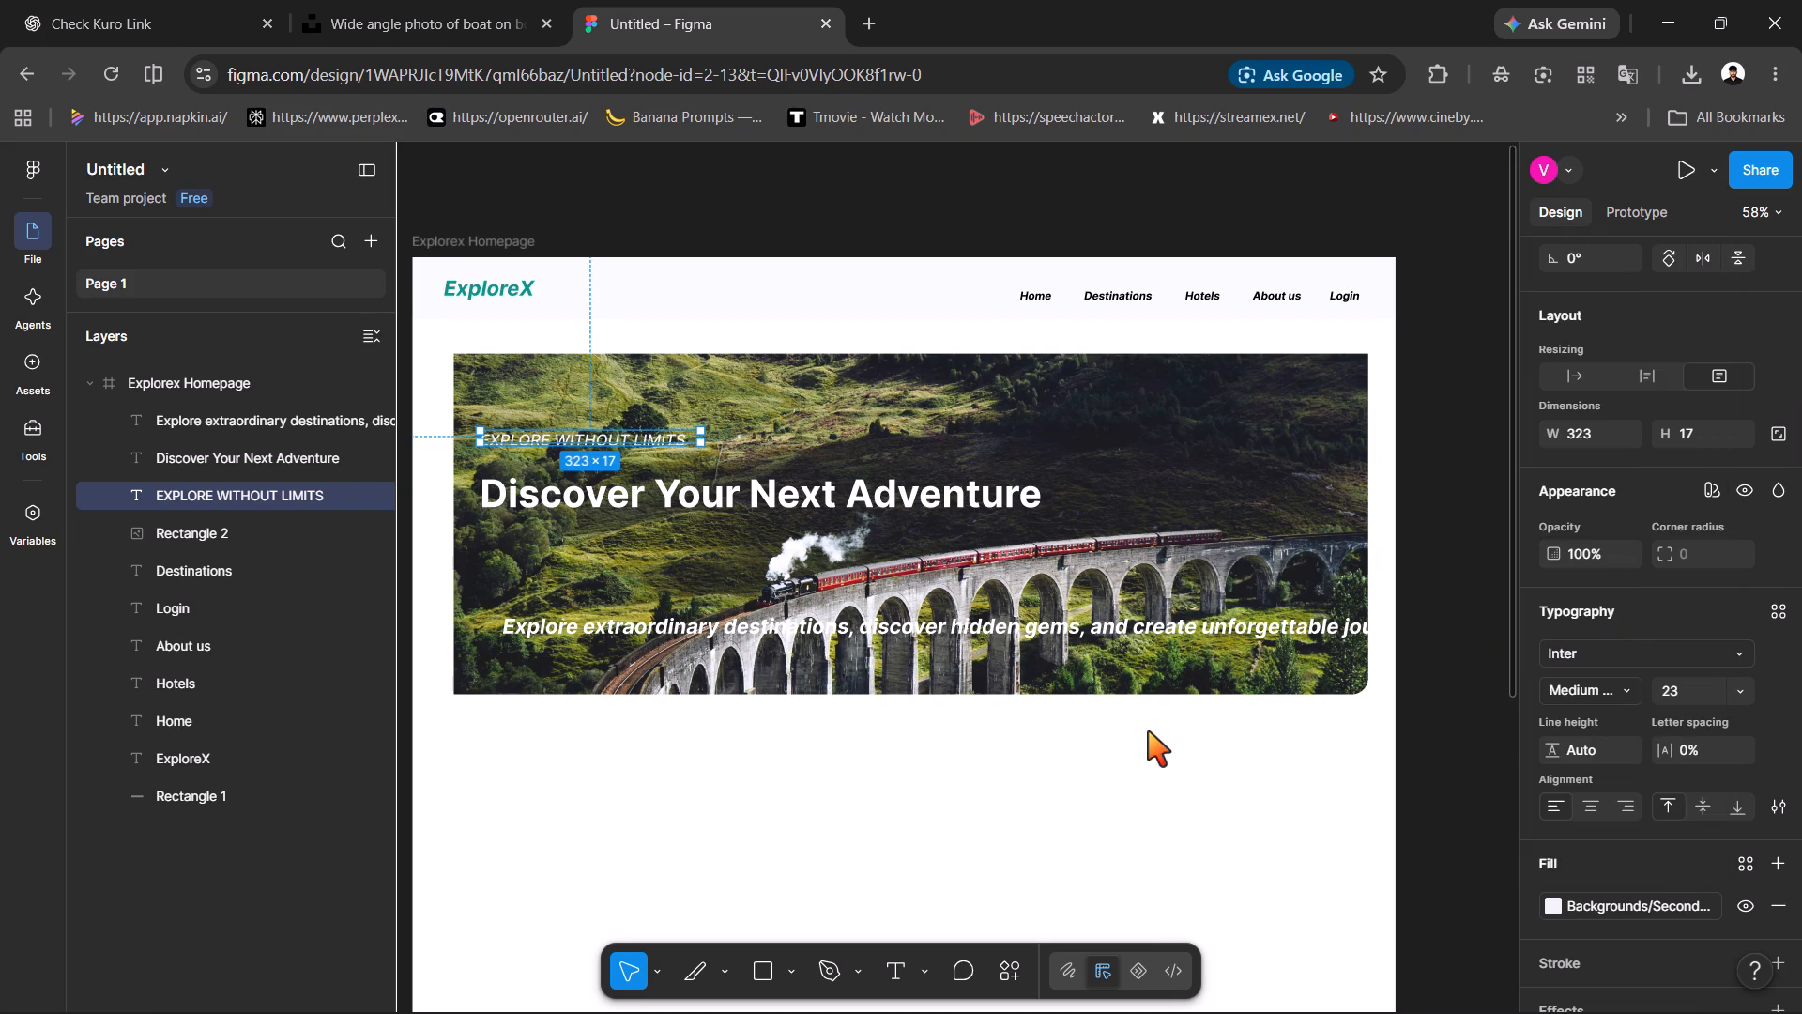
{"action": "left_click", "coordinate": [1073, 770]}
Set the font size of the Explore extraordinary destinations description line to 20.
{"action": "left_click", "coordinate": [960, 633]}
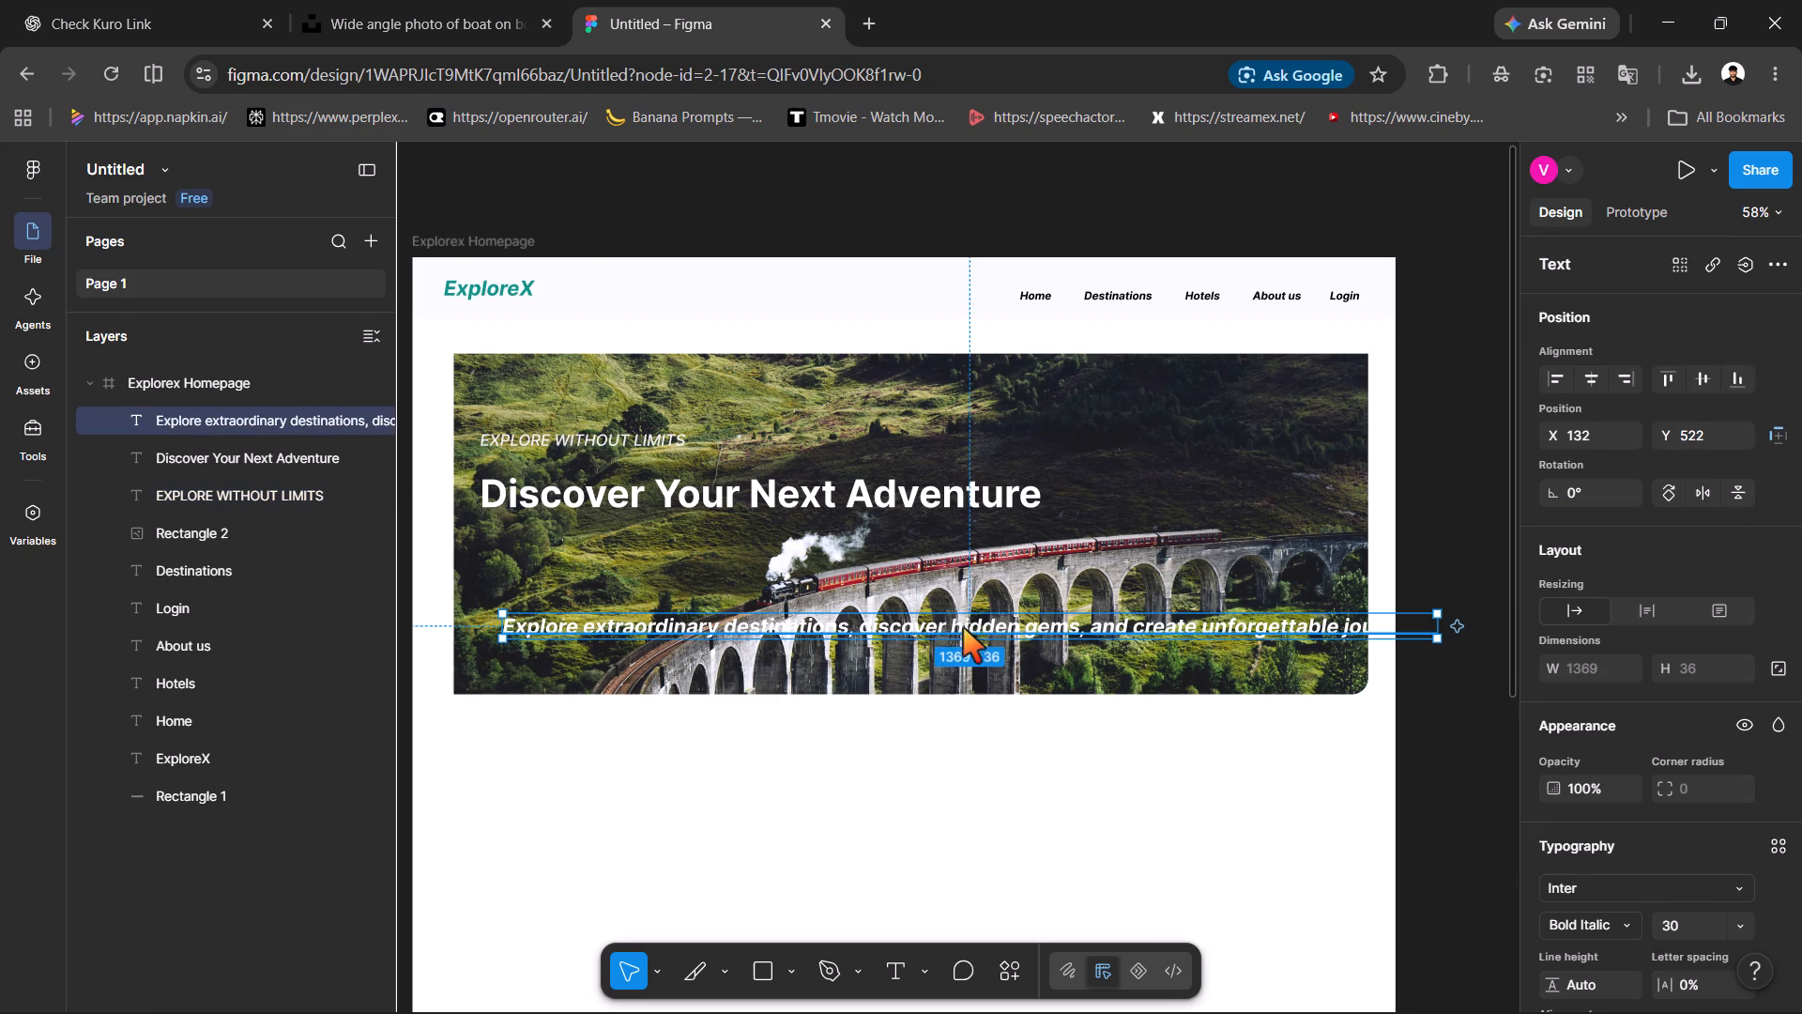
{"action": "left_click", "coordinate": [1748, 929]}
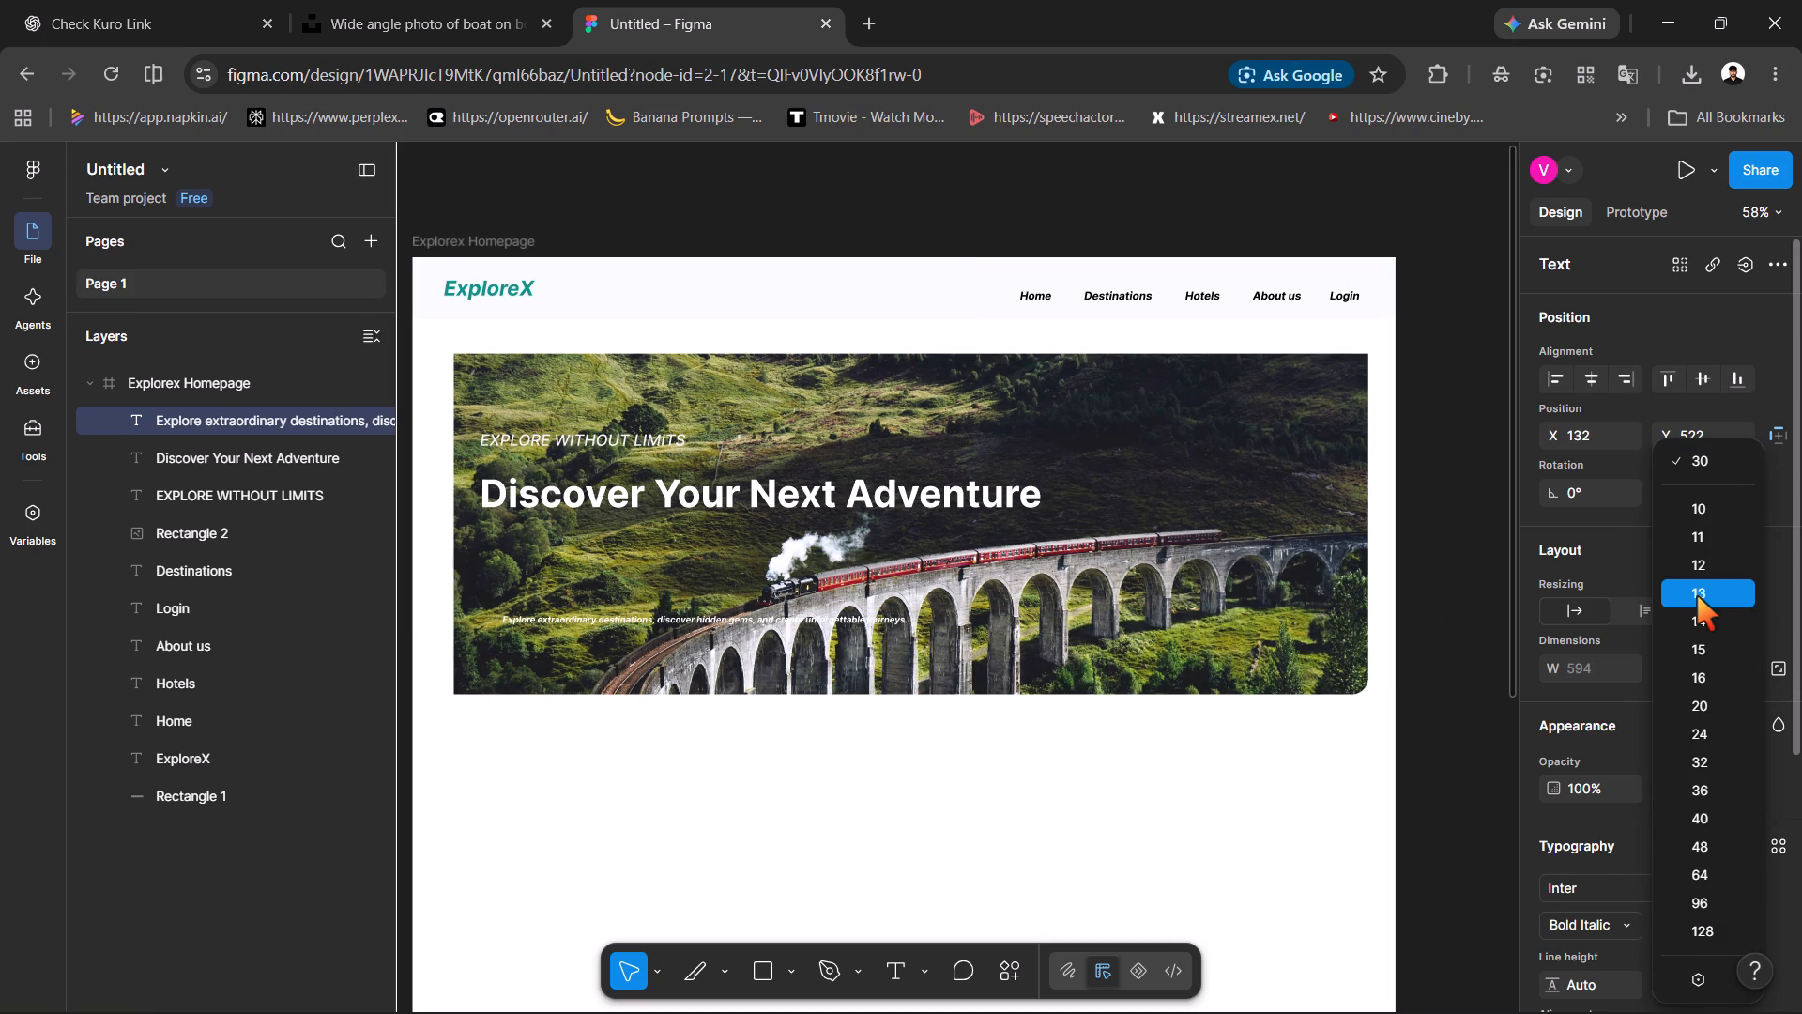
{"action": "left_click", "coordinate": [1703, 703]}
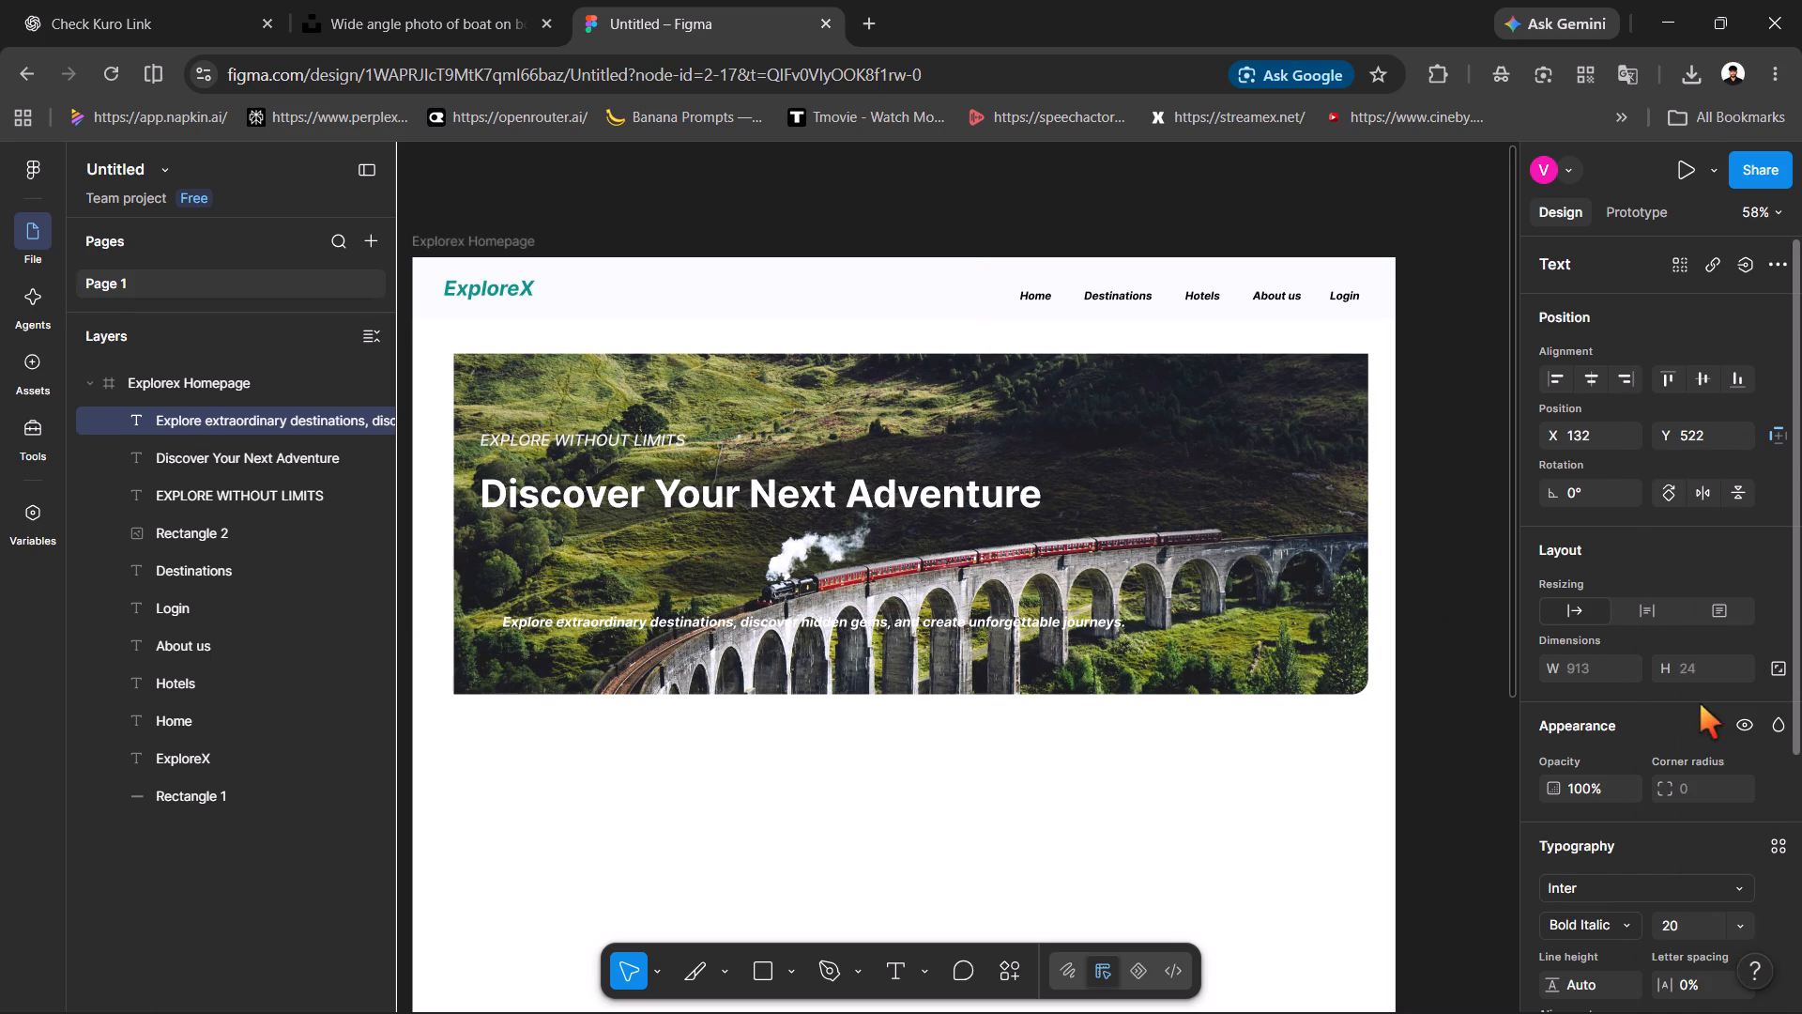
Move the Explore extraordinary destinations description line directly beneath the main heading, aligned to its left edge at X 99, Y 380.
{"action": "left_click_drag", "start_coordinate": [954, 623], "coordinate": [853, 596]}
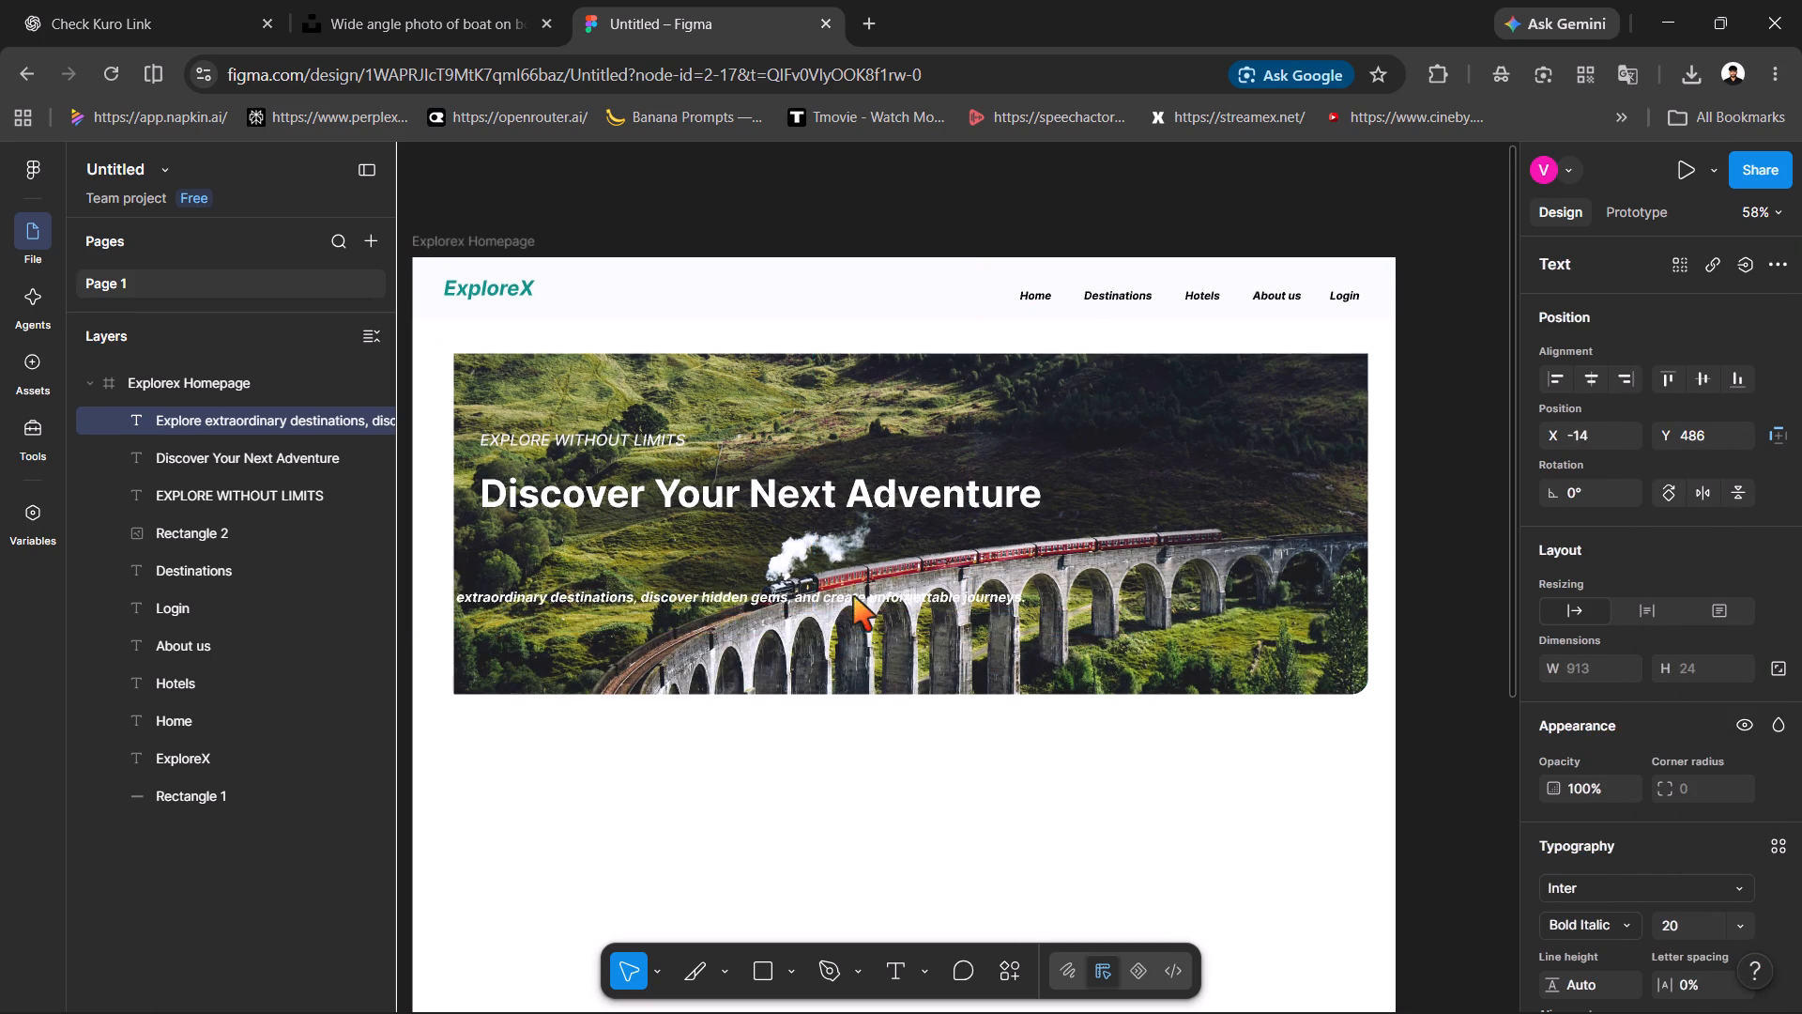
{"action": "left_click_drag", "start_coordinate": [853, 596], "coordinate": [934, 525]}
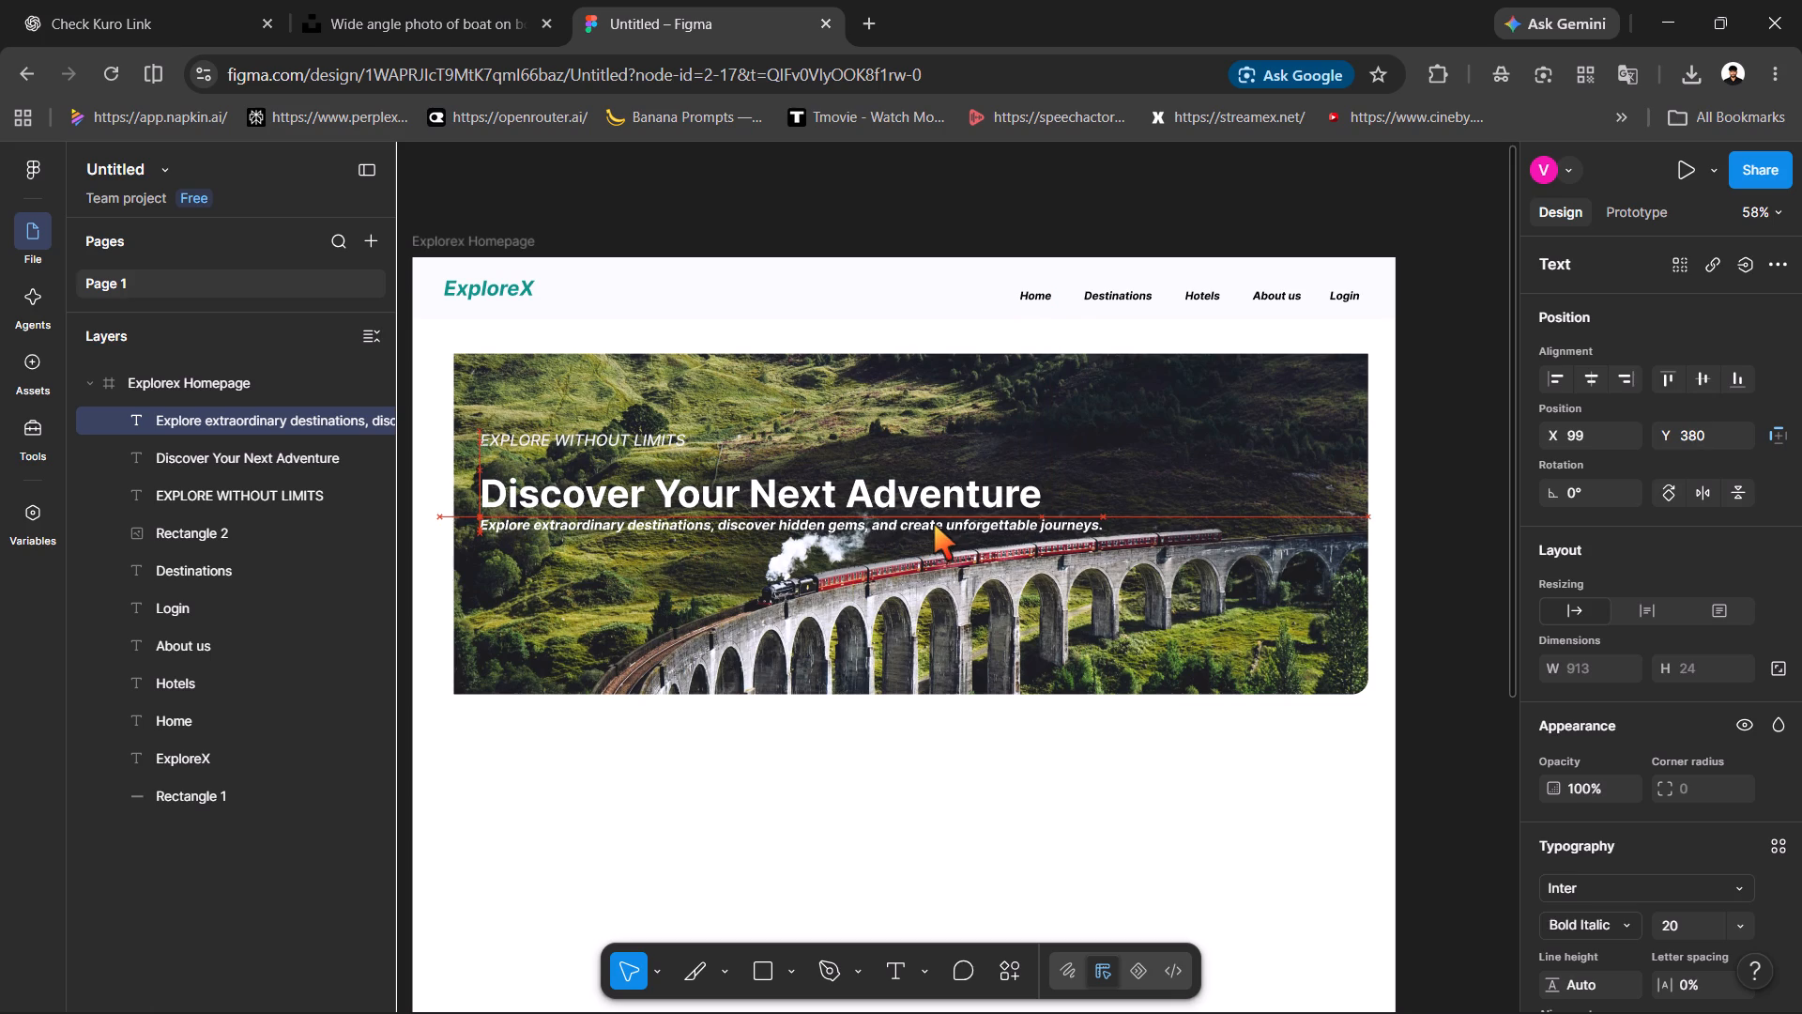
{"action": "left_click_drag", "start_coordinate": [934, 525], "coordinate": [936, 524]}
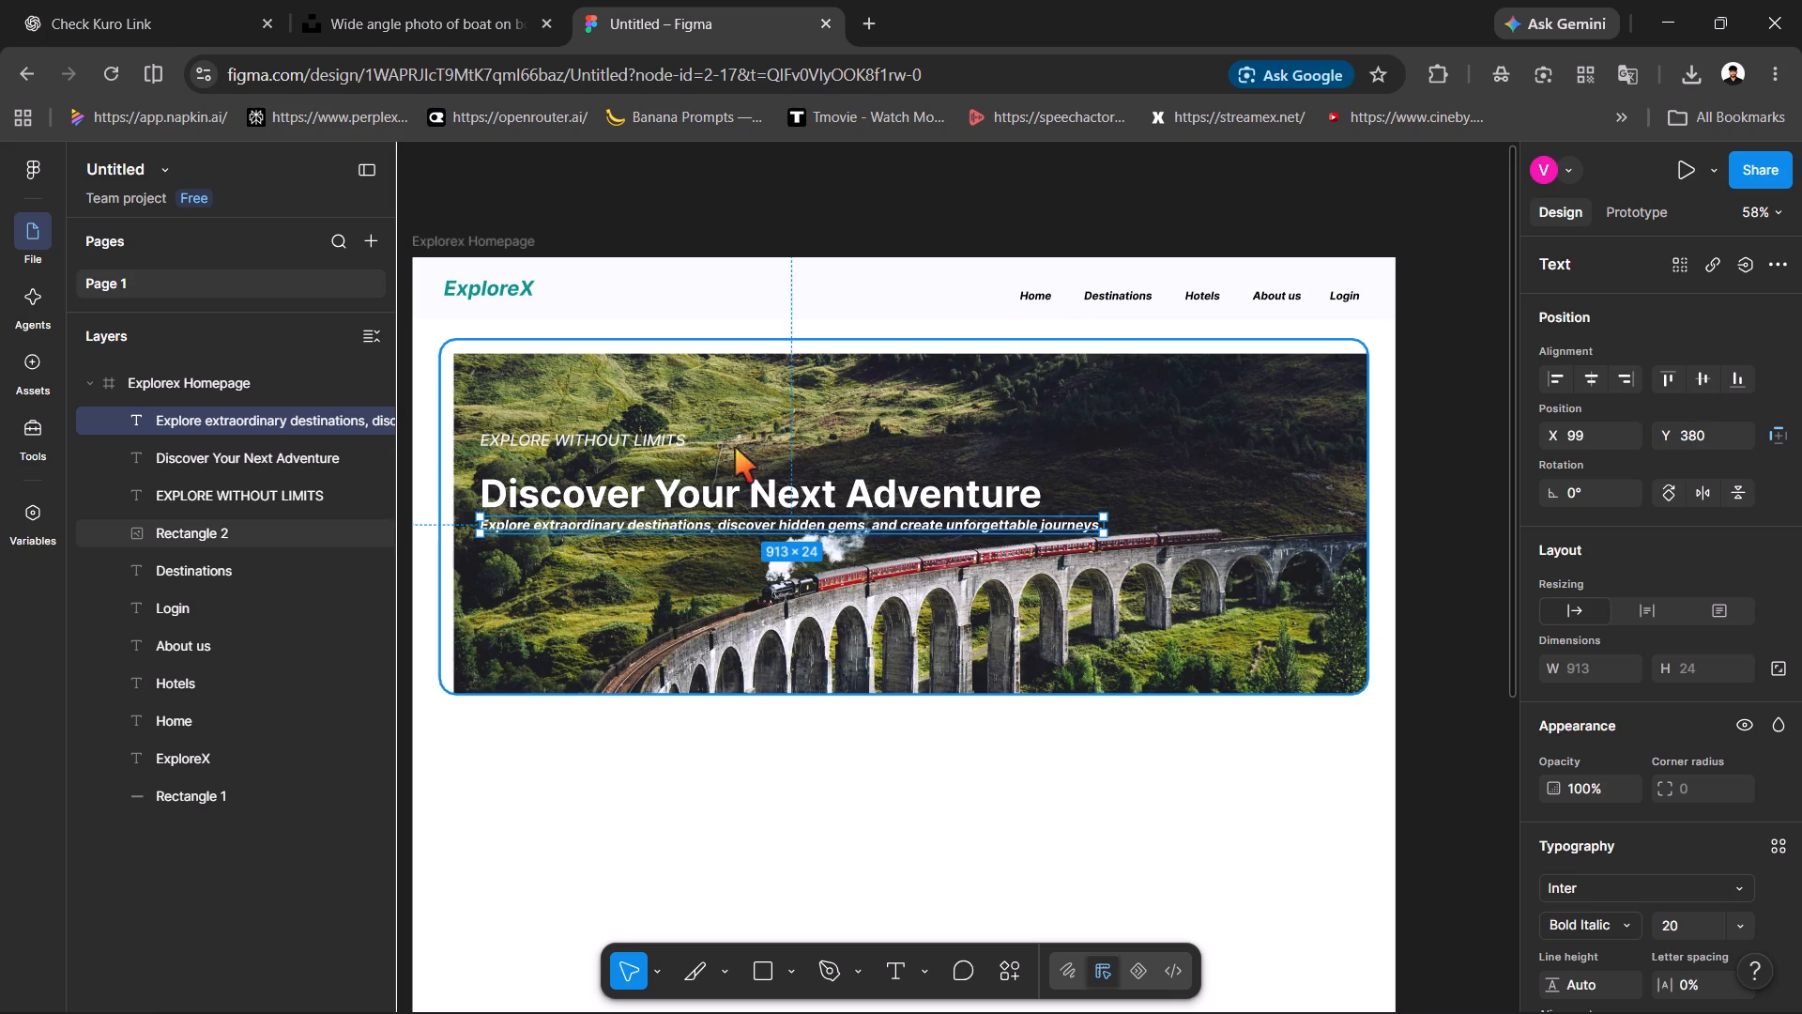
{"action": "left_click", "coordinate": [981, 881]}
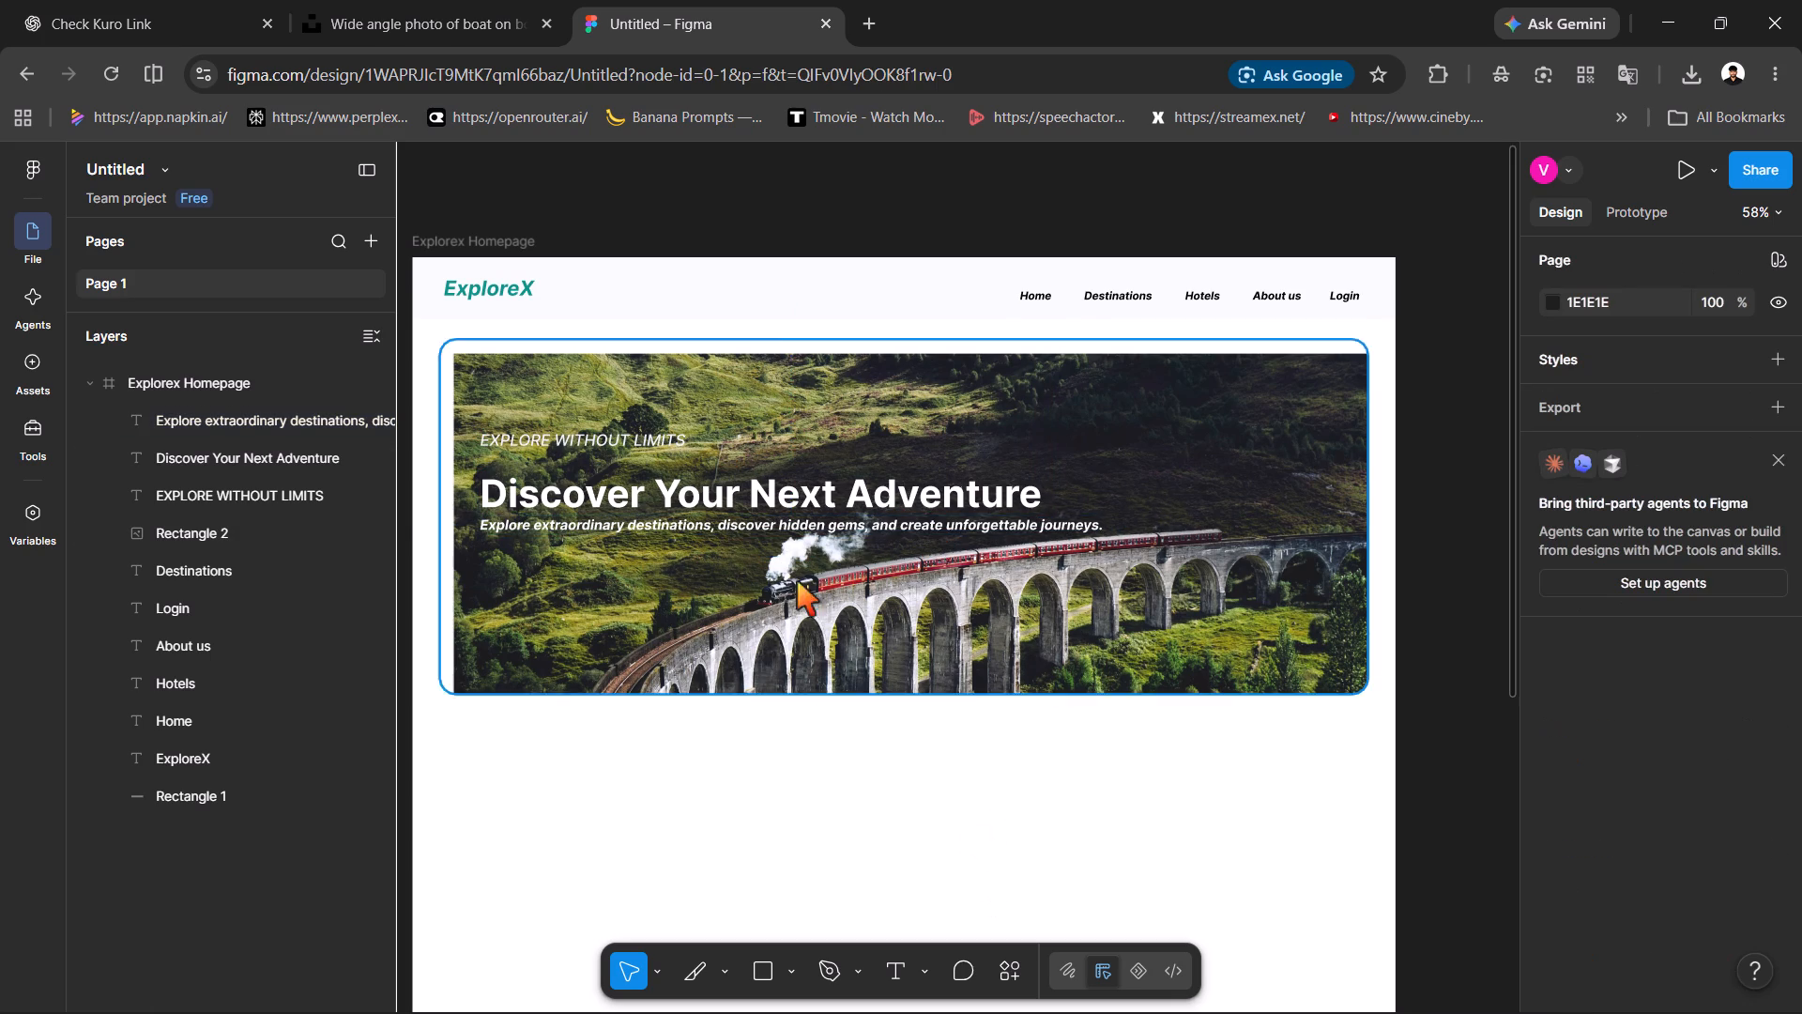